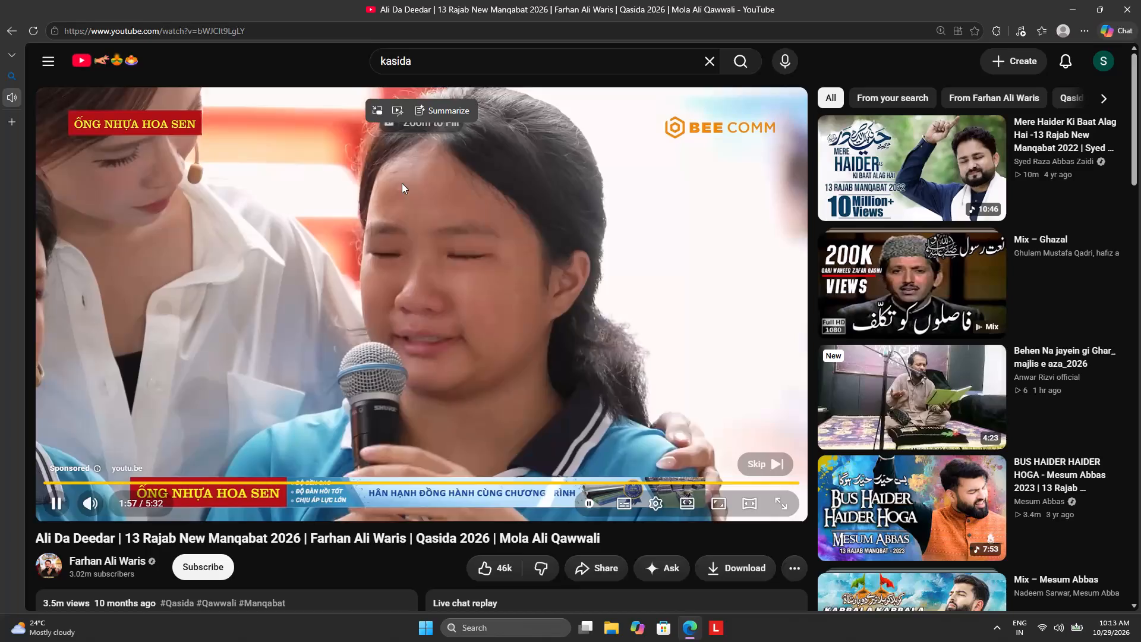
Close the browser window playing the YouTube video.
click(1140, 0)
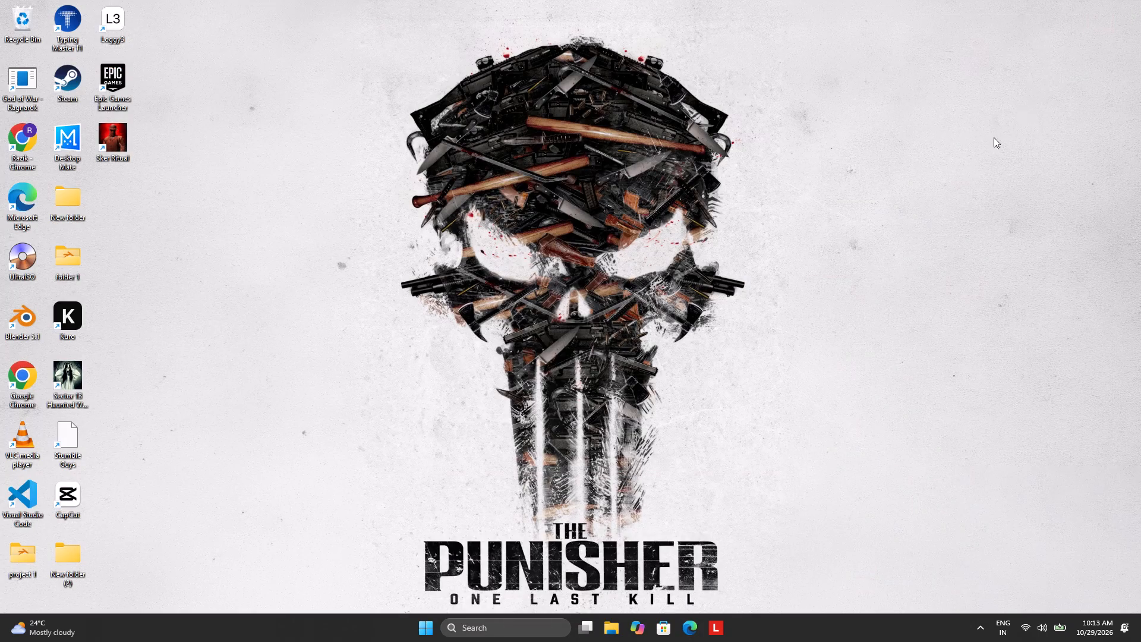
Launch the Kuro app from the recent Windows searches.
click(503, 632)
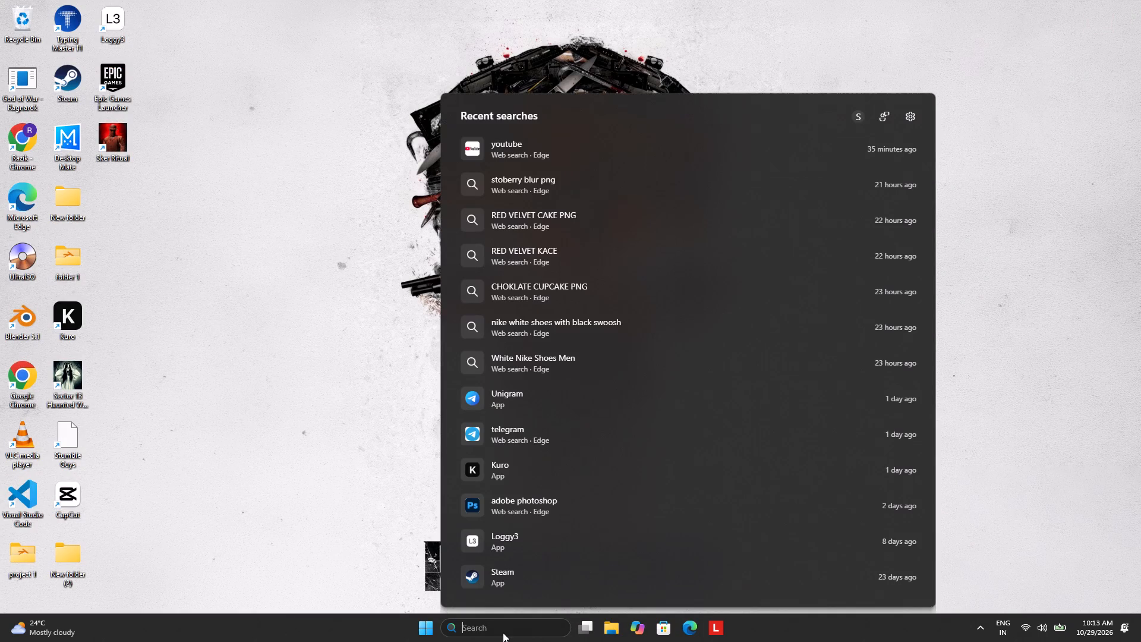
click(518, 630)
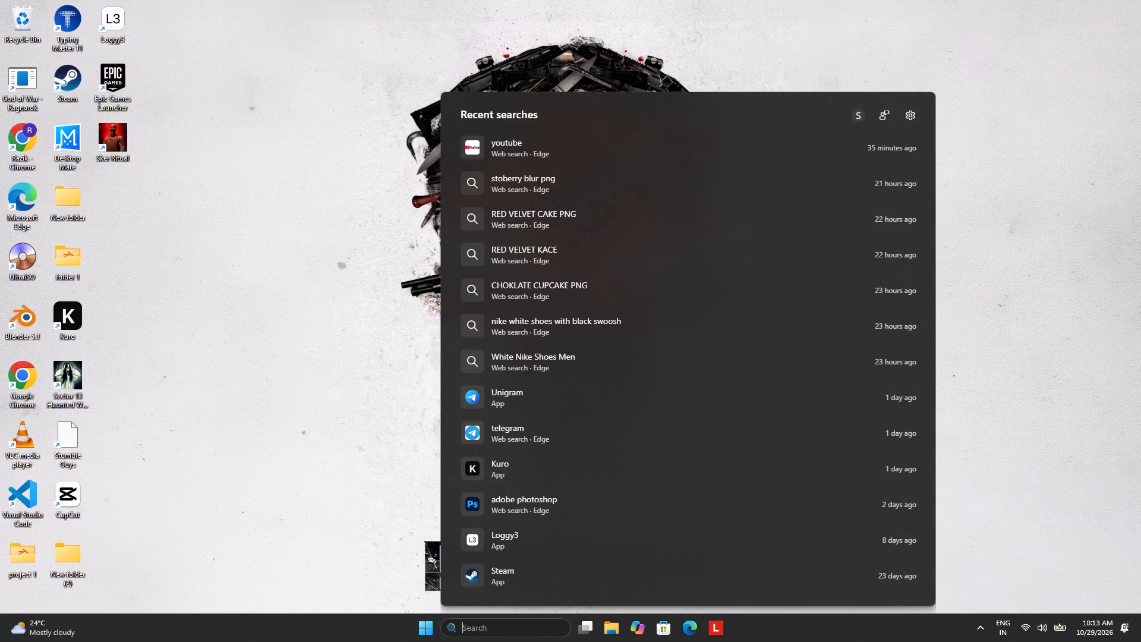
click(519, 461)
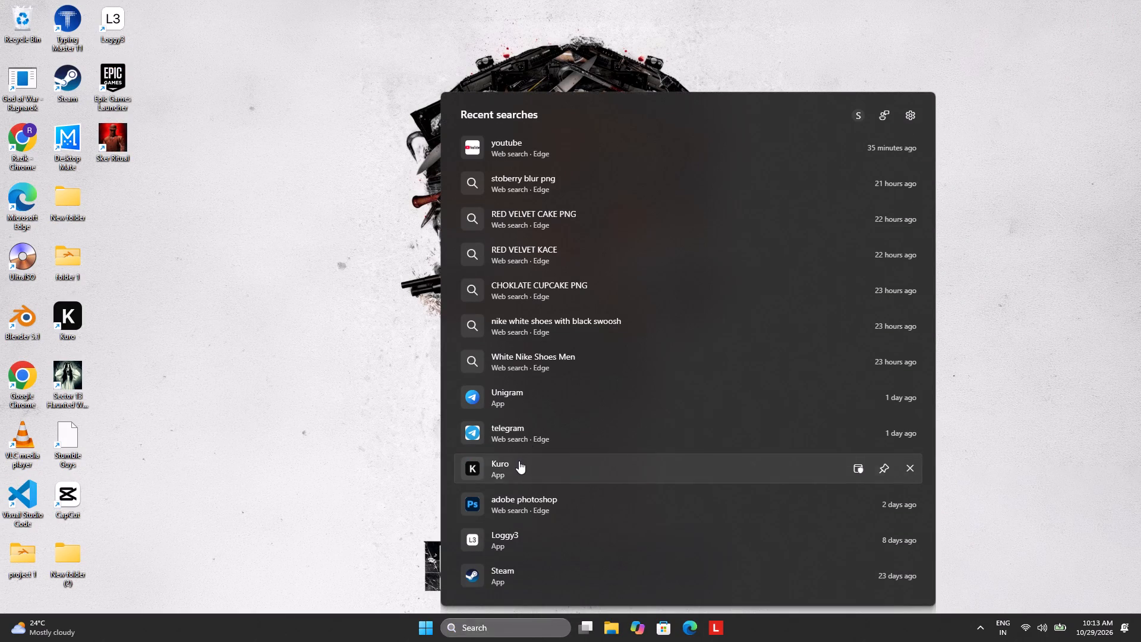
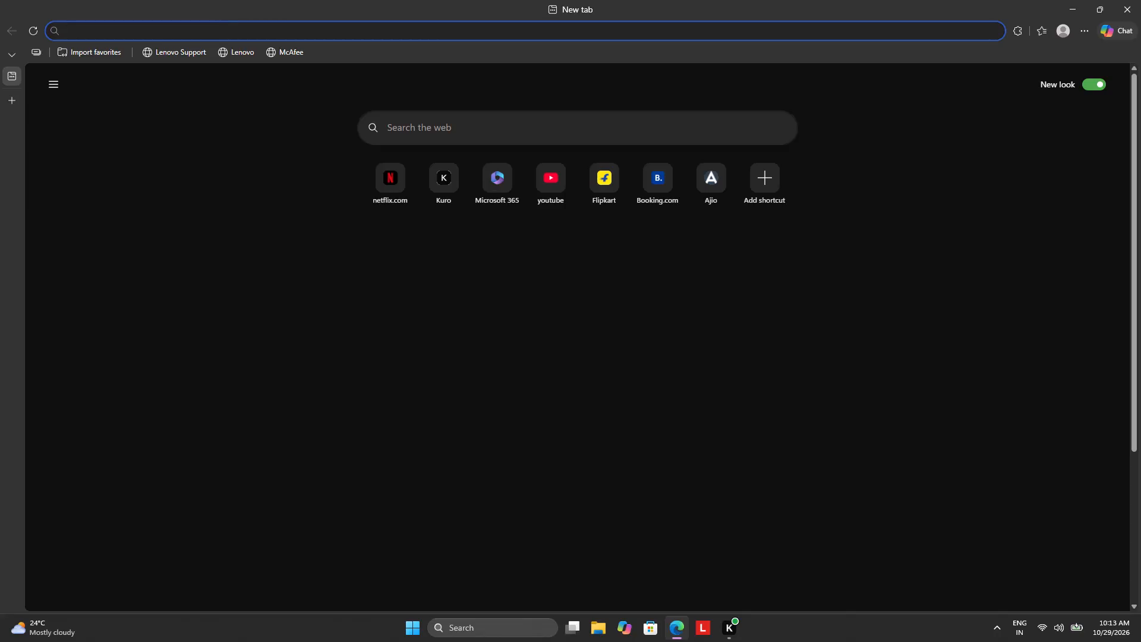
Search the web for canva.com using the recent search suggestion in Microsoft Edge.
click(203, 33)
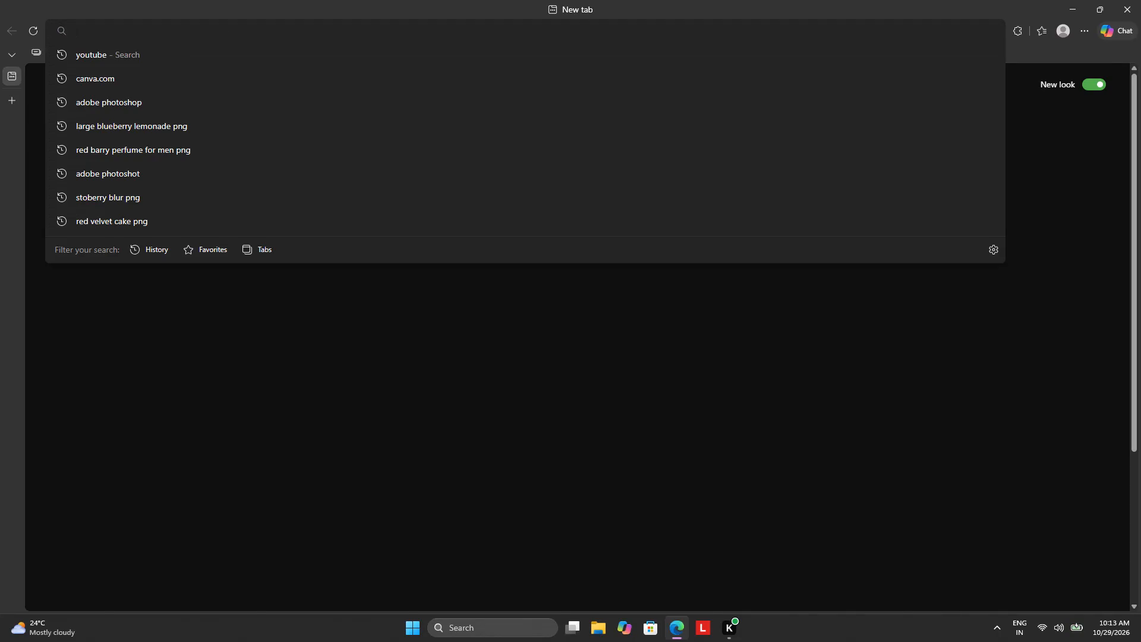
click(204, 70)
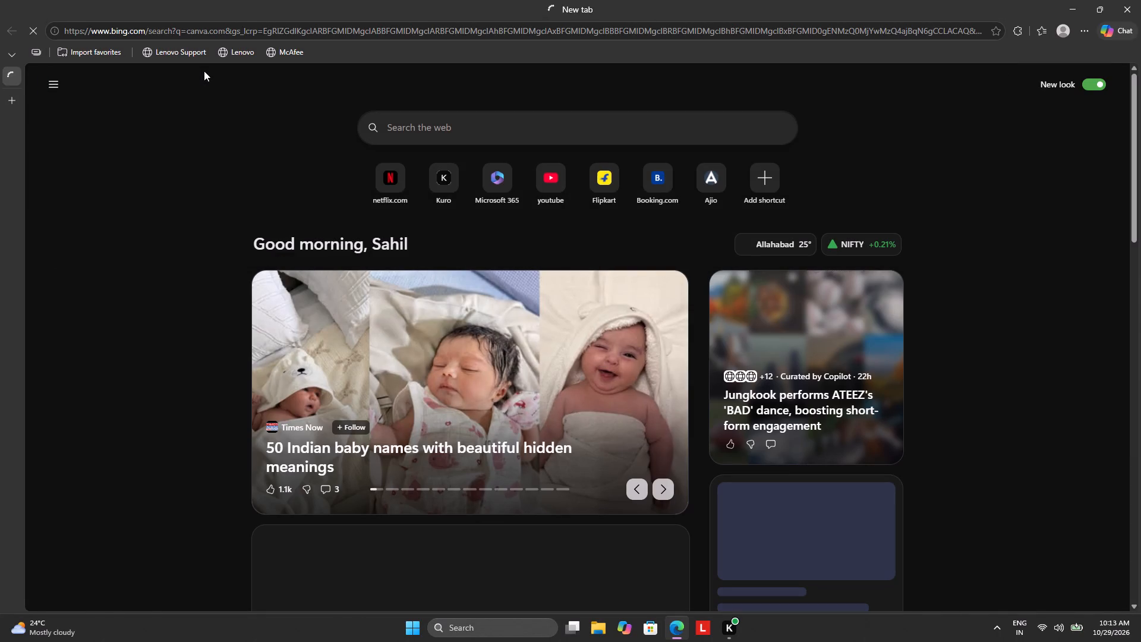
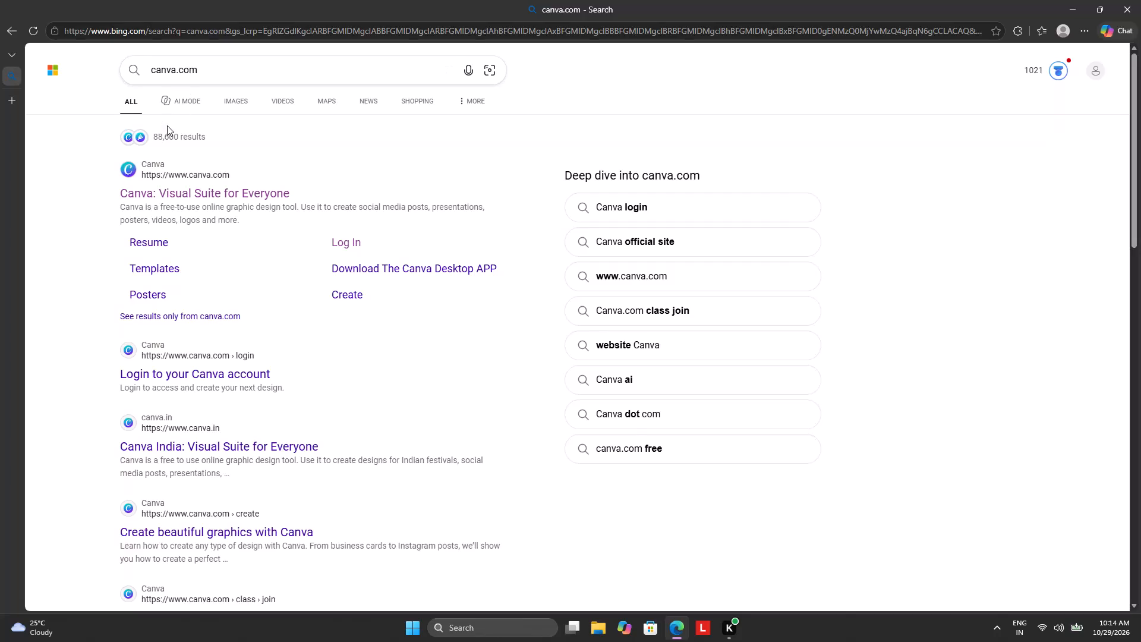
Open Canva's Log In page from the links under the main Canva search result.
click(338, 241)
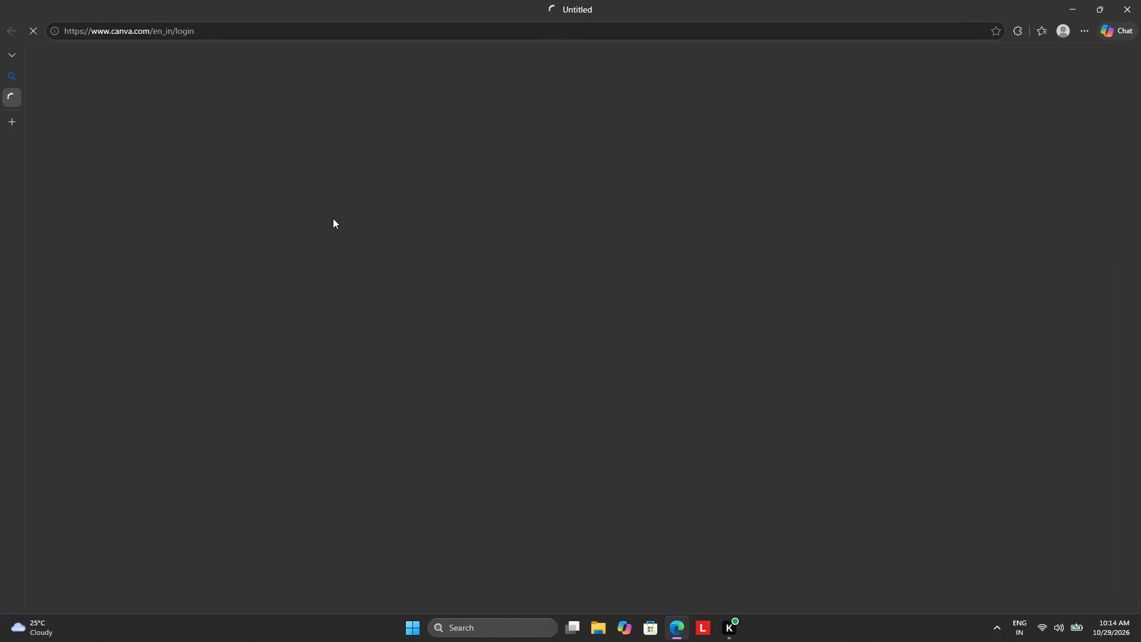
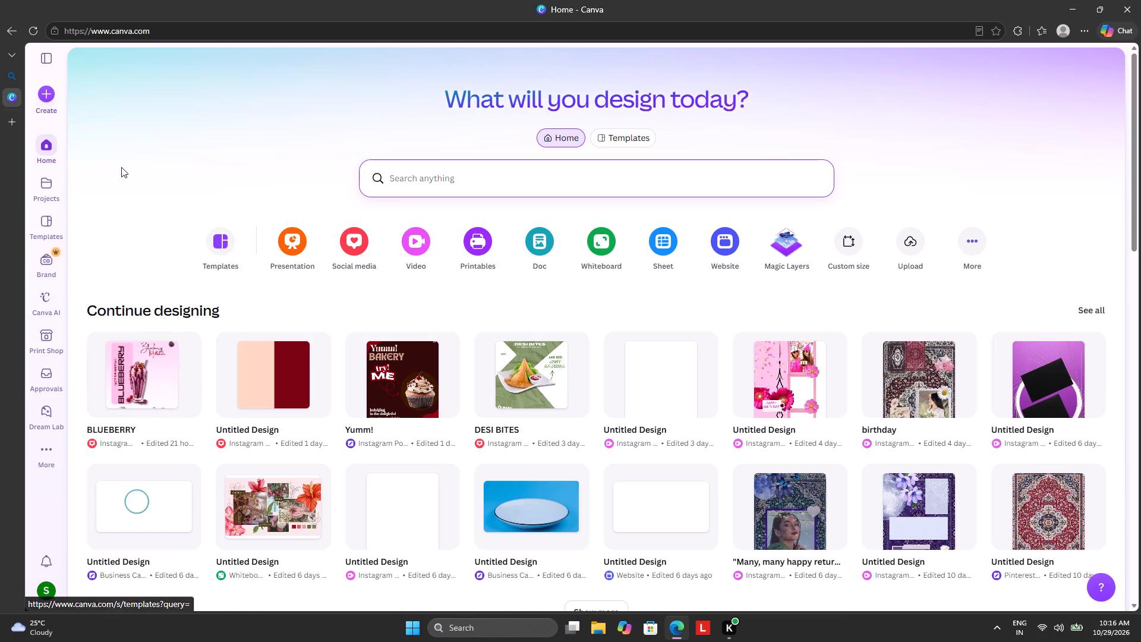
Create a new custom-size design with a width of 1080 and a height of 1080 px.
click(42, 94)
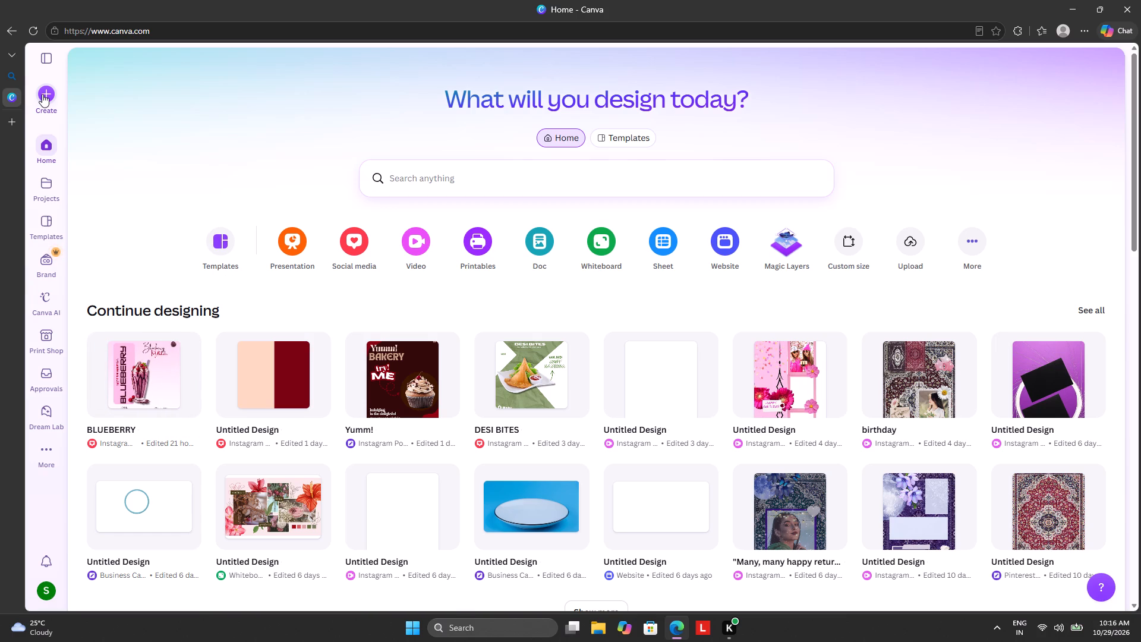
click(49, 92)
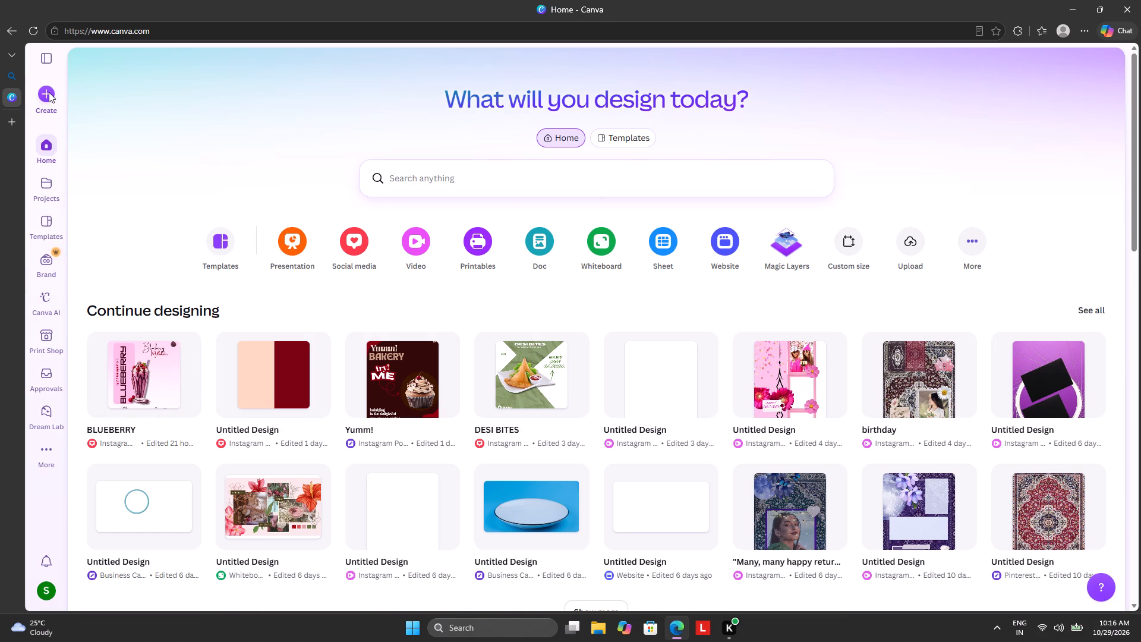
click(39, 101)
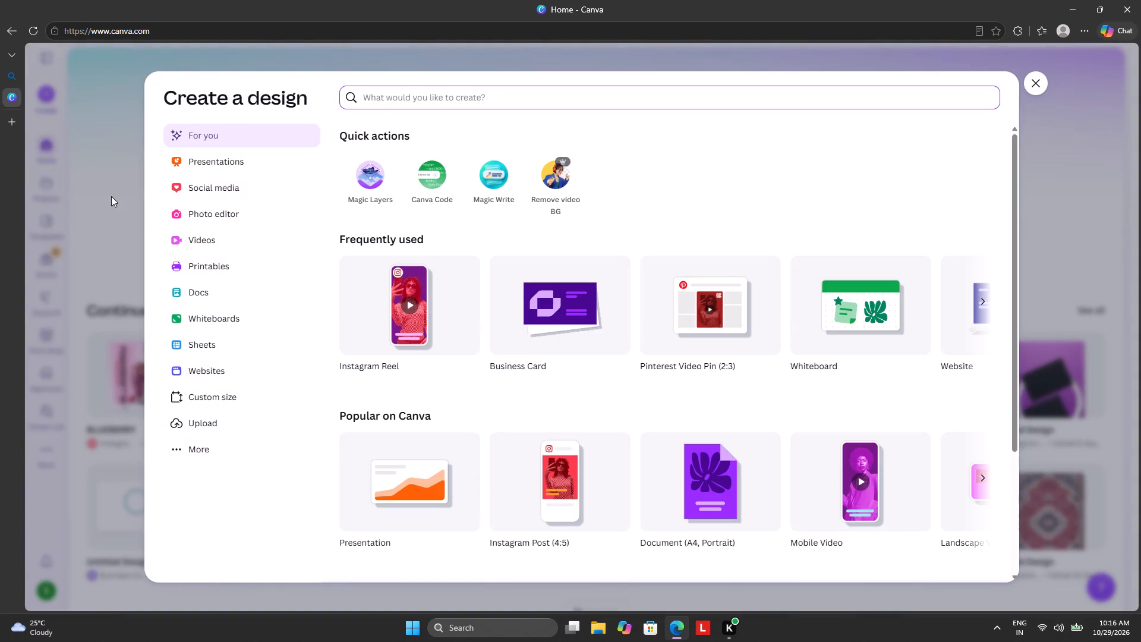
click(231, 402)
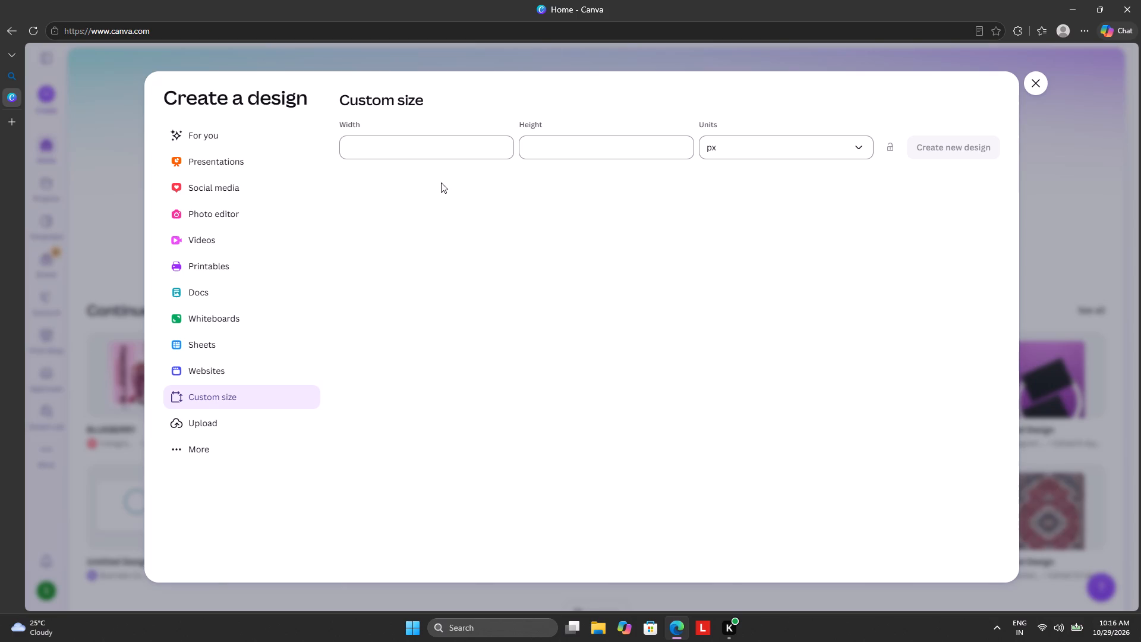
click(452, 147)
key(1)
text(080)
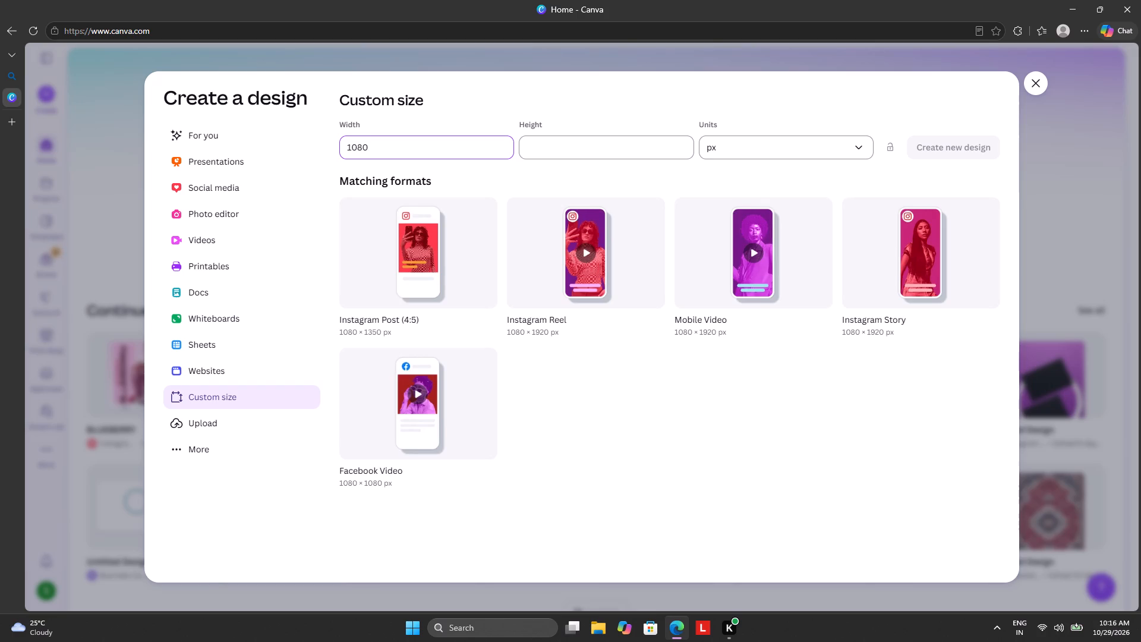
click(531, 143)
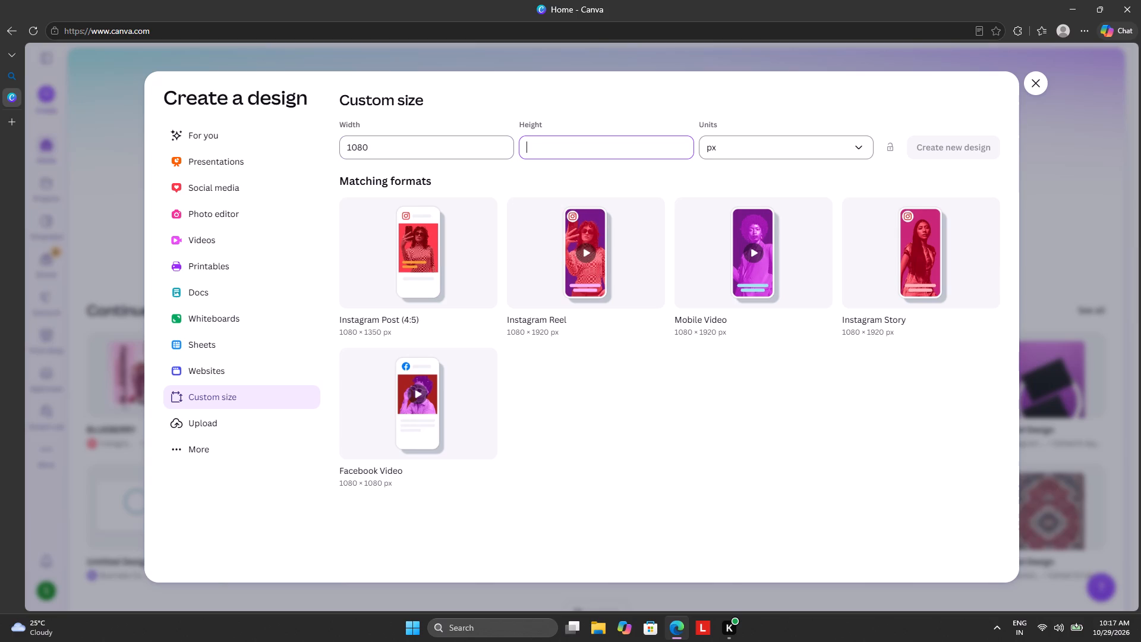
key(1)
key(0)
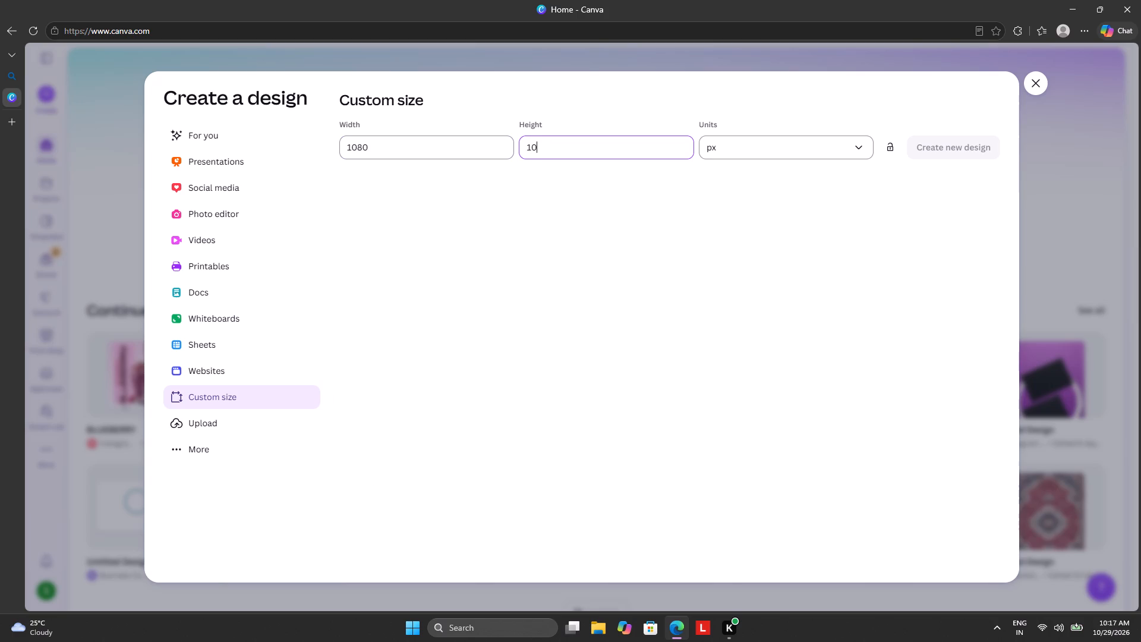
text(80)
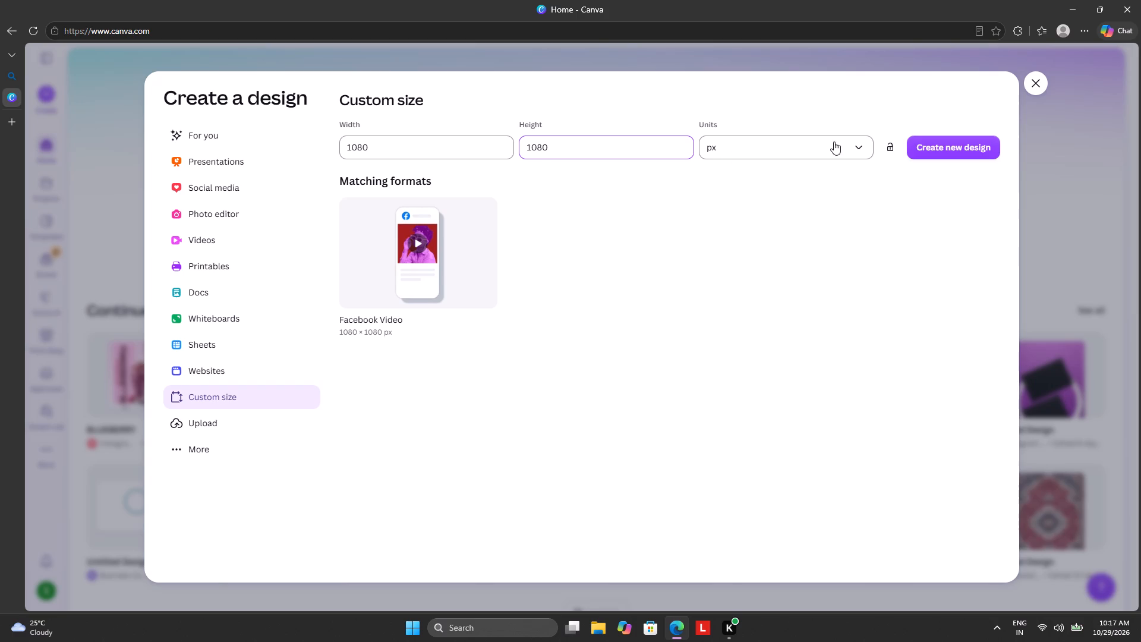
click(860, 150)
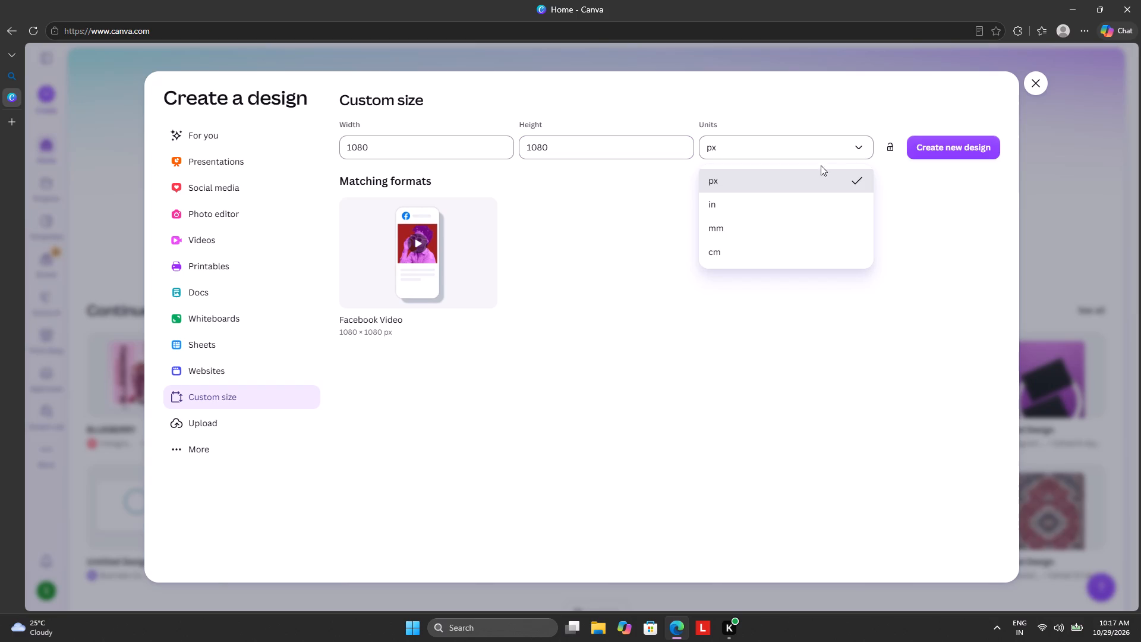
click(661, 232)
click(938, 143)
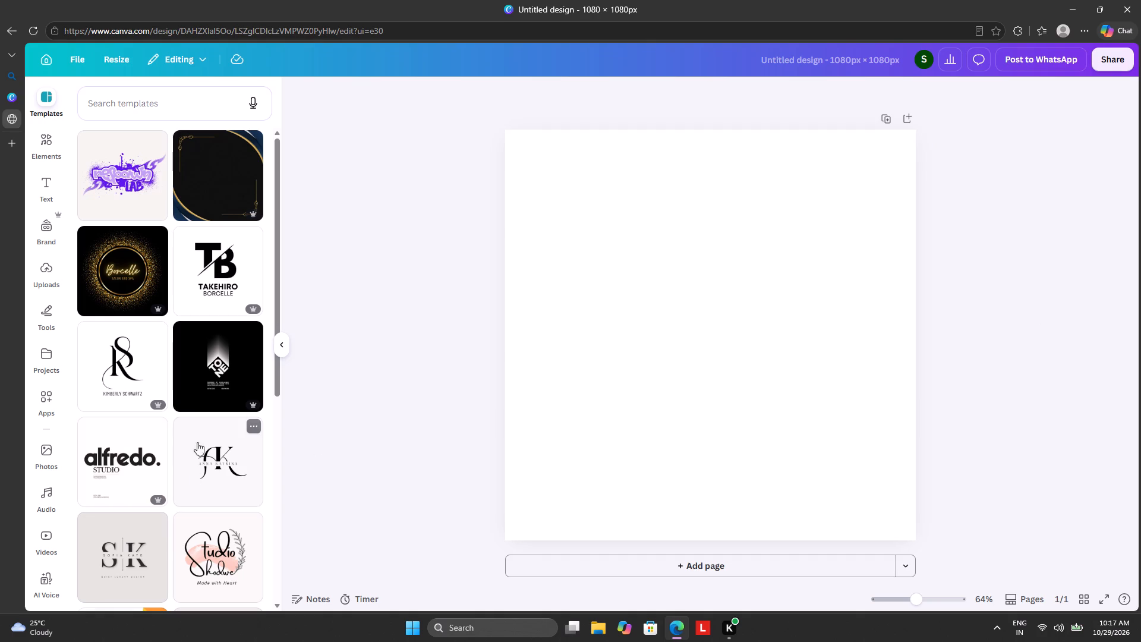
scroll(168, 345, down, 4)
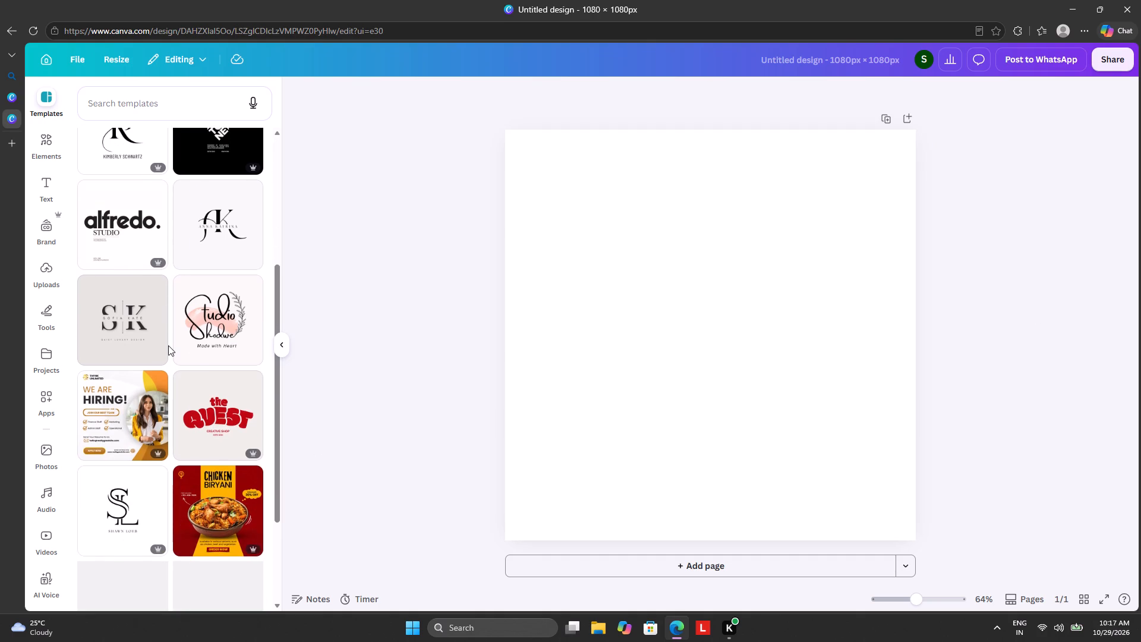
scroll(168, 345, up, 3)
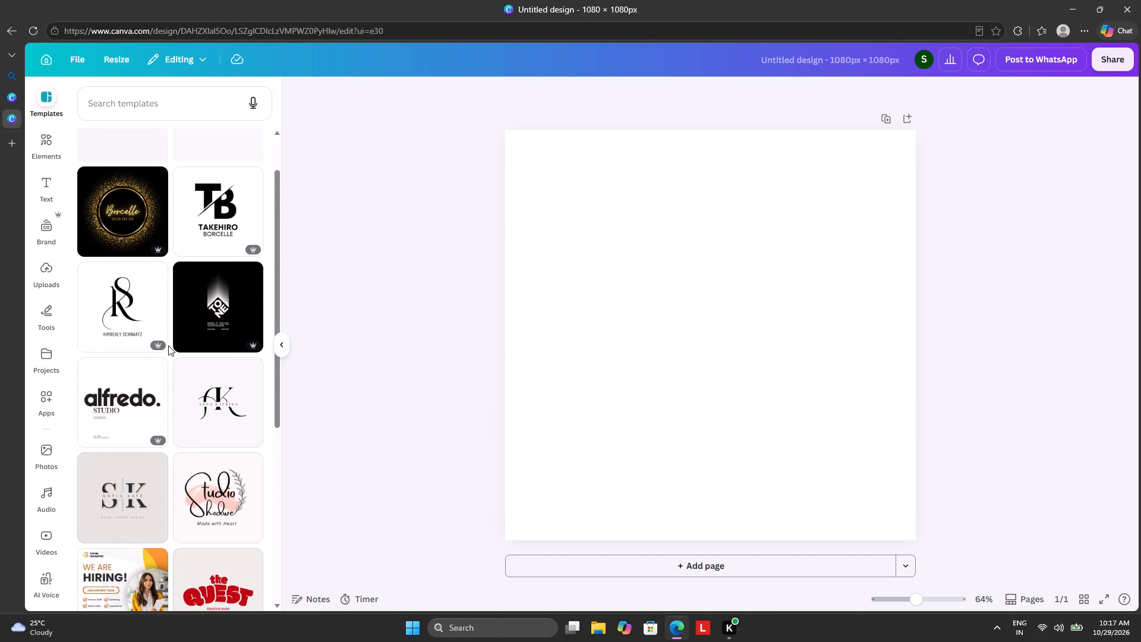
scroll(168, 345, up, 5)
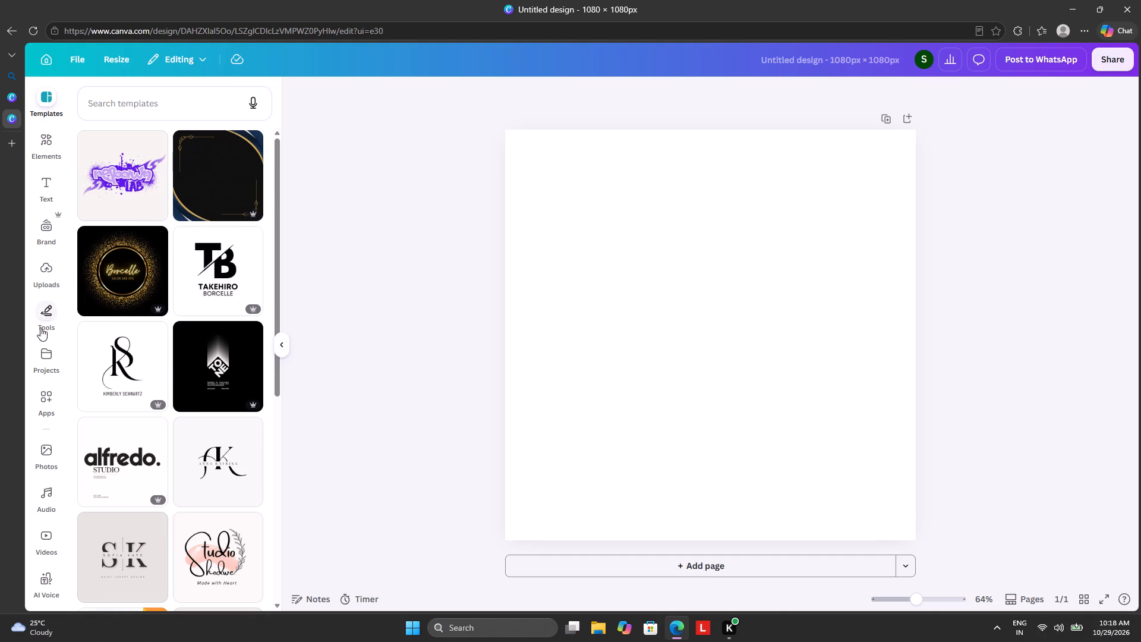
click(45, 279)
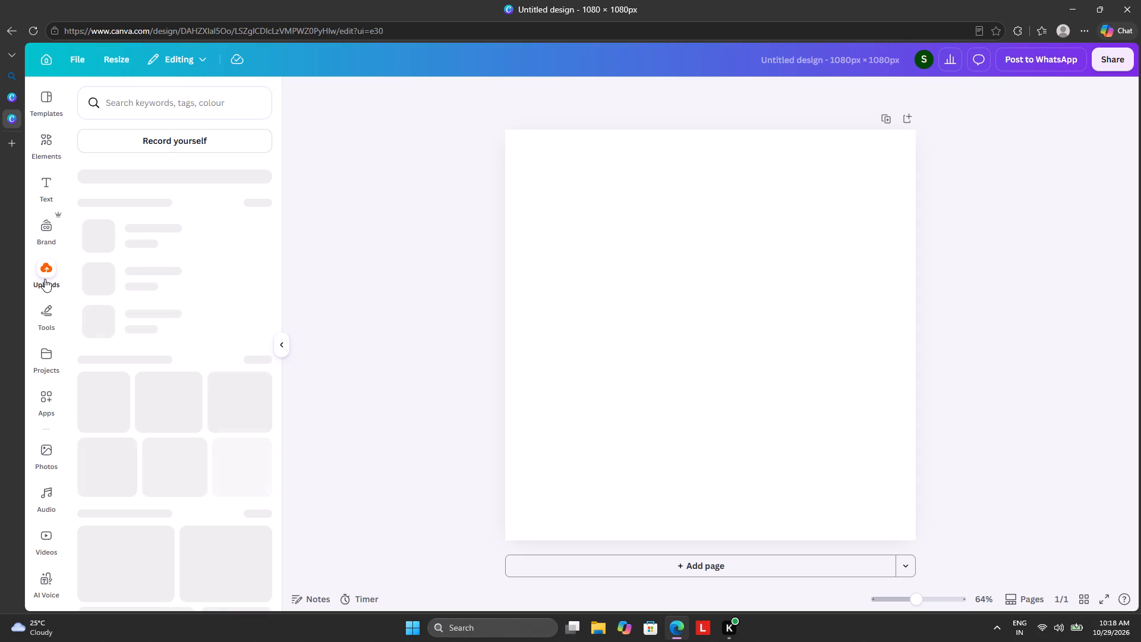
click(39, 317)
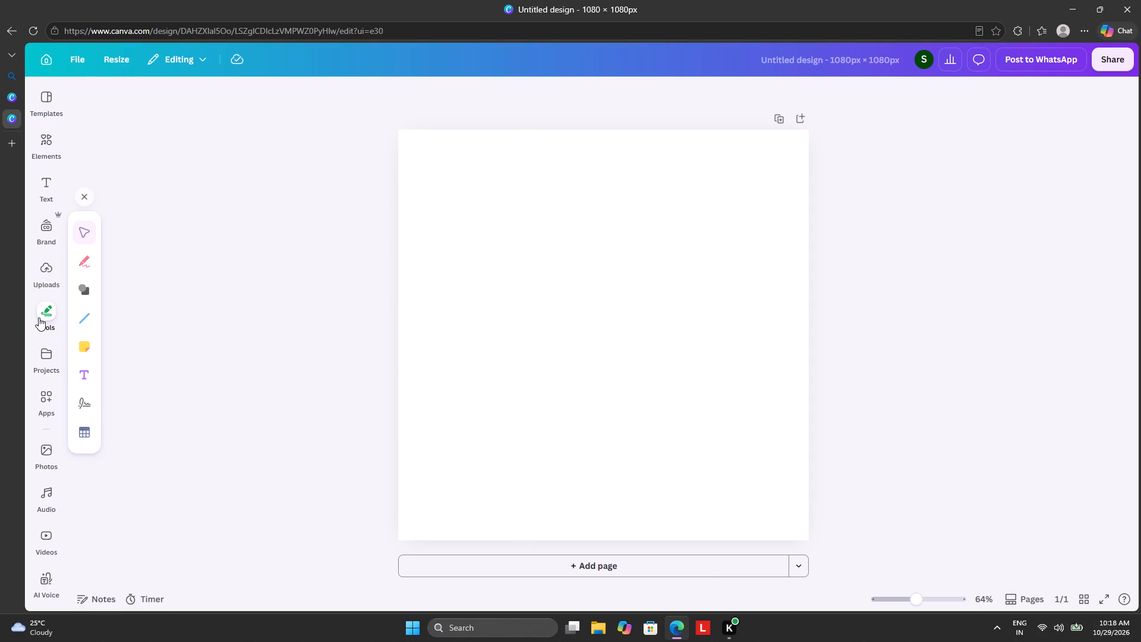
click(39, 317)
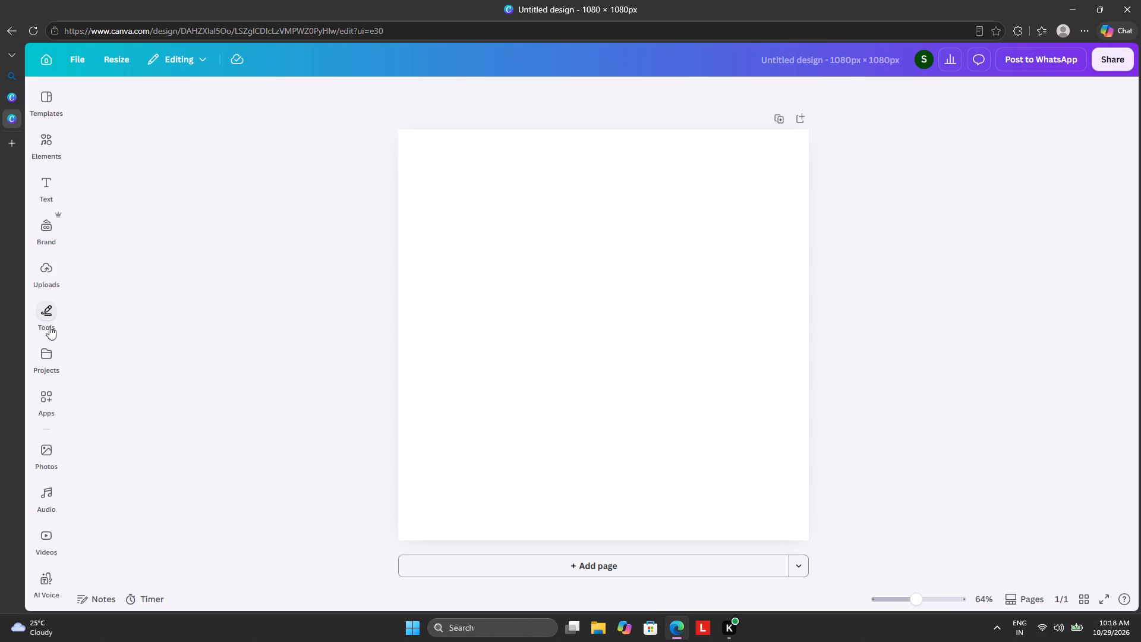
Search the elements for "shild" and add the empty double-outlined black shield from the graphics results to the page.
click(42, 155)
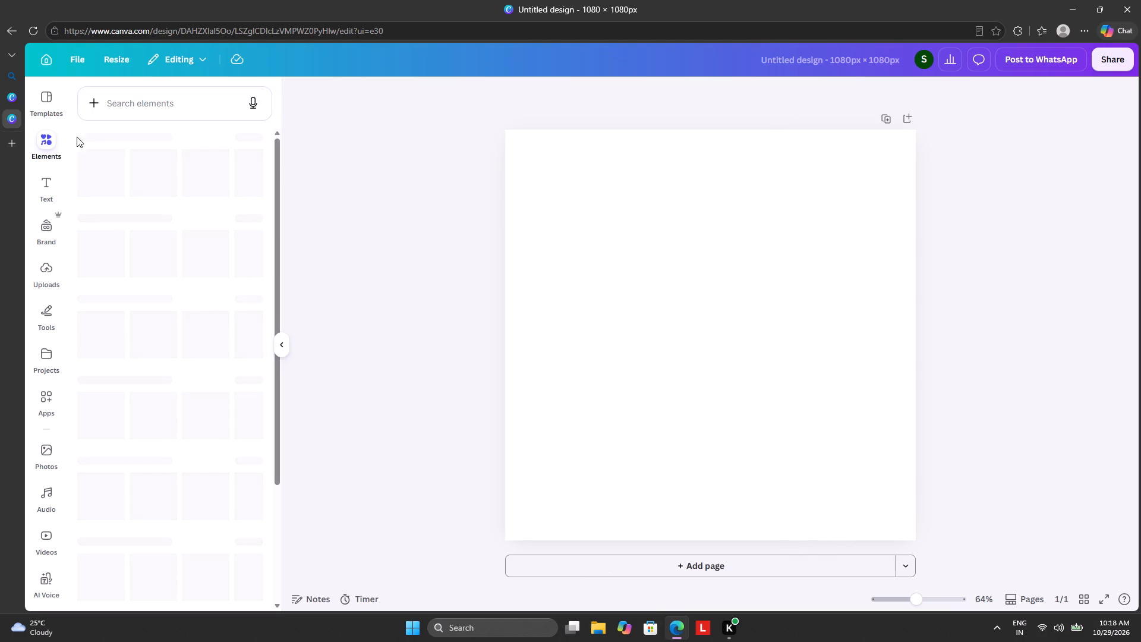
click(141, 107)
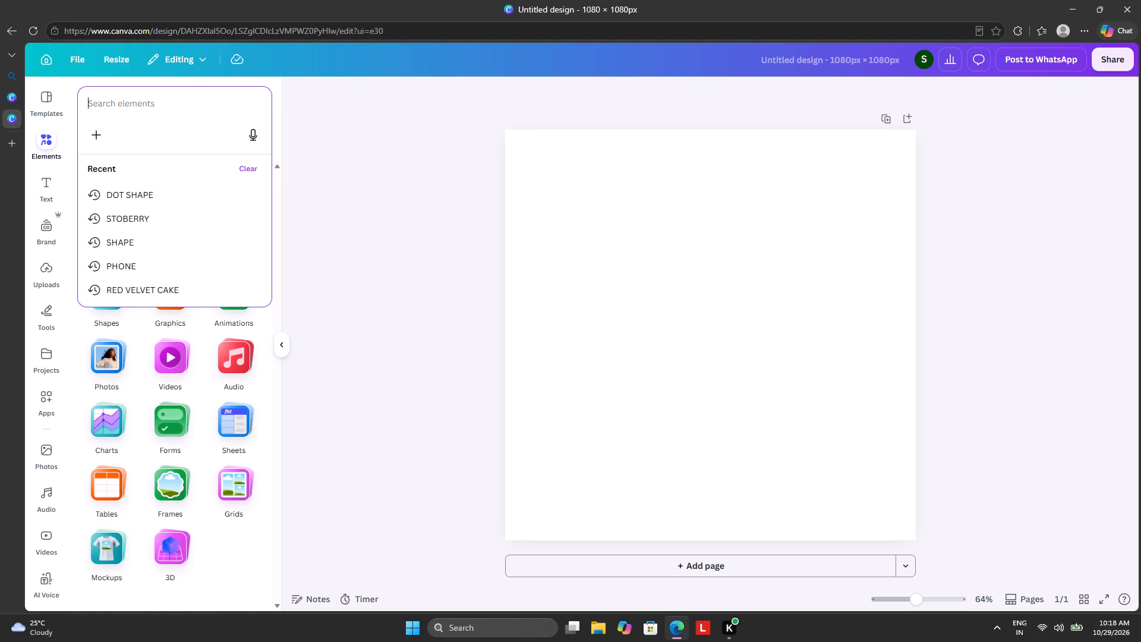
key(s)
text(hi)
key(BackSpace)
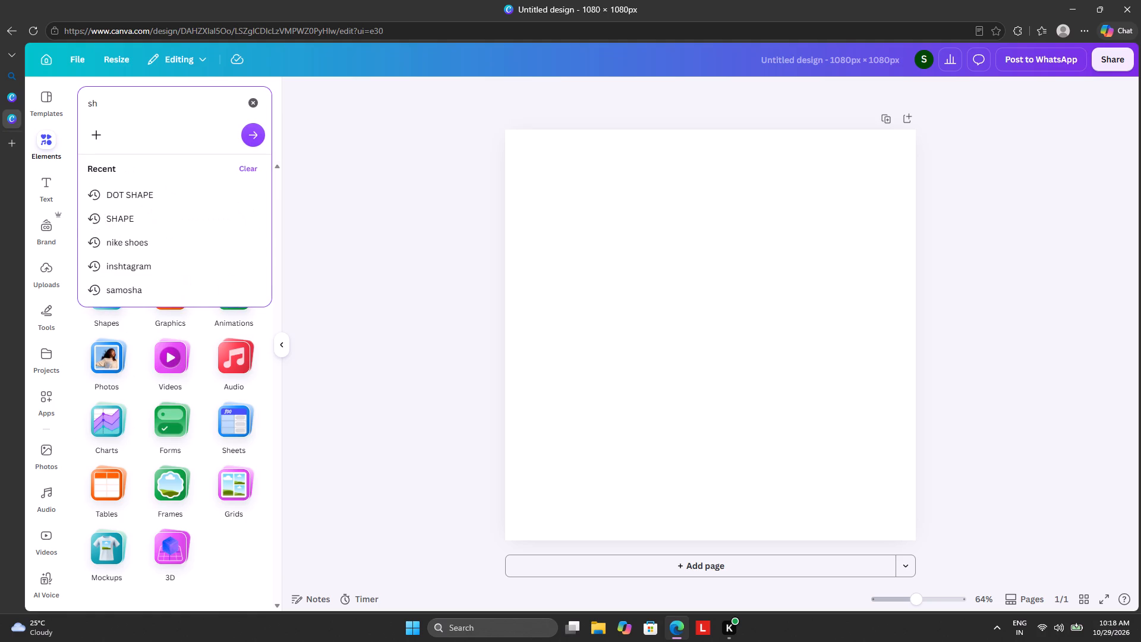
text(ild)
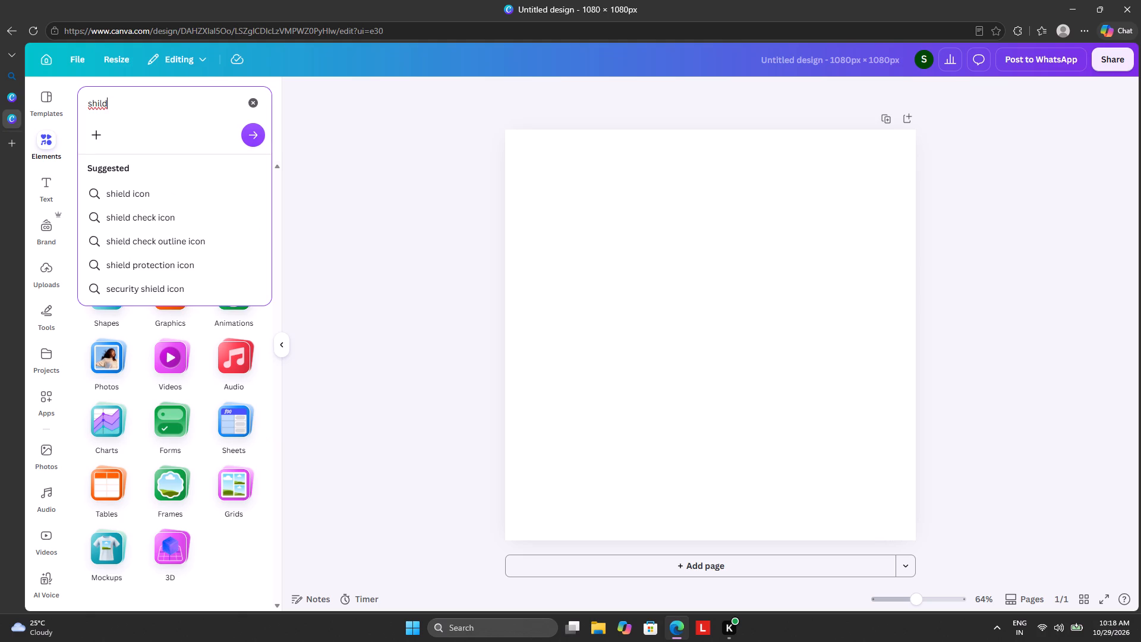
key(Return)
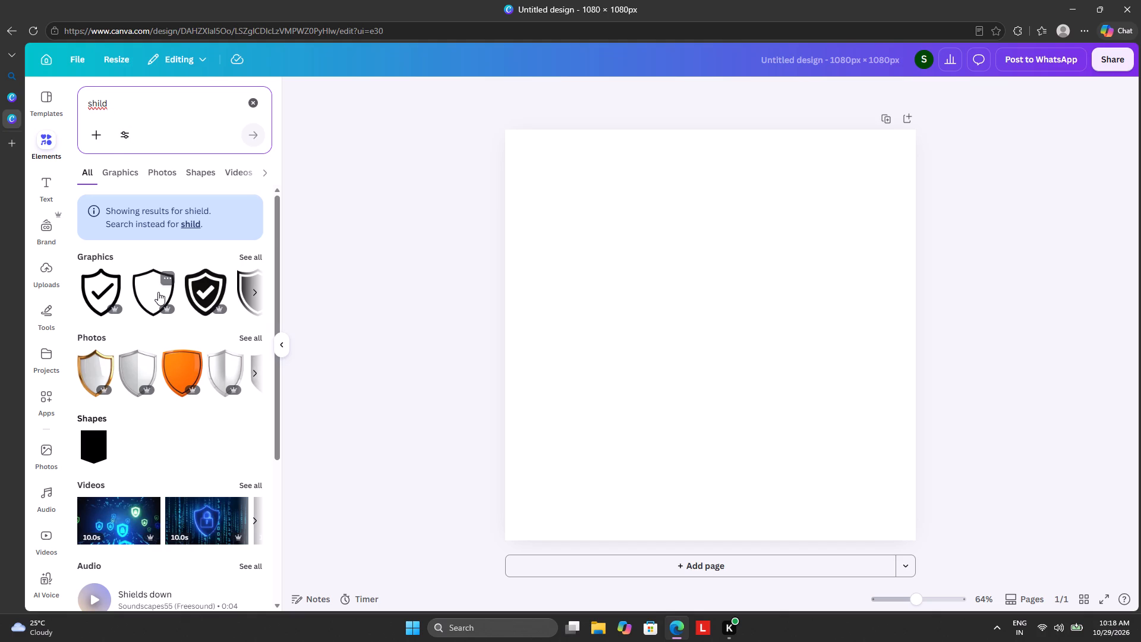
click(250, 259)
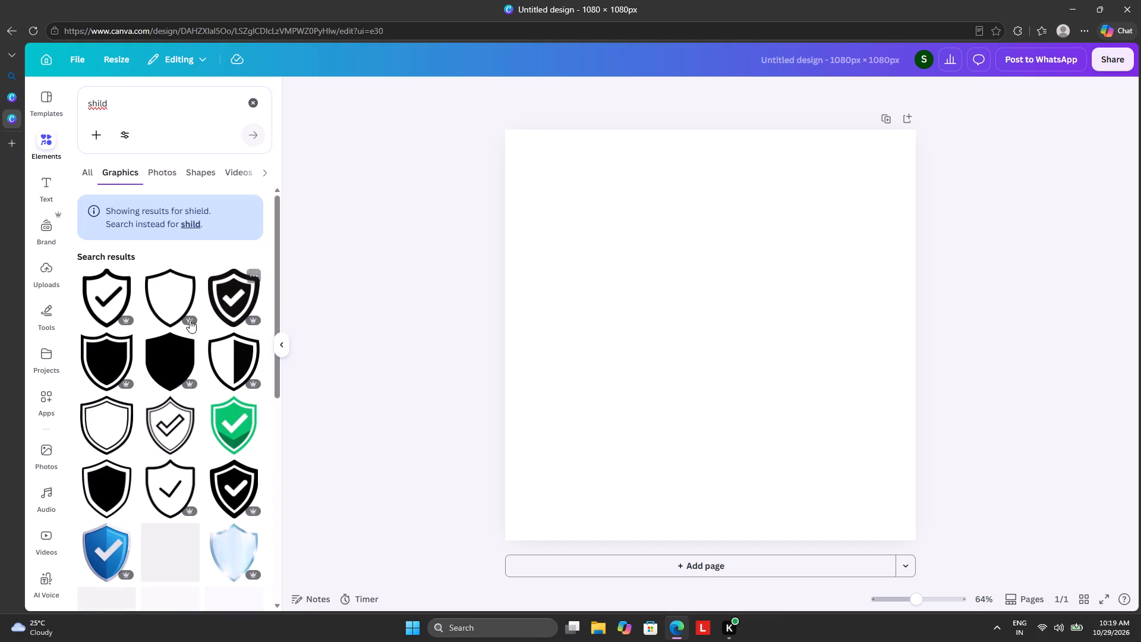
click(112, 432)
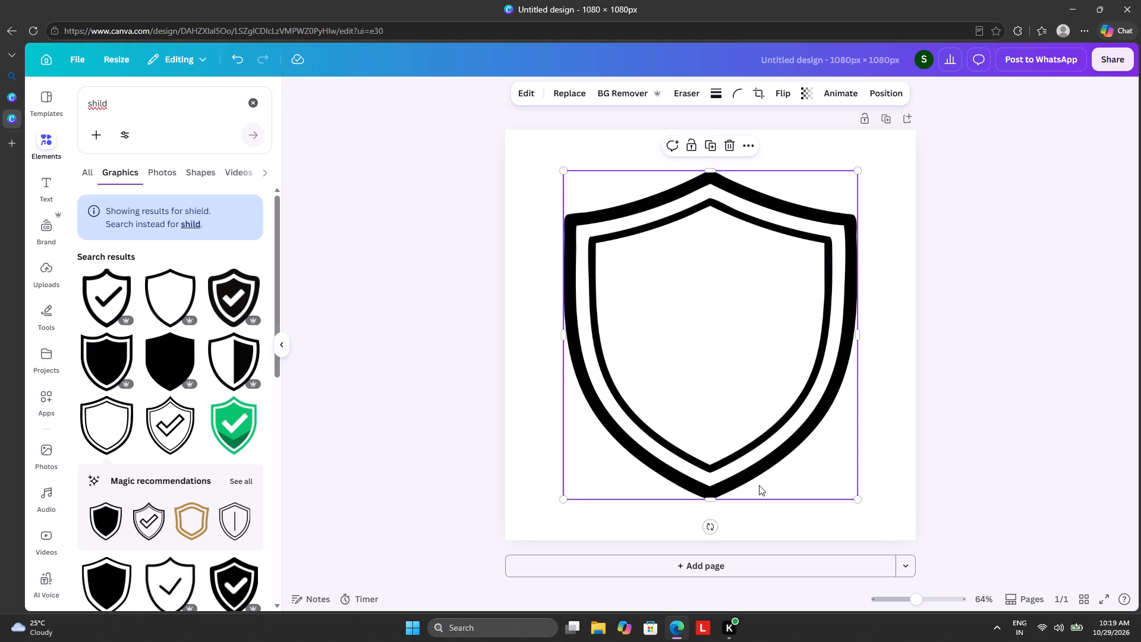
Enlarge the shield until it nearly fills the page height and centre it on the page.
drag(855, 498, 880, 512)
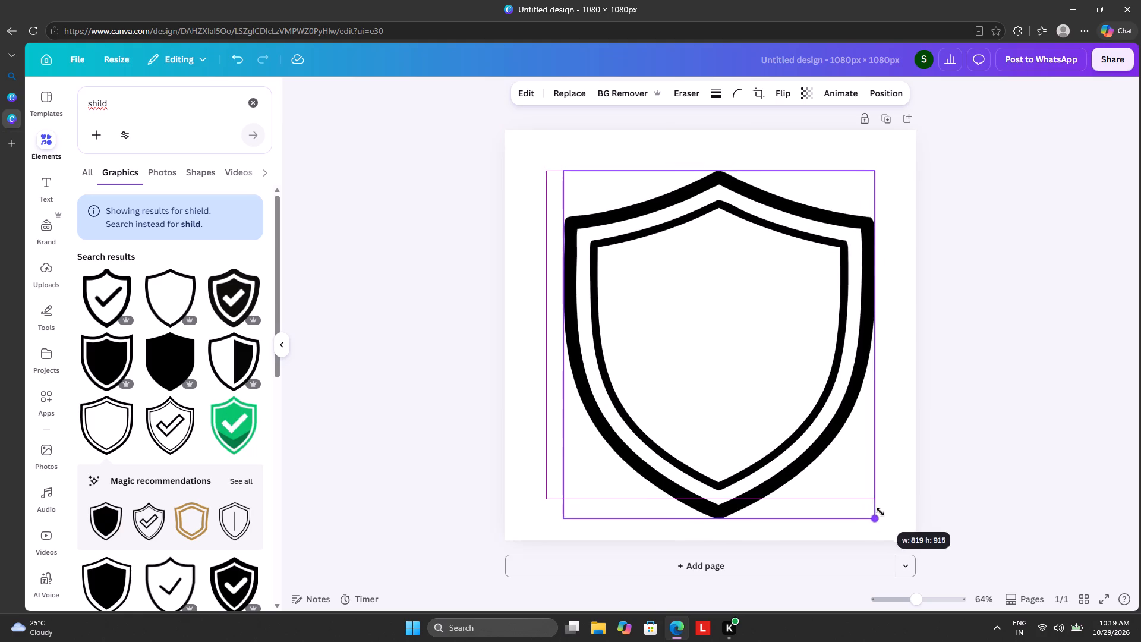
drag(880, 512, 1009, 536)
drag(841, 479, 813, 452)
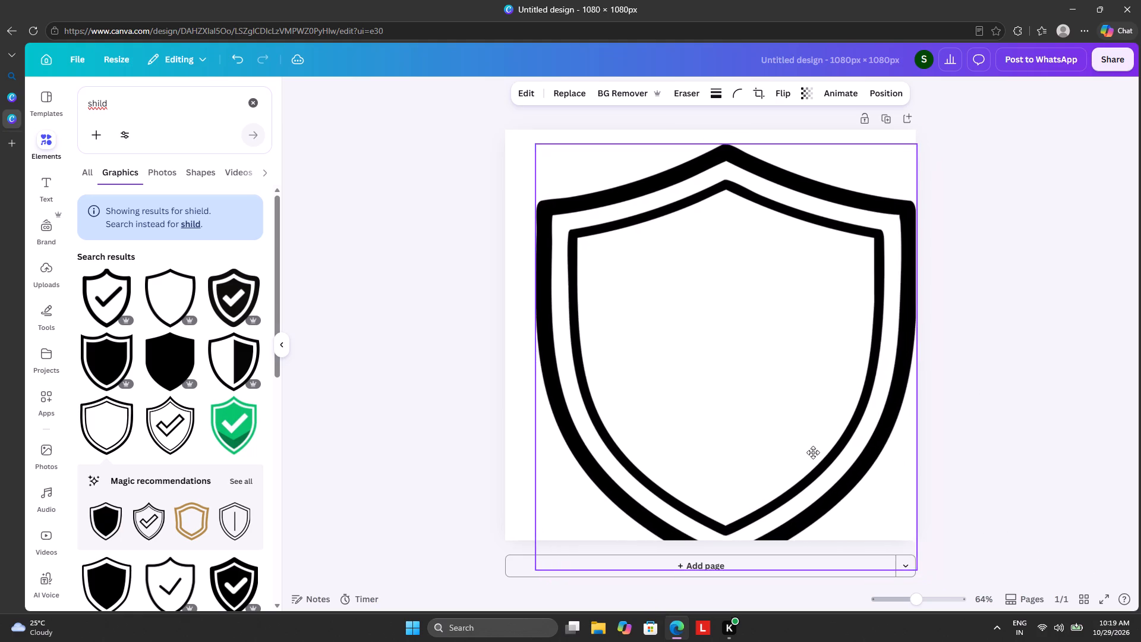
drag(813, 452, 808, 443)
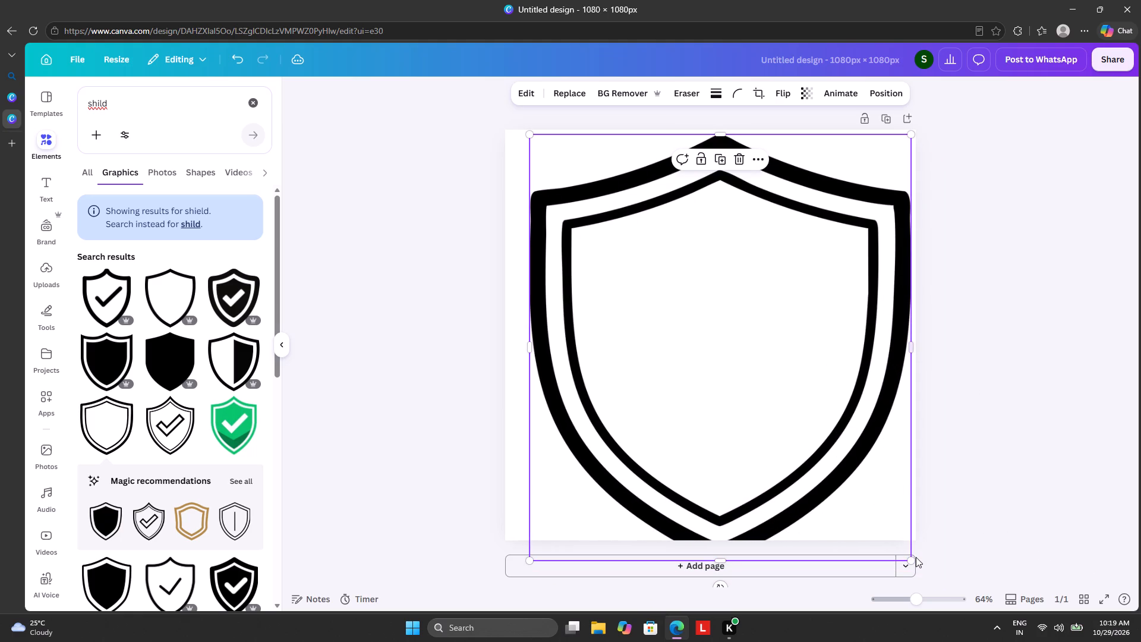
drag(913, 558, 885, 518)
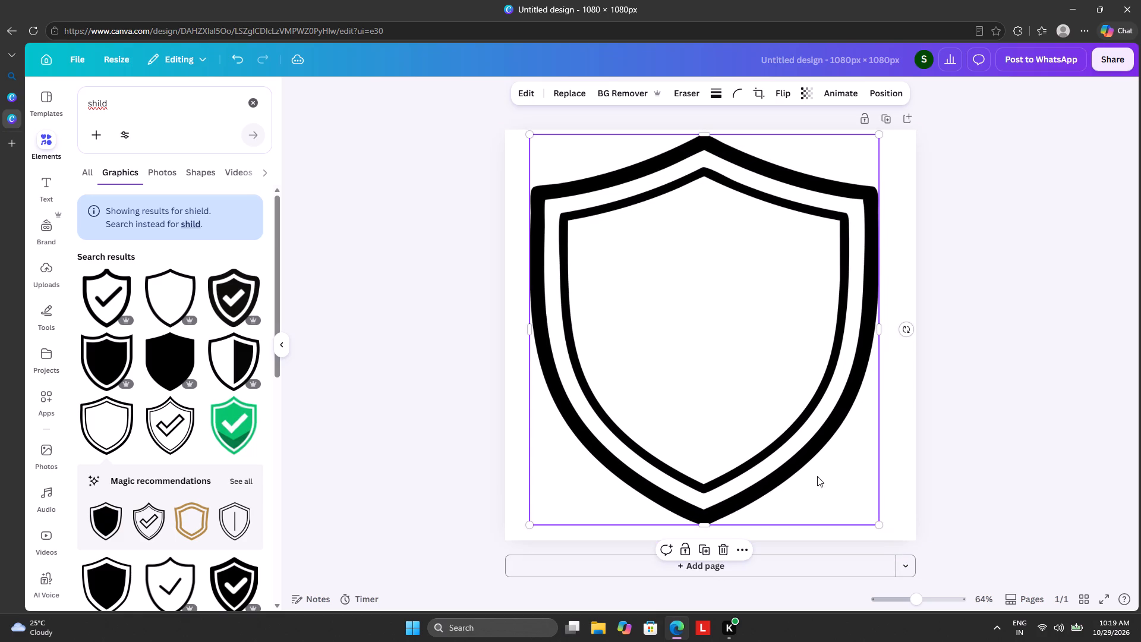
drag(737, 404, 743, 411)
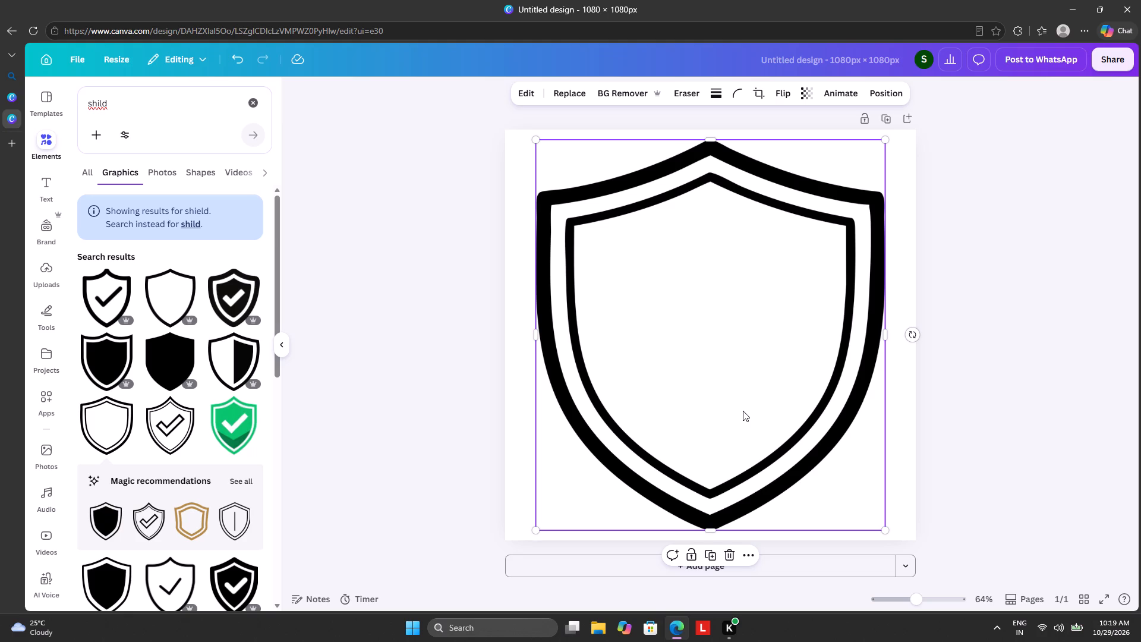
click(743, 411)
Apply the Blush duotone filter to the shield graphic.
click(527, 92)
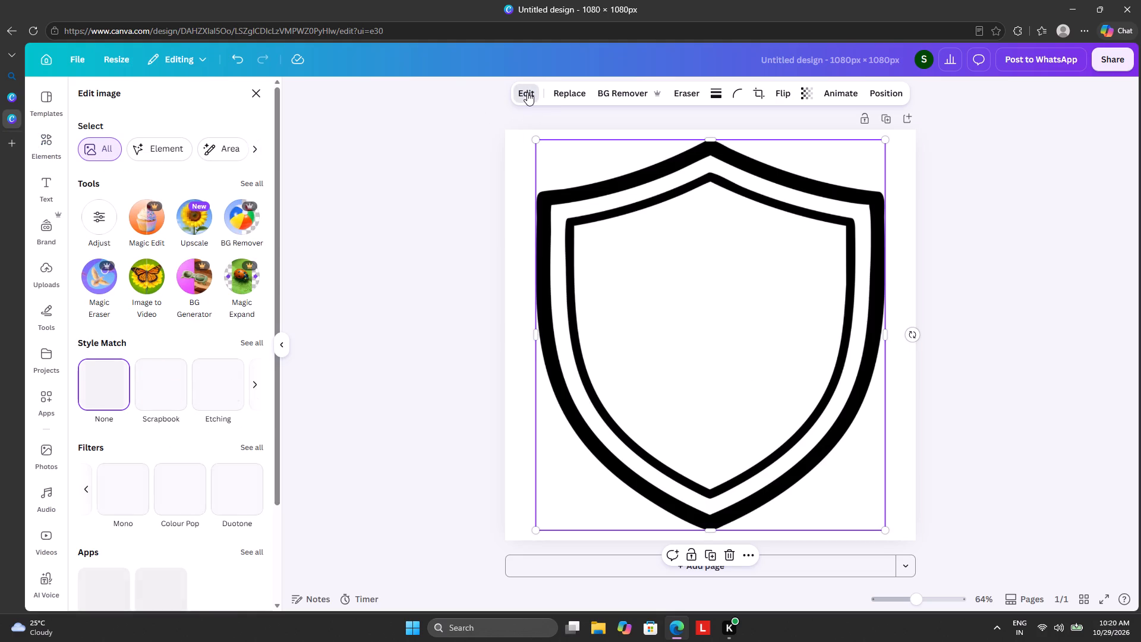
click(248, 445)
scroll(241, 433, down, 4)
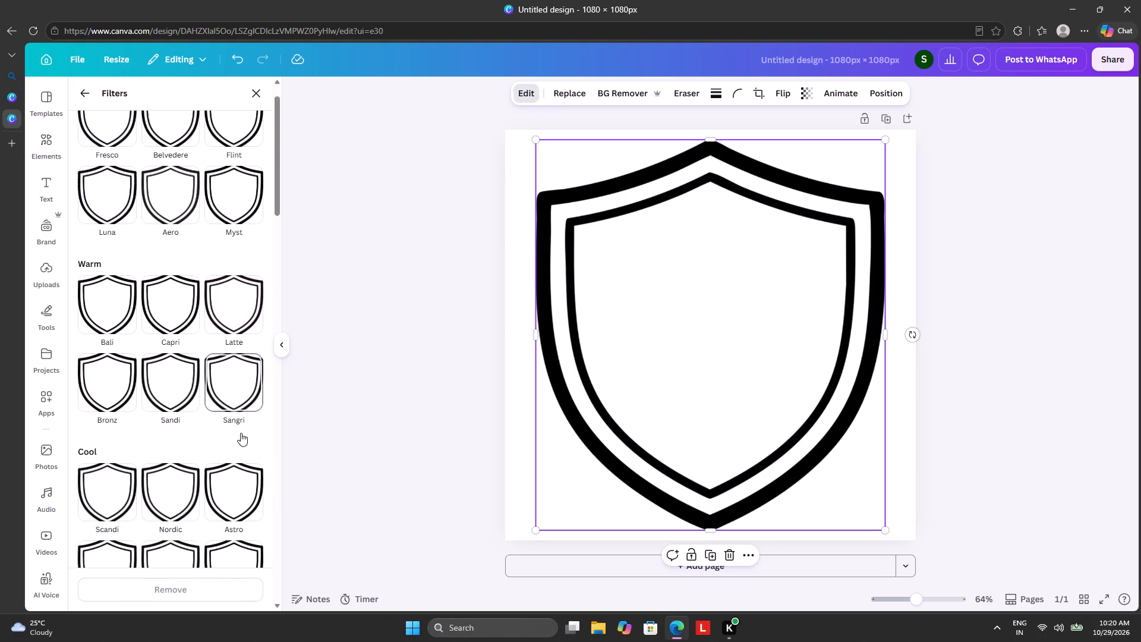
scroll(241, 433, down, 19)
scroll(241, 433, down, 7)
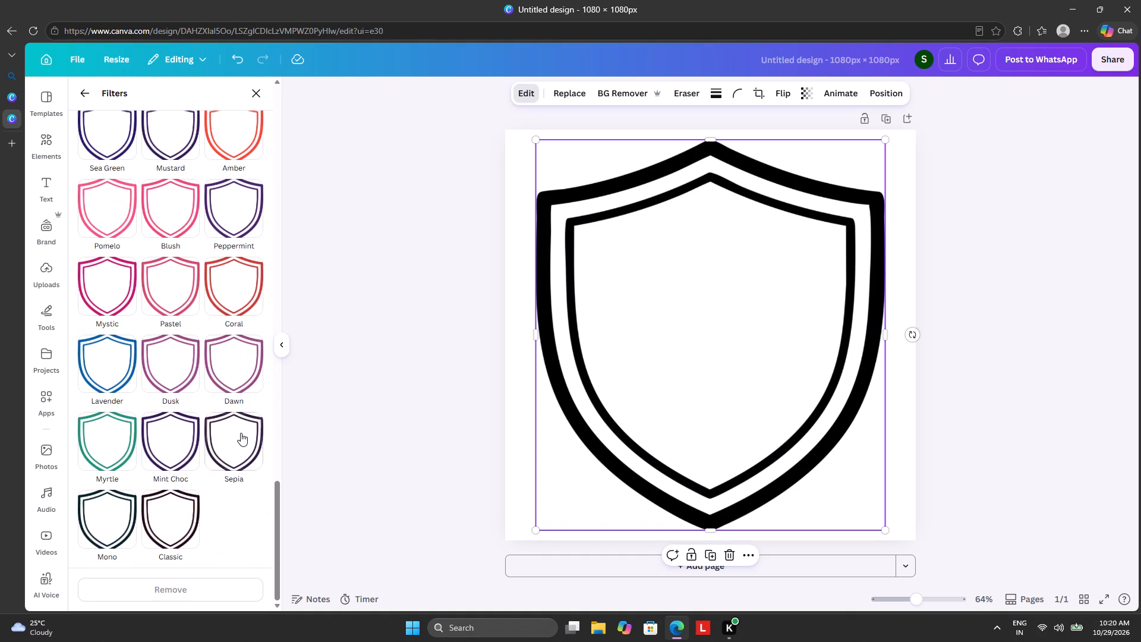
scroll(241, 433, down, 4)
scroll(241, 433, up, 4)
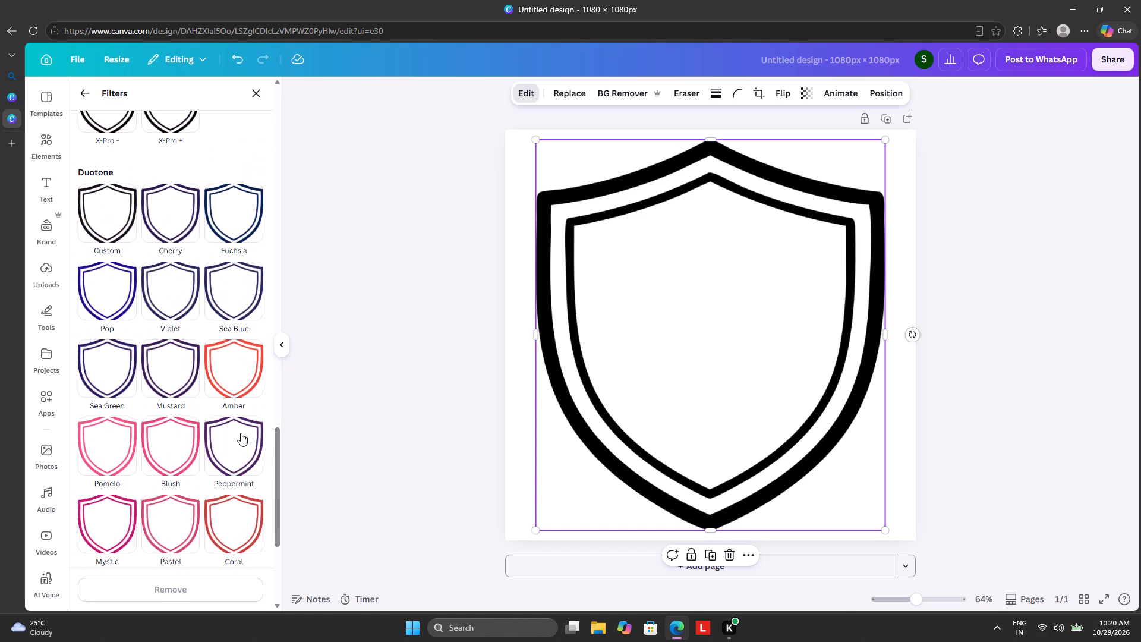
click(193, 443)
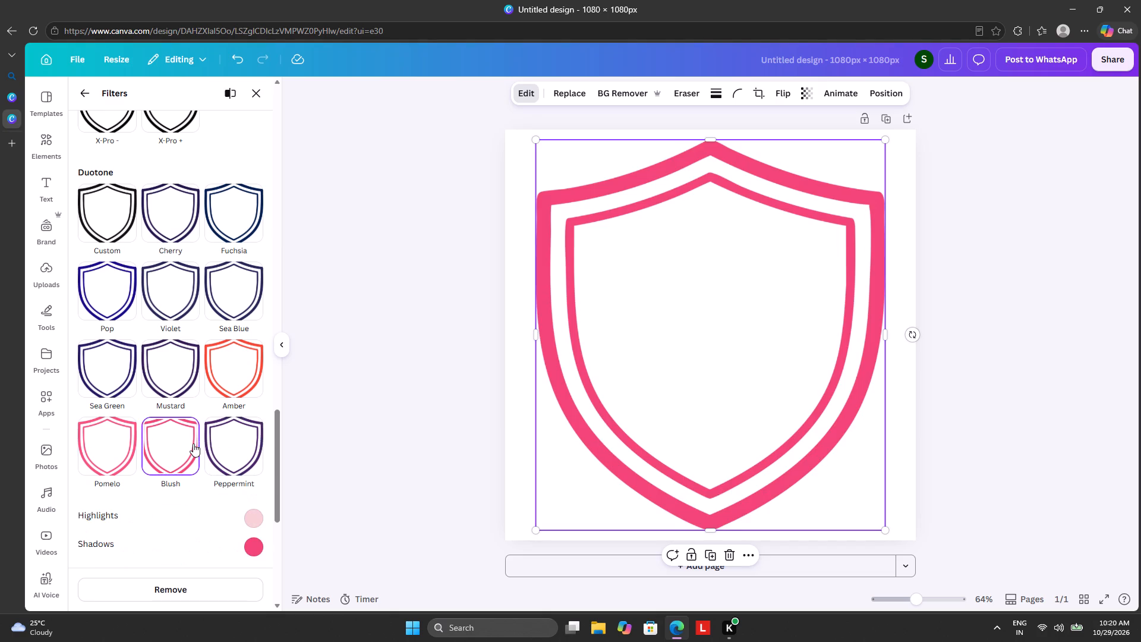
Change the Blush filter's shadows colour to the golden yellow #E6D324 and leave the filter settings.
scroll(237, 442, down, 11)
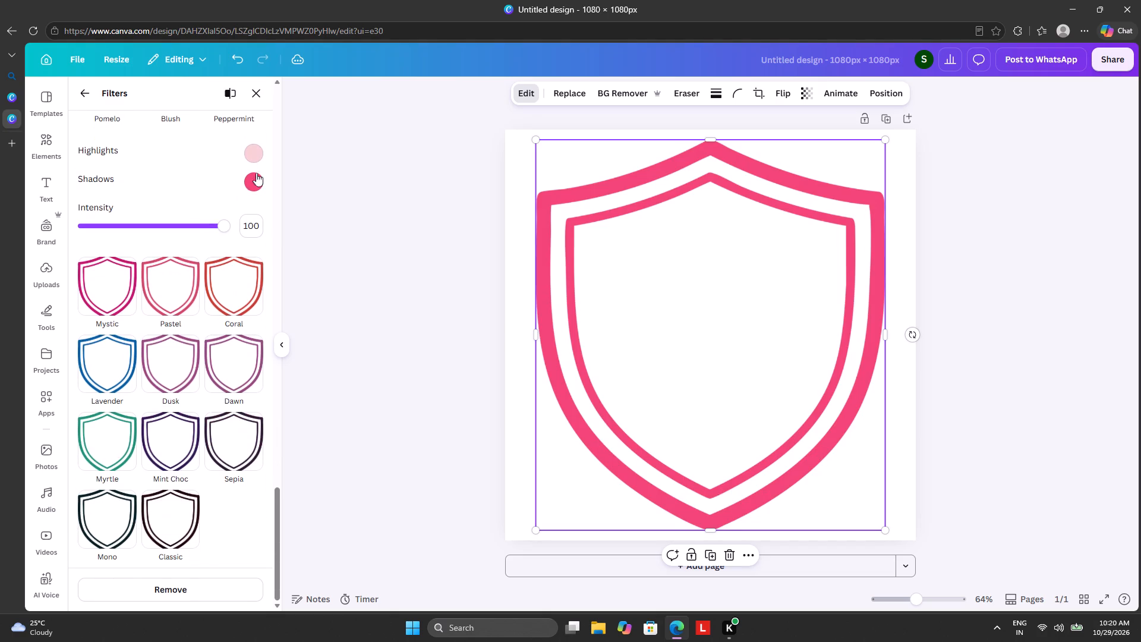
click(254, 177)
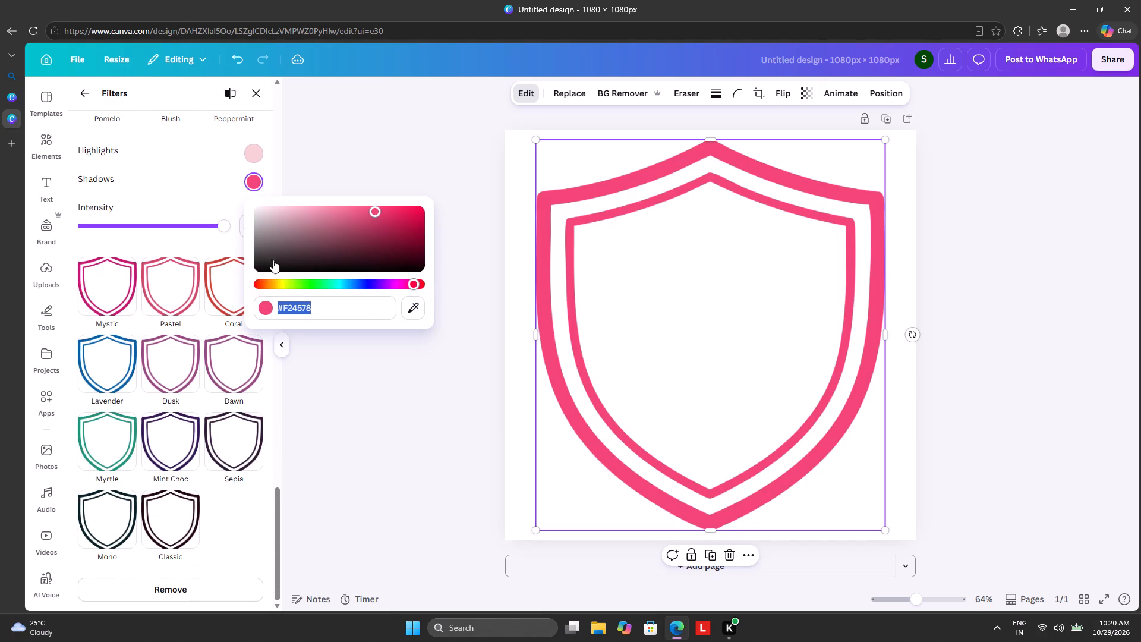
click(281, 284)
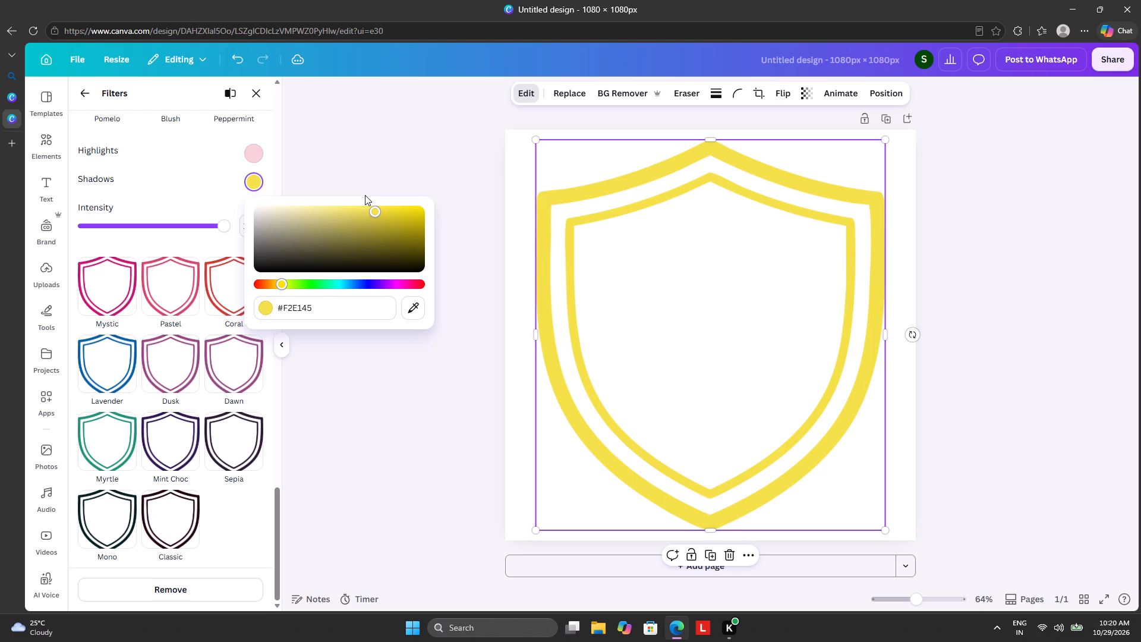
drag(371, 209, 408, 219)
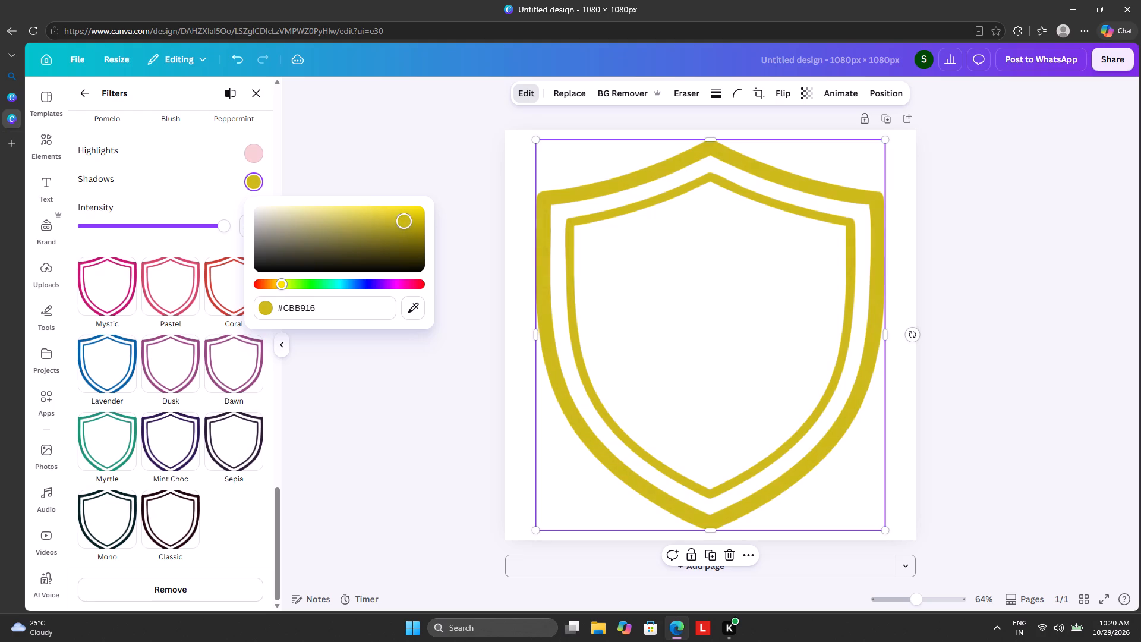
drag(408, 219, 386, 213)
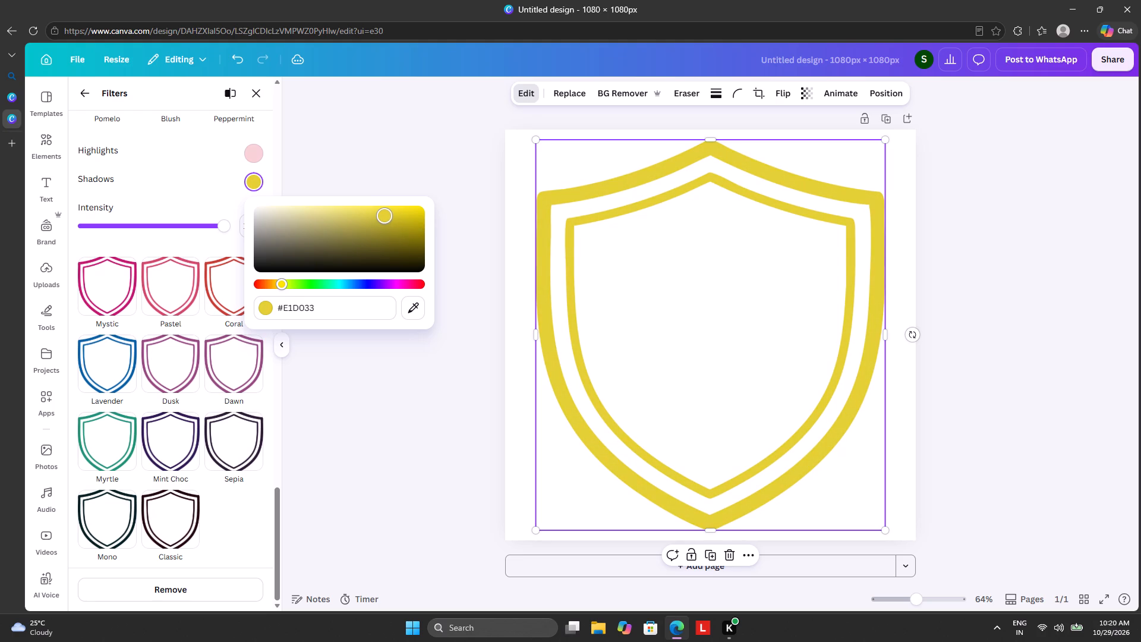
drag(386, 213, 384, 207)
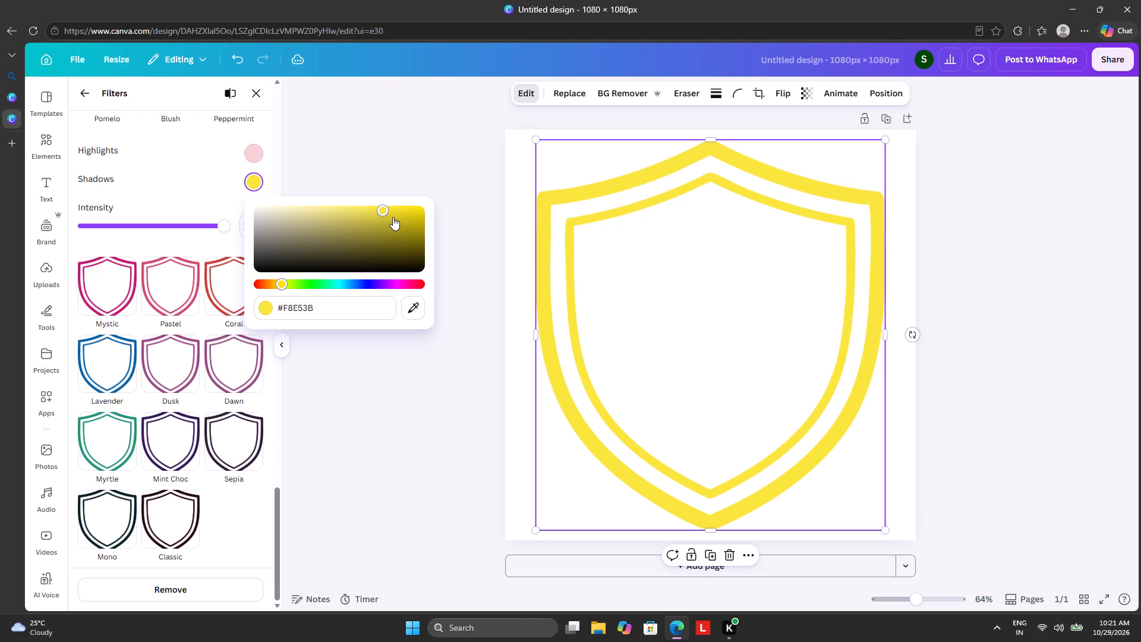
drag(384, 210, 401, 209)
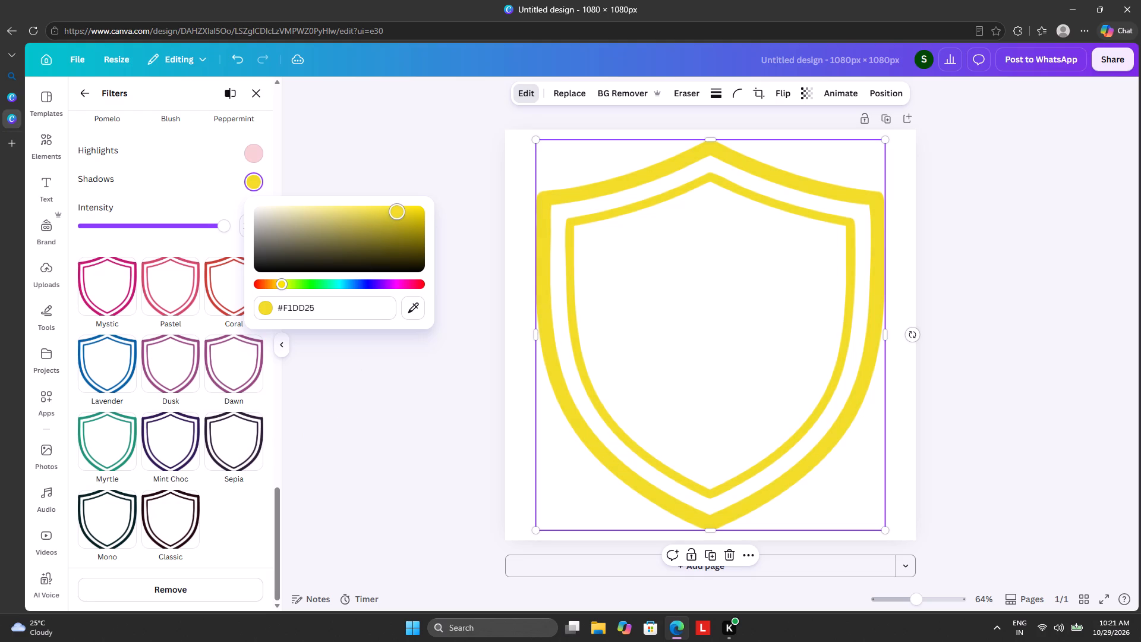
drag(401, 209, 412, 205)
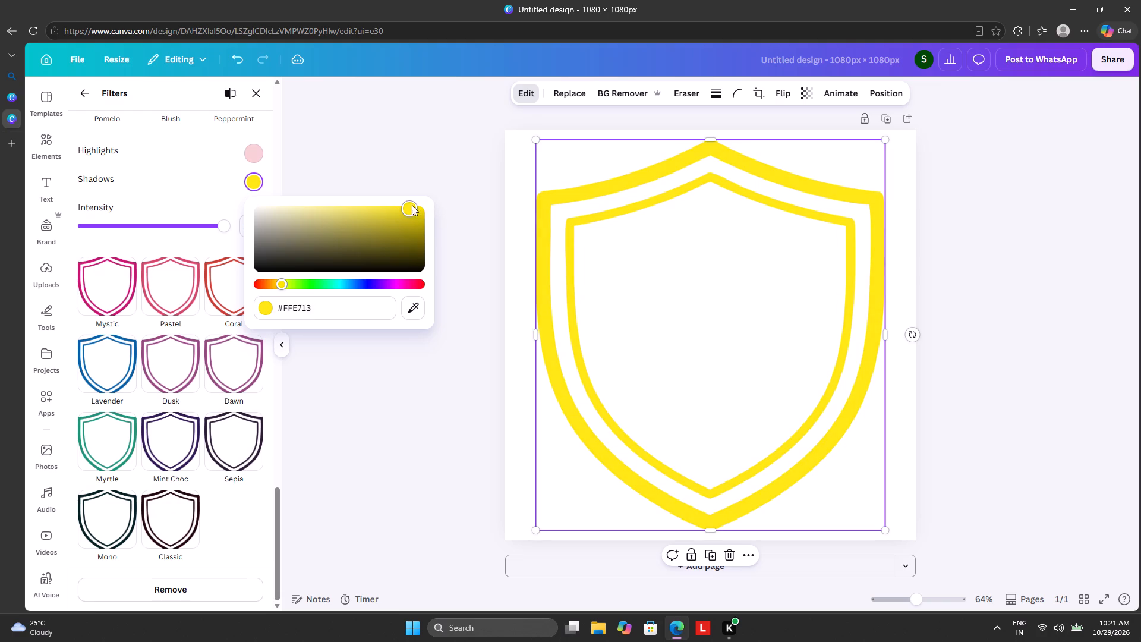
drag(412, 205, 408, 213)
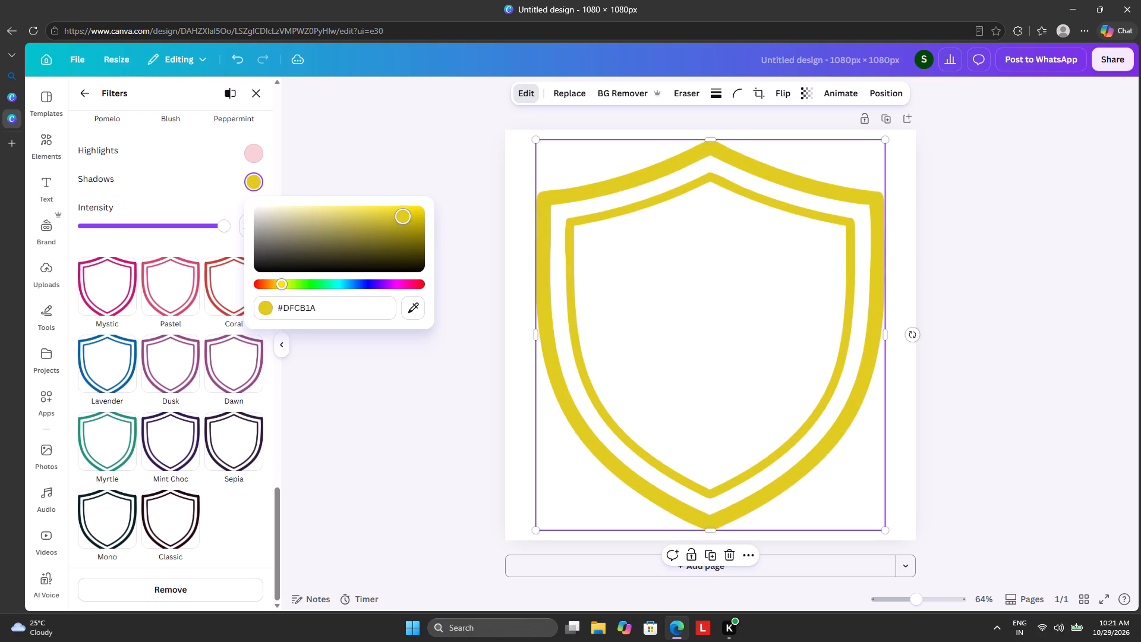
drag(408, 213, 398, 212)
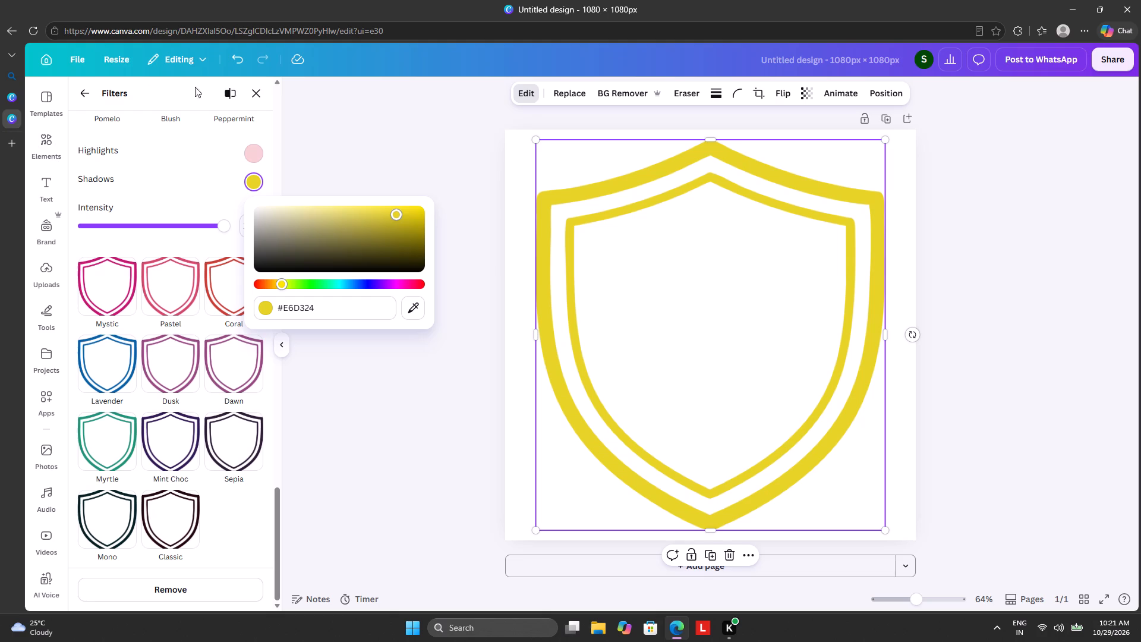
click(87, 93)
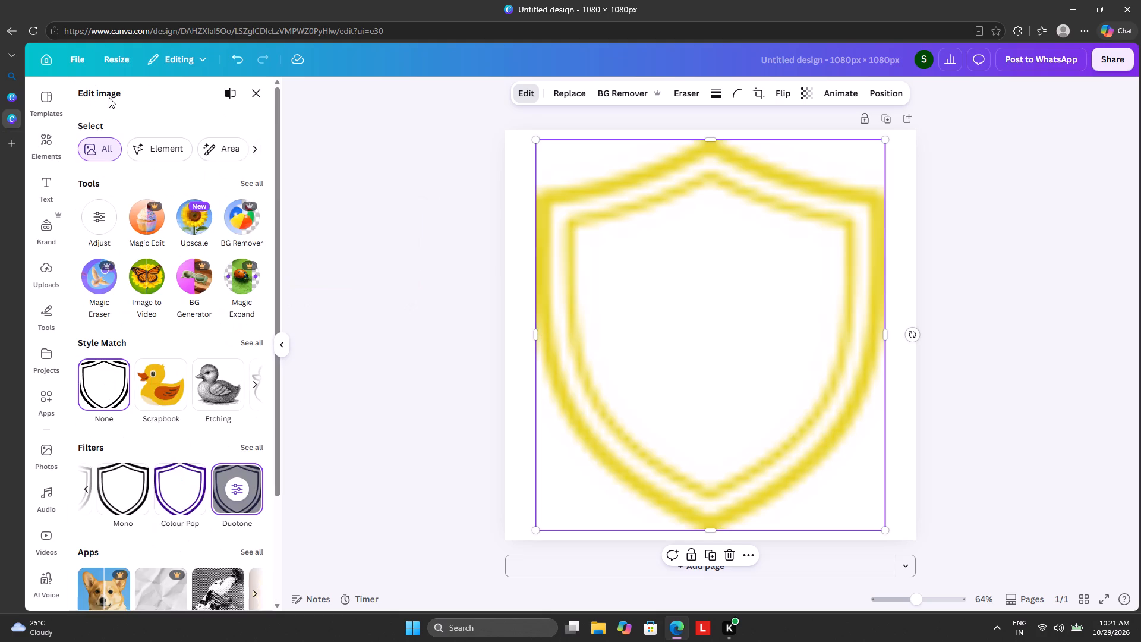
Search the elements for "lion" and add the black lion head in side view from the graphics results to the page.
click(58, 153)
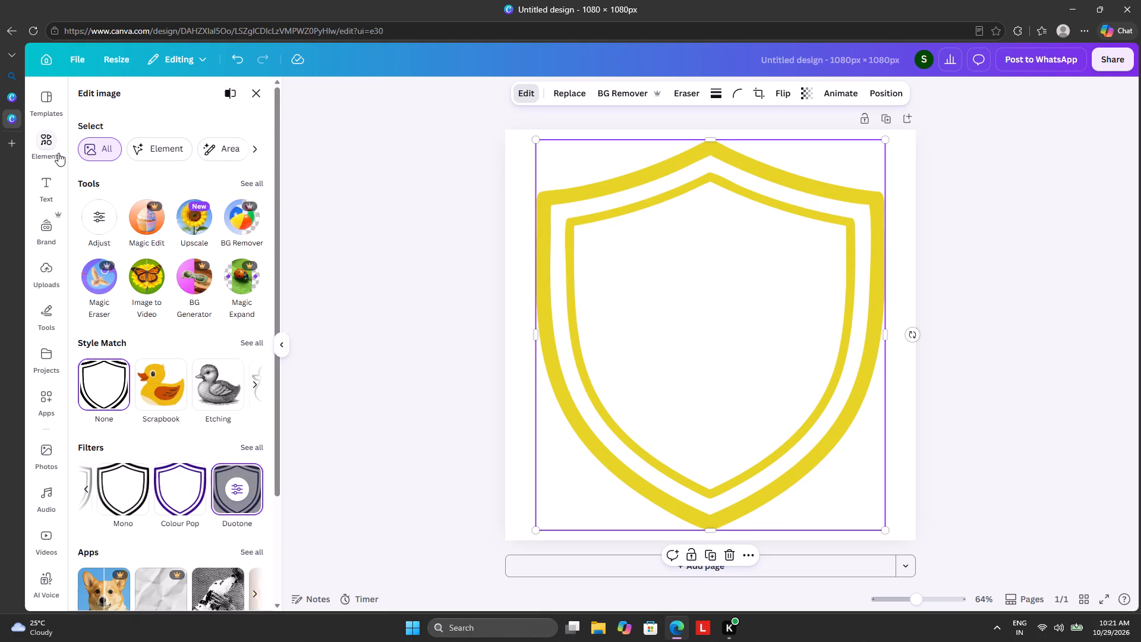
click(251, 98)
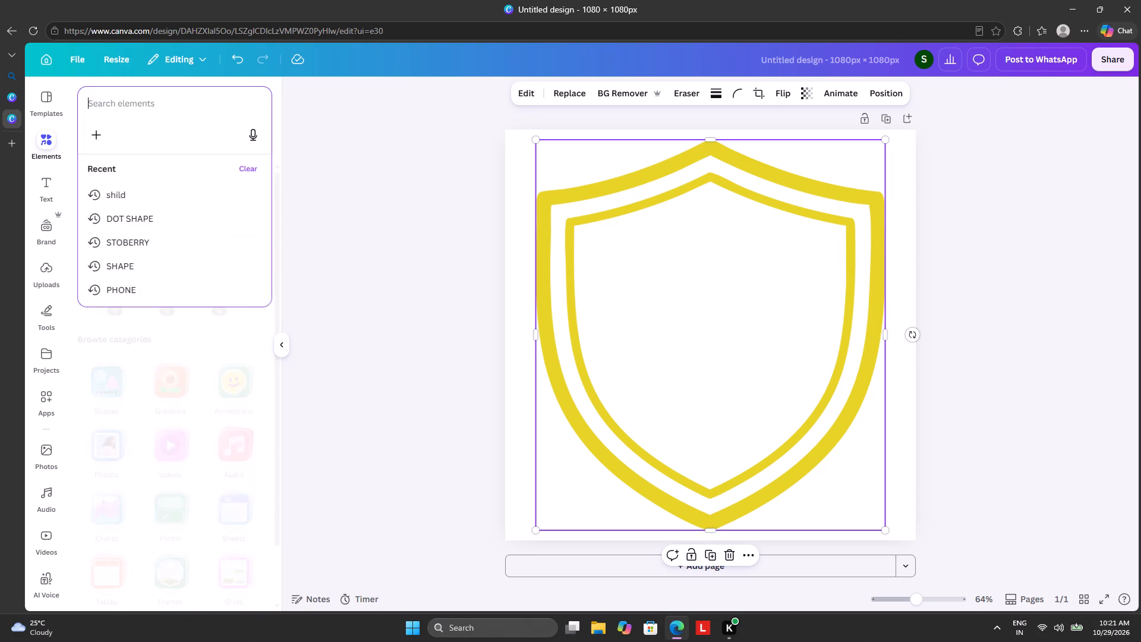
text(lion)
key(Return)
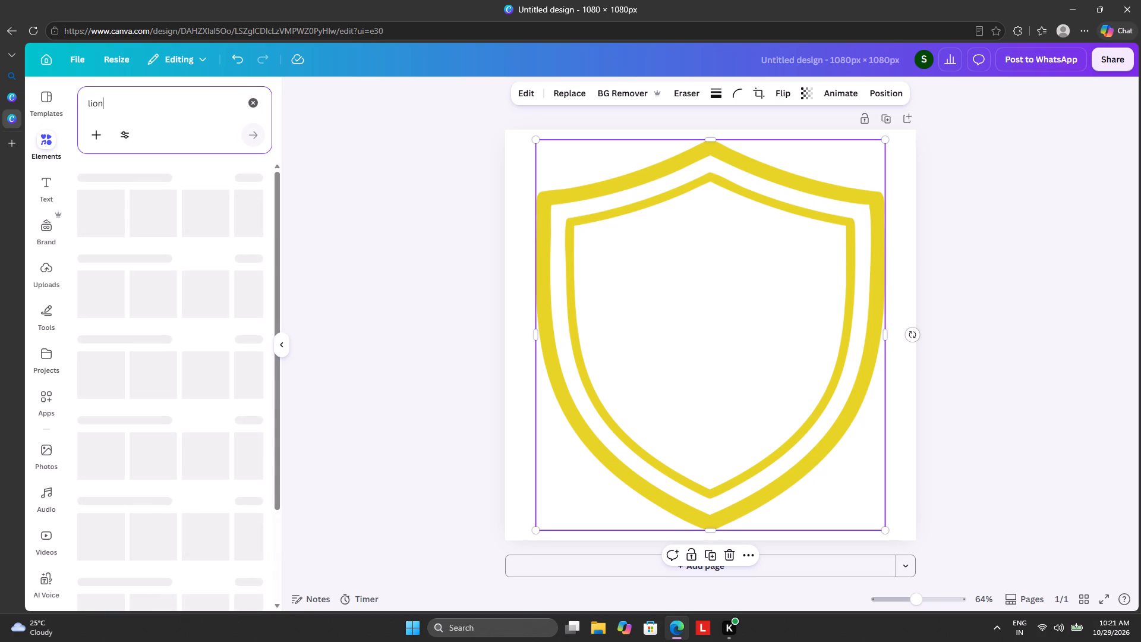
click(115, 171)
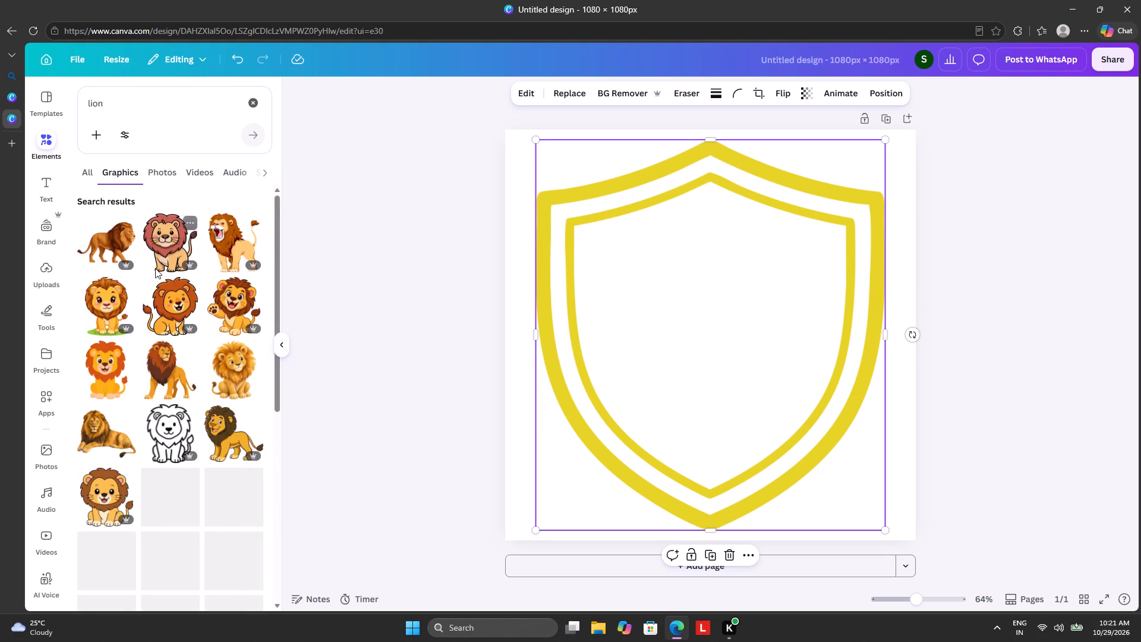
scroll(155, 285, down, 4)
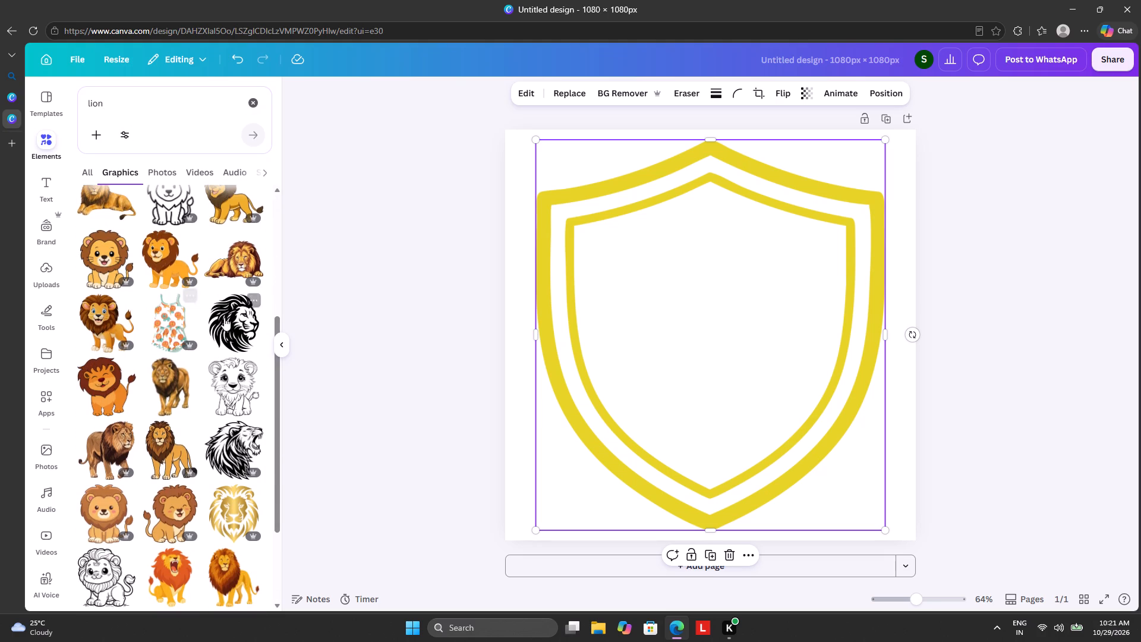
click(227, 318)
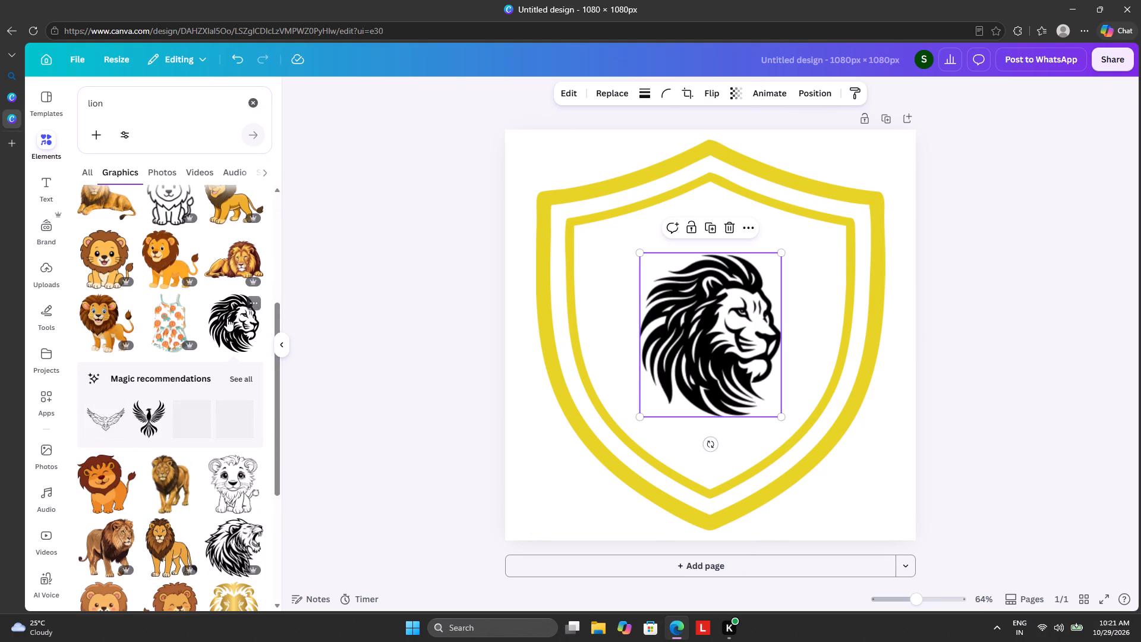
Enlarge the lion head until it covers most of the shield's interior, placing it over the shield's lower part.
drag(685, 330, 547, 215)
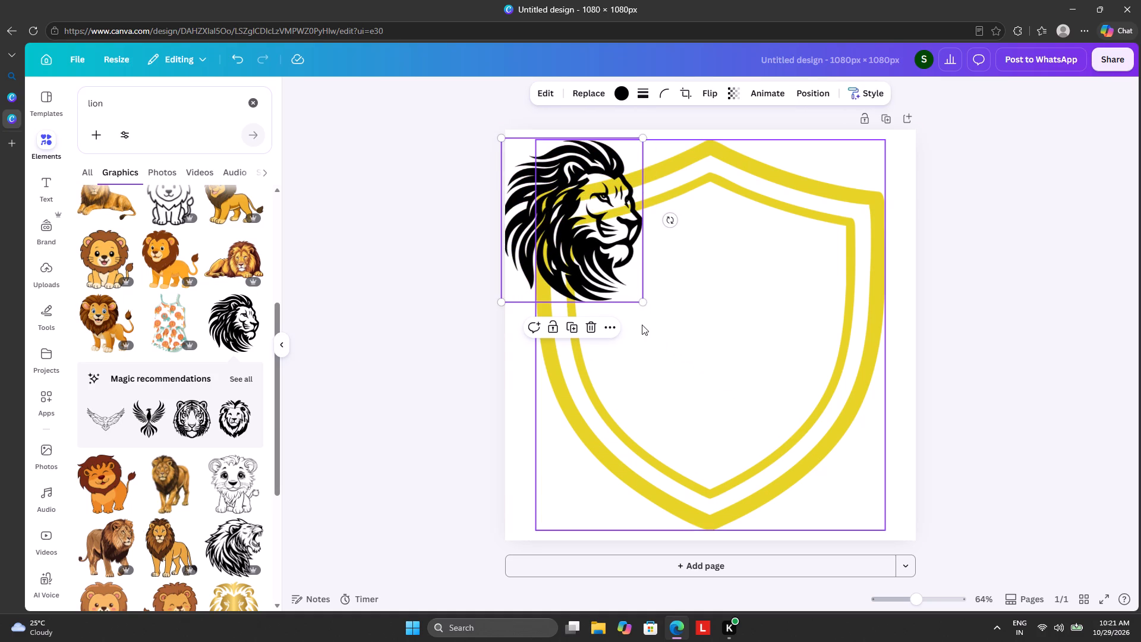
drag(639, 303, 762, 472)
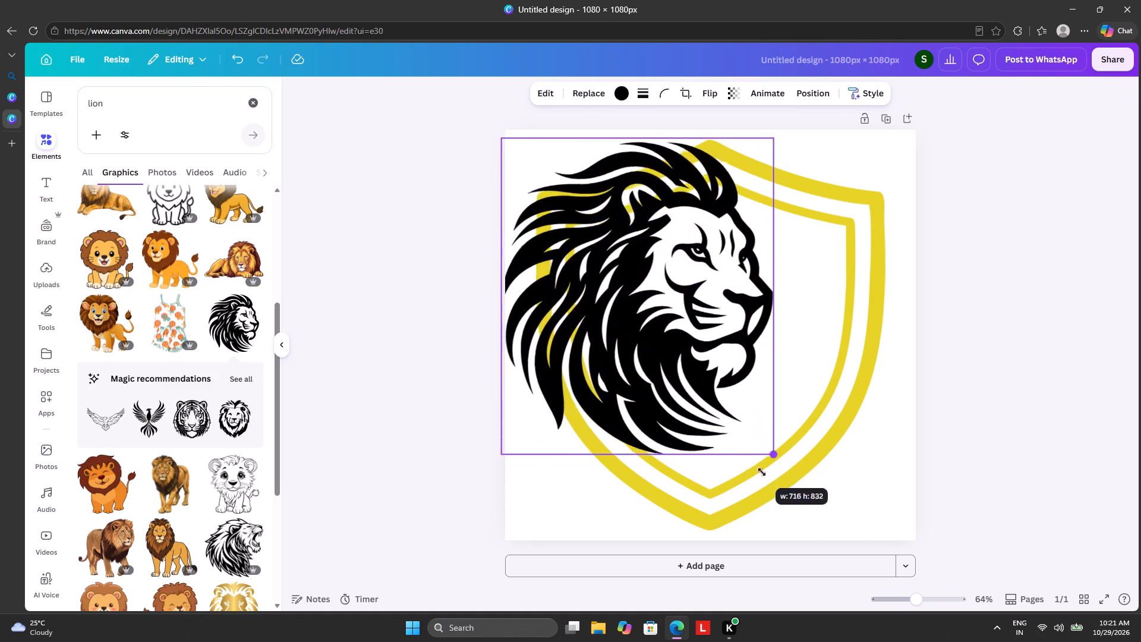
drag(762, 472, 828, 523)
drag(744, 412, 736, 422)
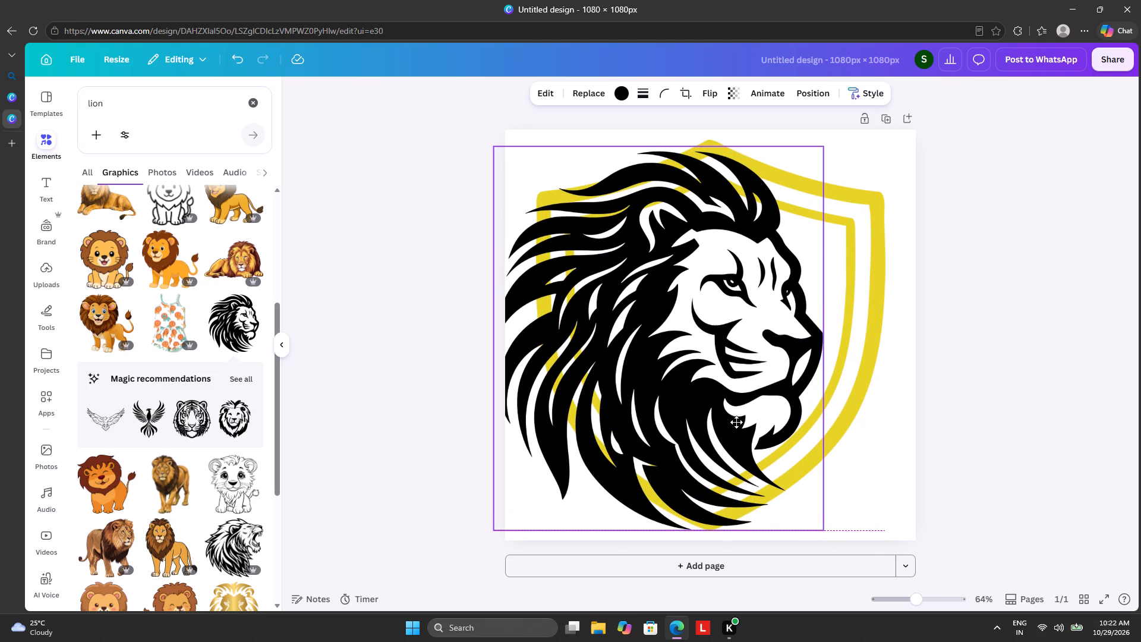
drag(736, 422, 753, 401)
drag(512, 129, 537, 161)
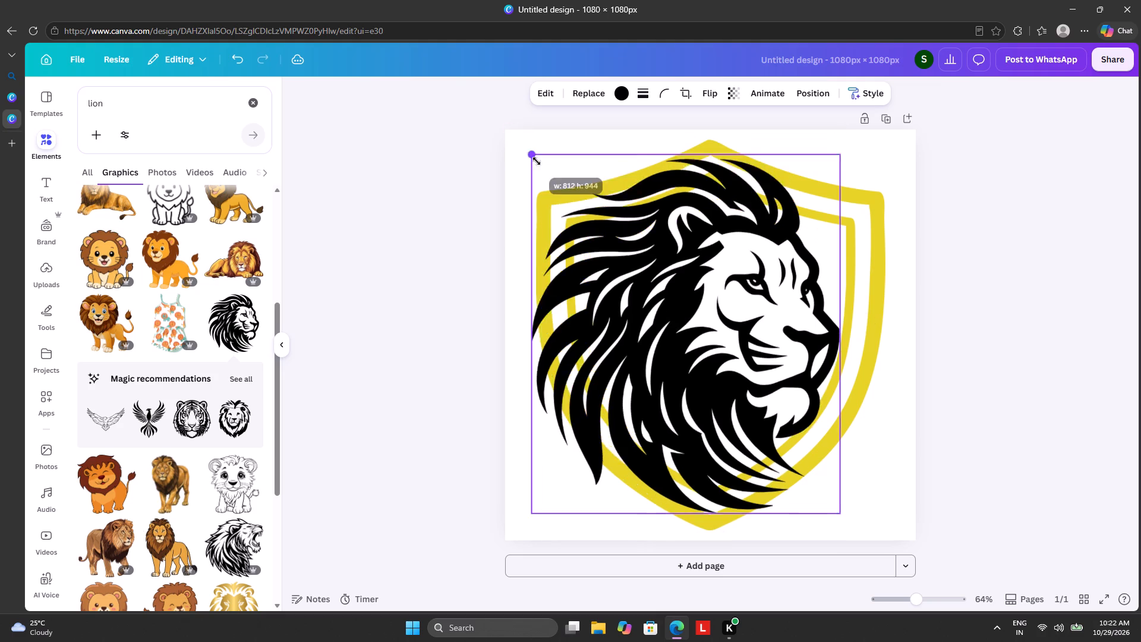
drag(537, 161, 596, 235)
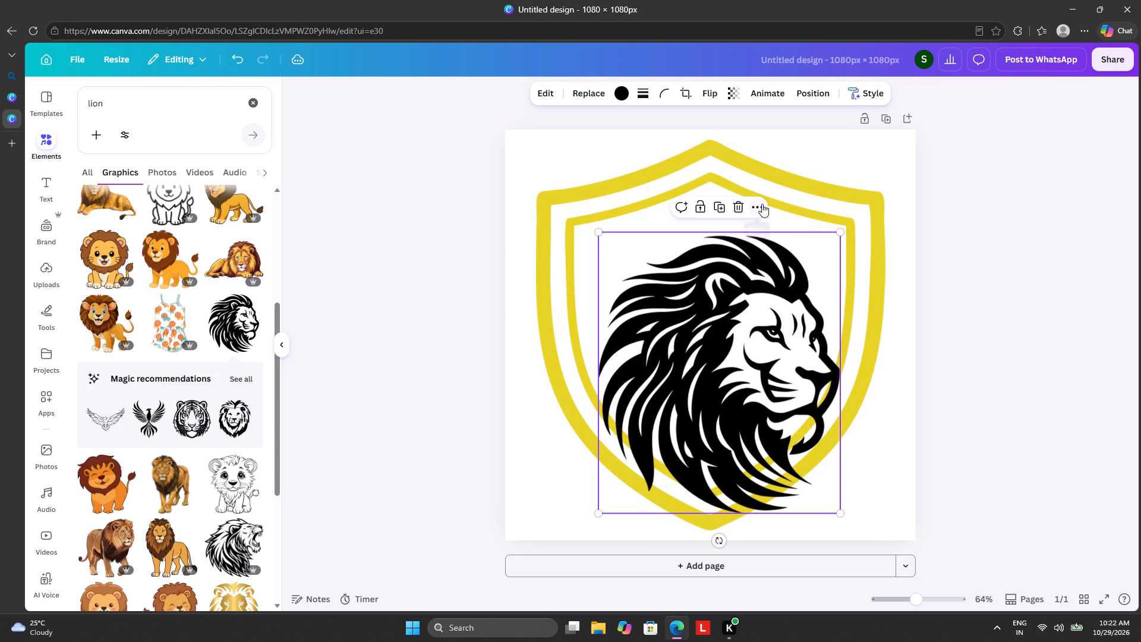
Shrink the yellow shield slightly, keeping its proportions, and move it up toward the top of the page.
click(774, 194)
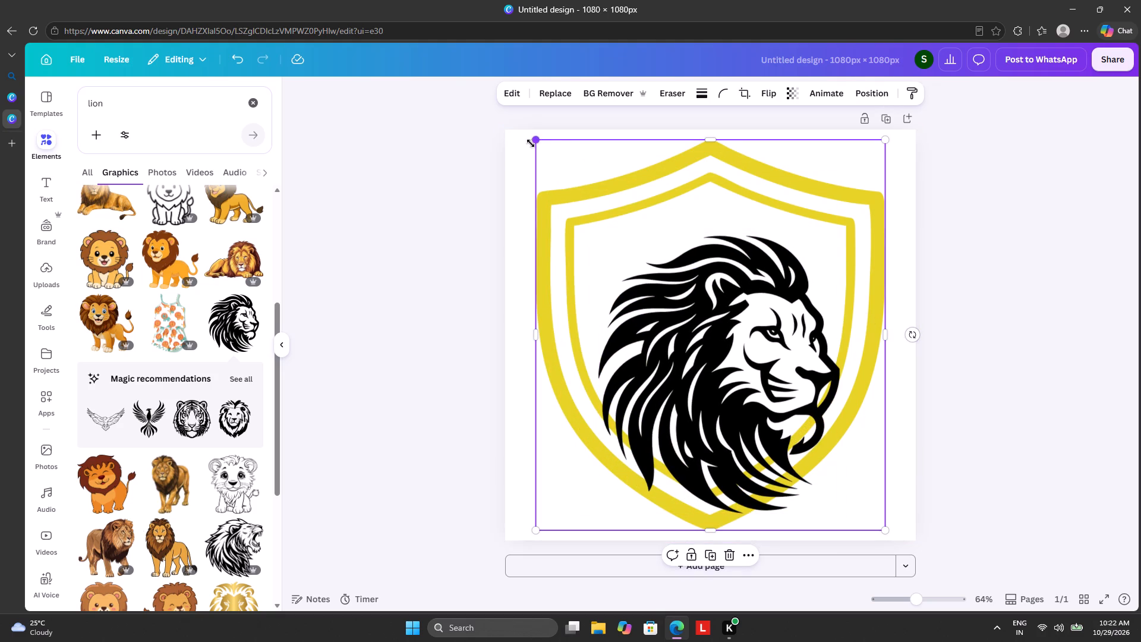
drag(531, 143, 587, 174)
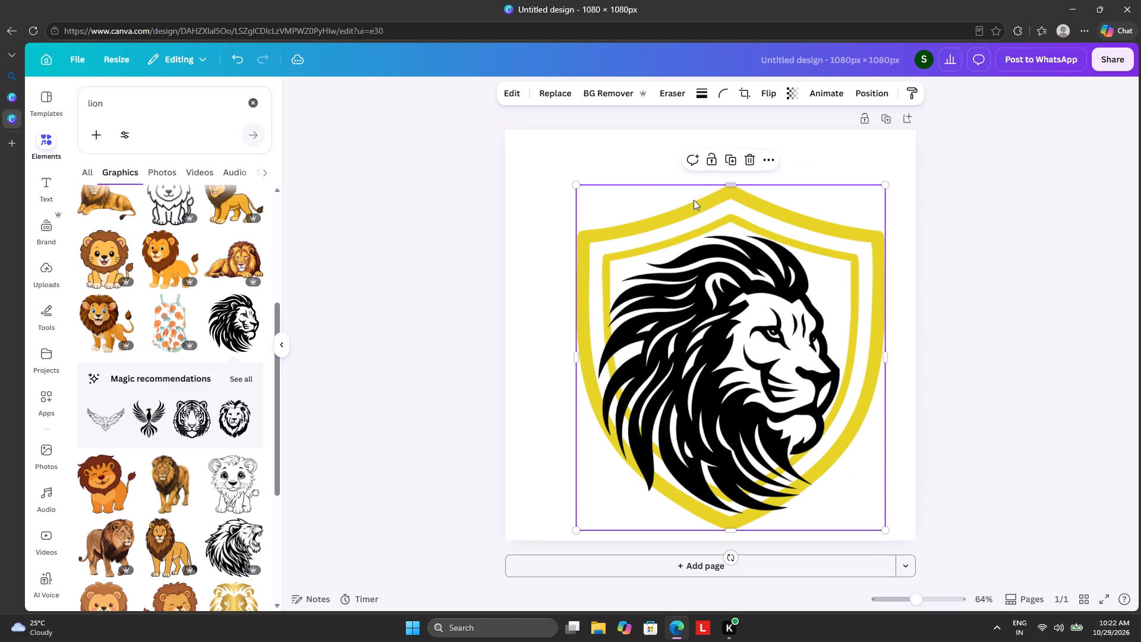
drag(745, 223, 720, 201)
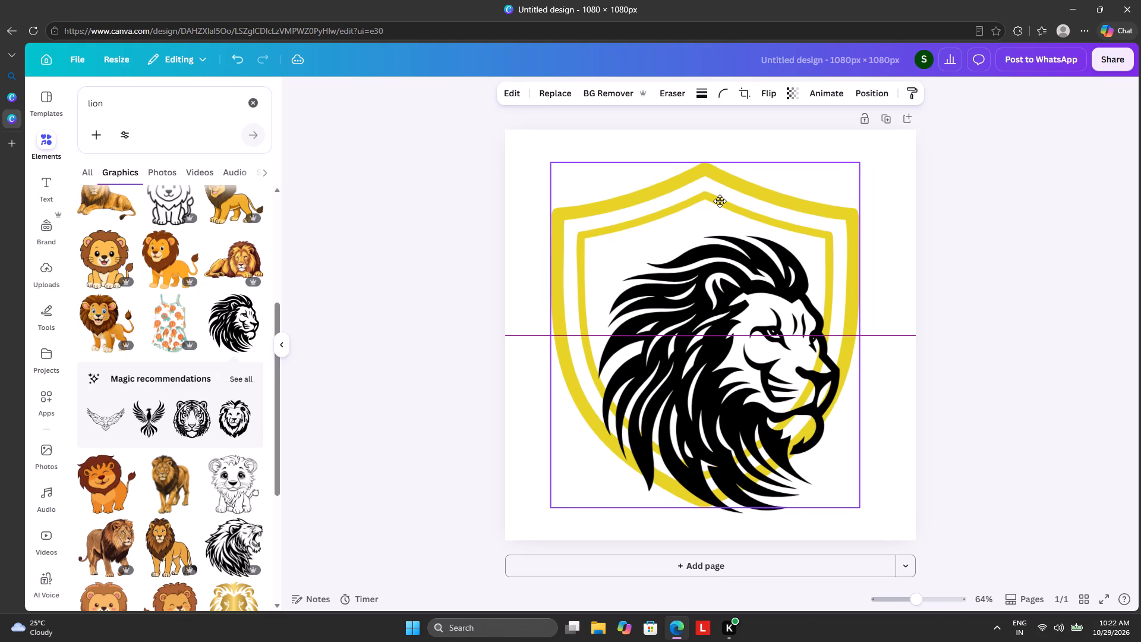
drag(720, 201, 720, 202)
drag(708, 317, 667, 262)
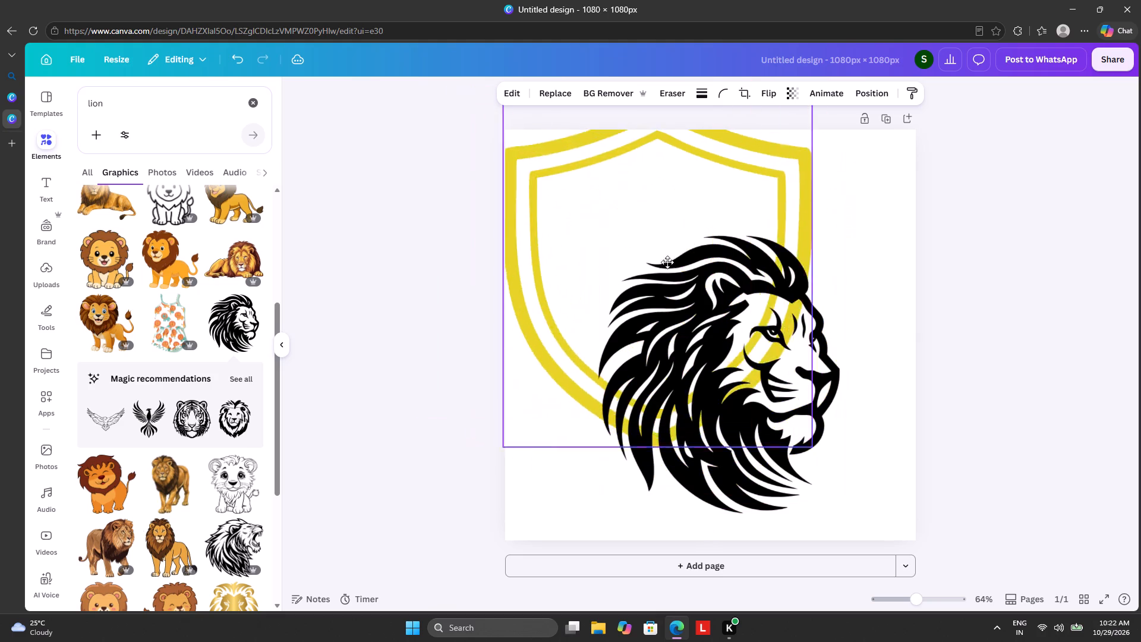
drag(667, 262, 701, 291)
Move the lion head aside so that it hangs over the page's right edge.
click(724, 306)
drag(724, 306, 891, 265)
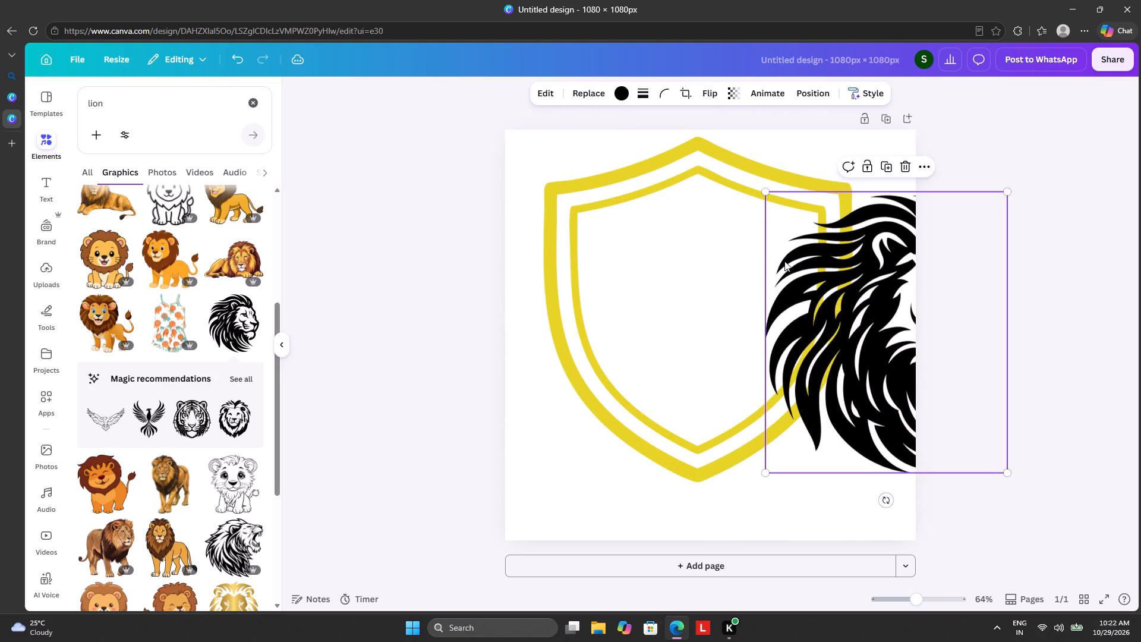
Centre the yellow shield on the page both horizontally and vertically.
drag(701, 279, 703, 285)
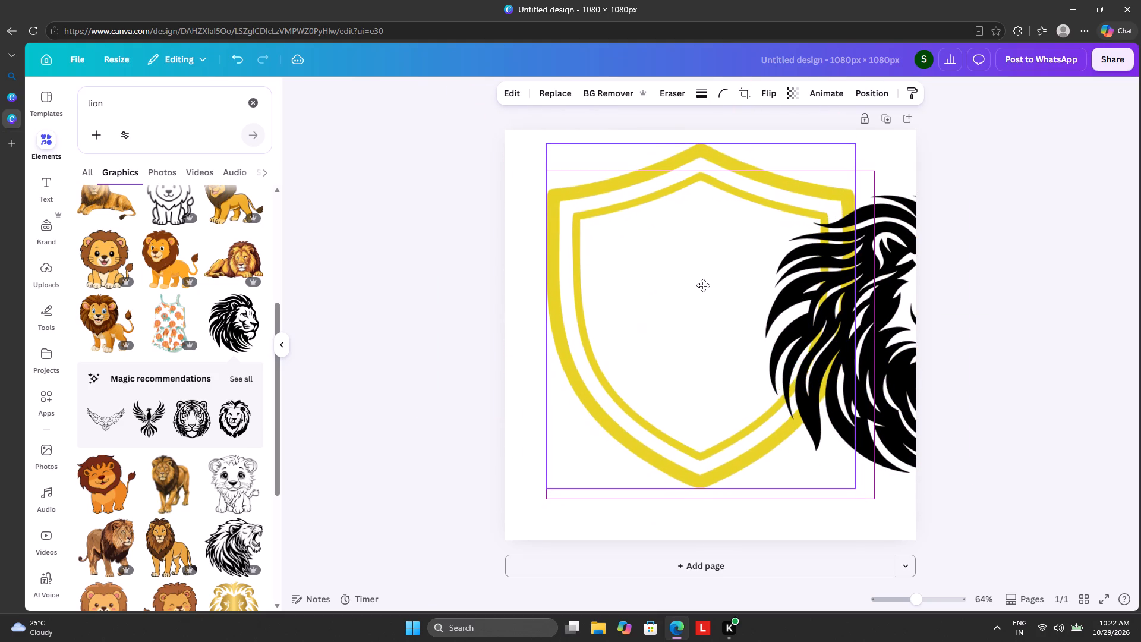
drag(703, 285, 705, 307)
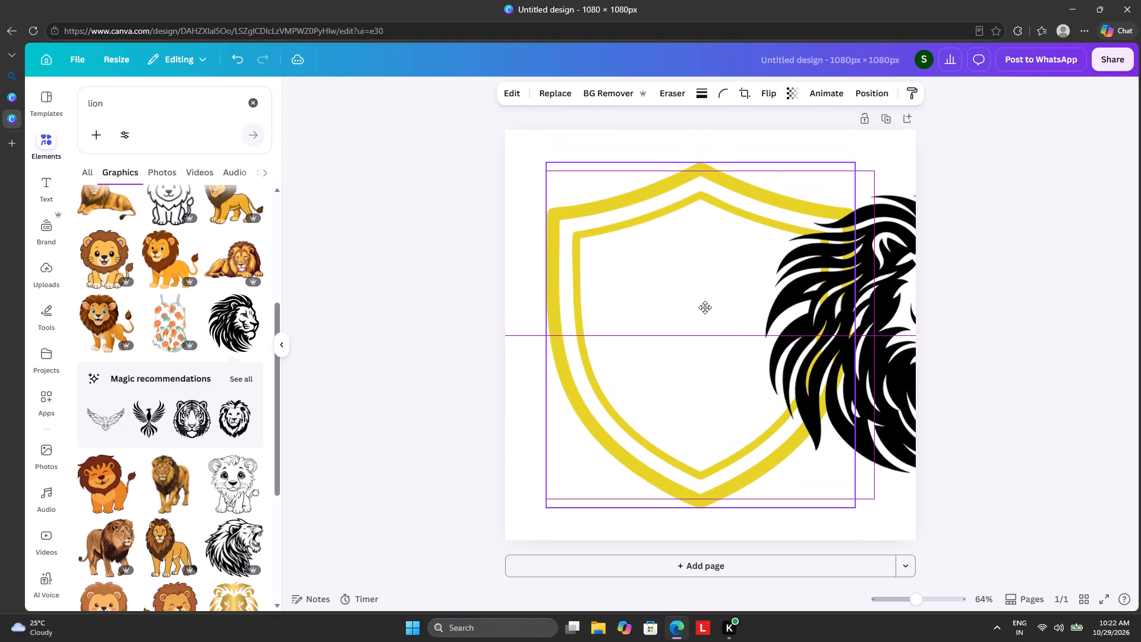
drag(705, 307, 714, 305)
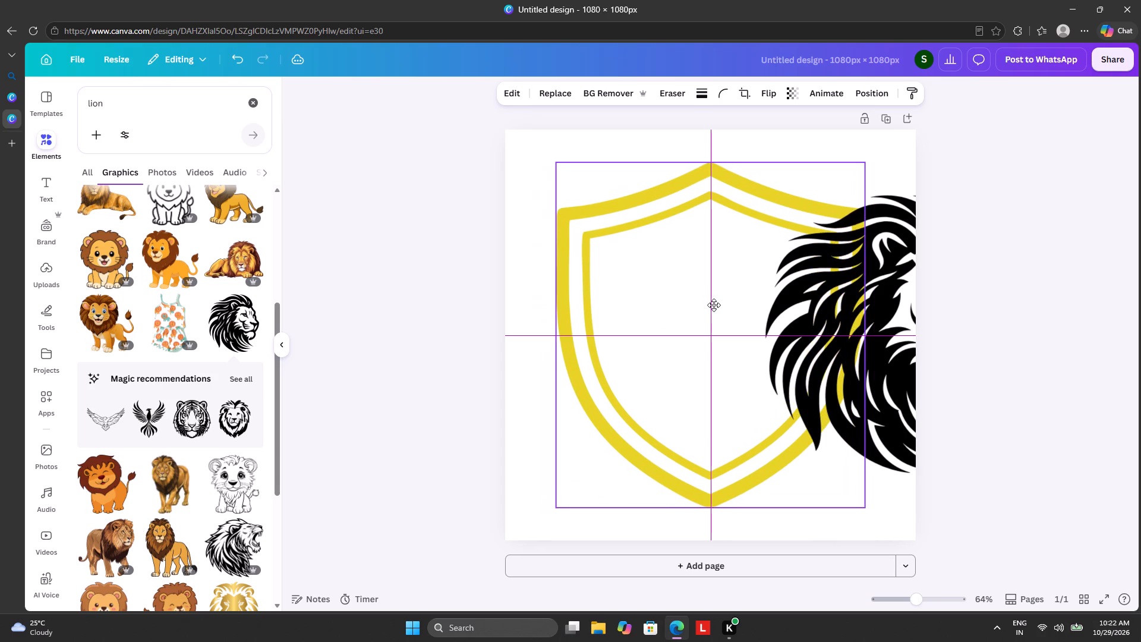
drag(714, 305, 714, 304)
Move the lion head over the shield's left half and enlarge it to nearly the shield's full height, with the mane overhanging the shield's left edge.
drag(890, 296, 887, 296)
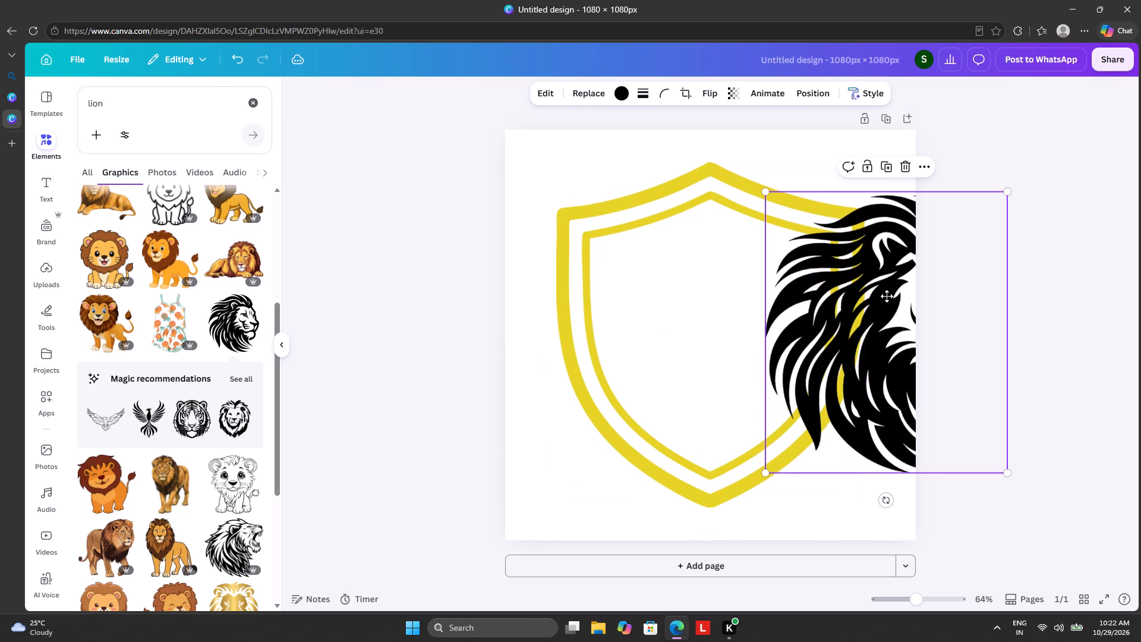
drag(887, 296, 644, 279)
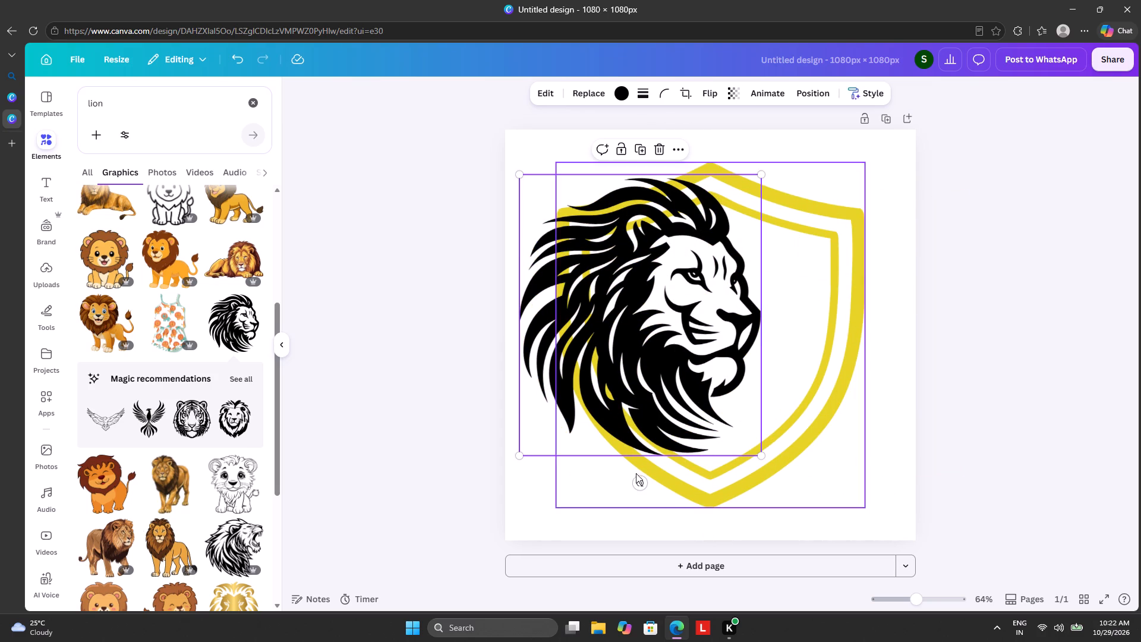
drag(758, 452, 793, 500)
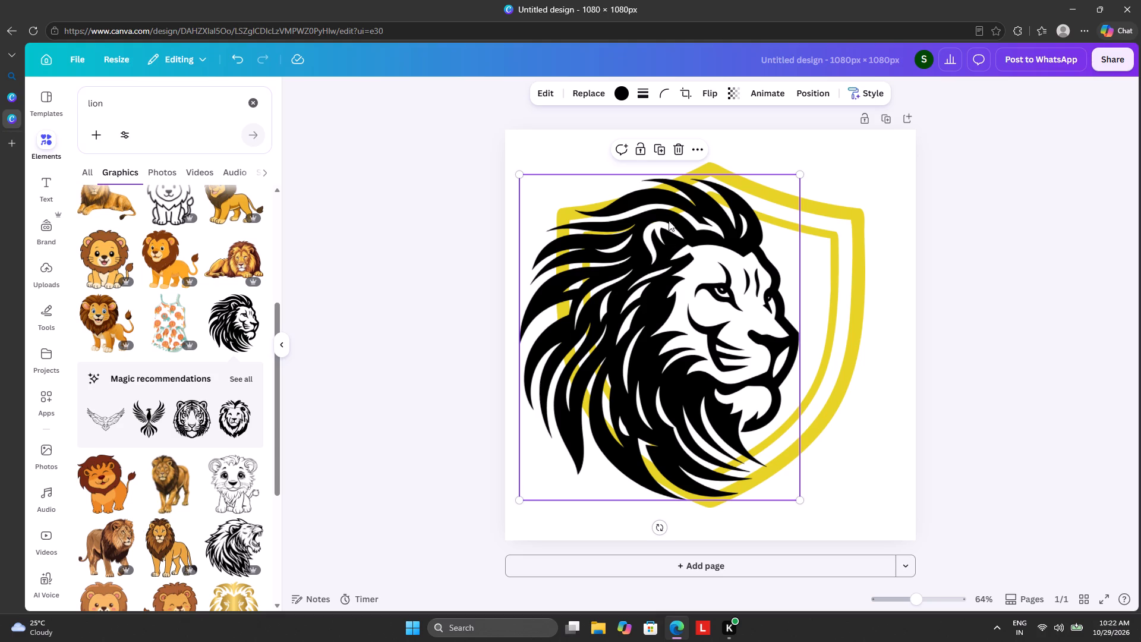
drag(800, 498, 803, 503)
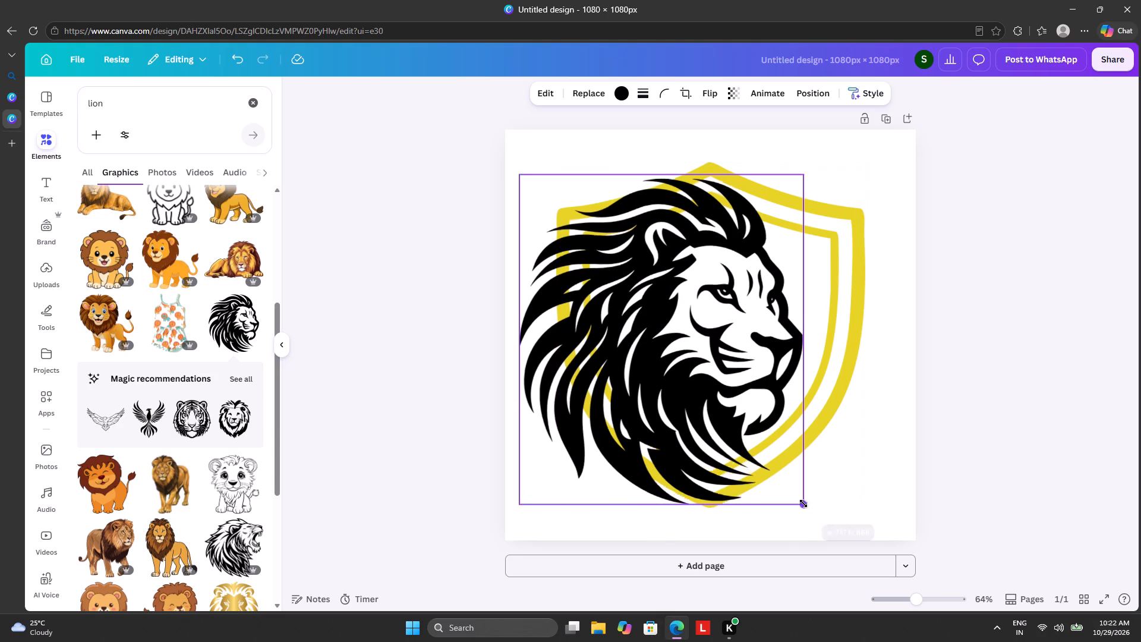
drag(803, 503, 806, 506)
drag(728, 473, 729, 460)
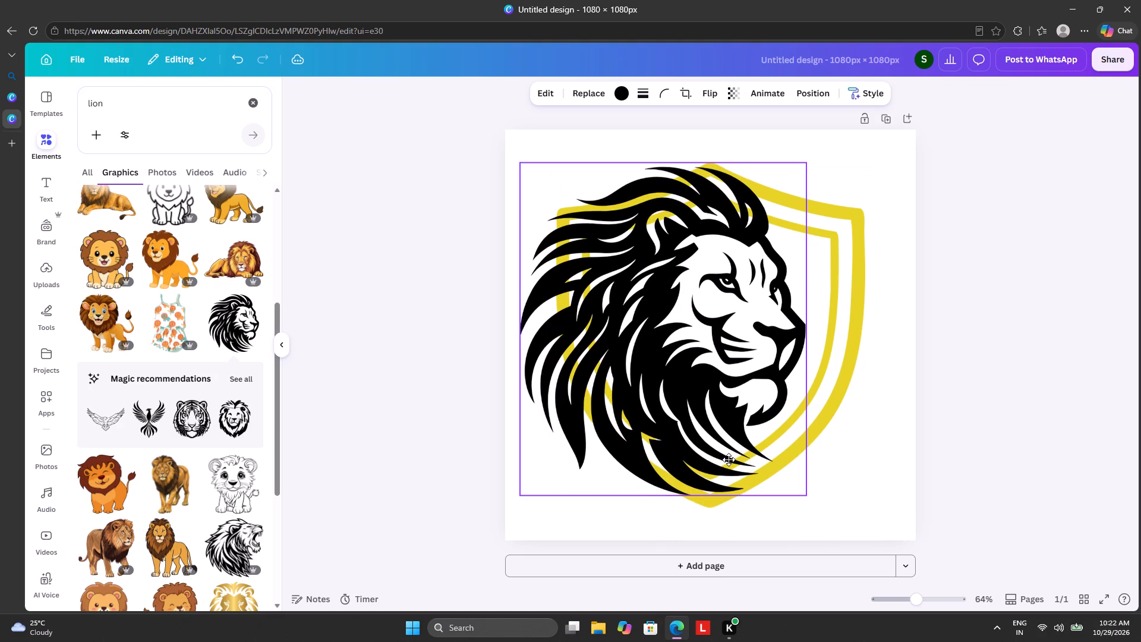
drag(729, 460, 729, 463)
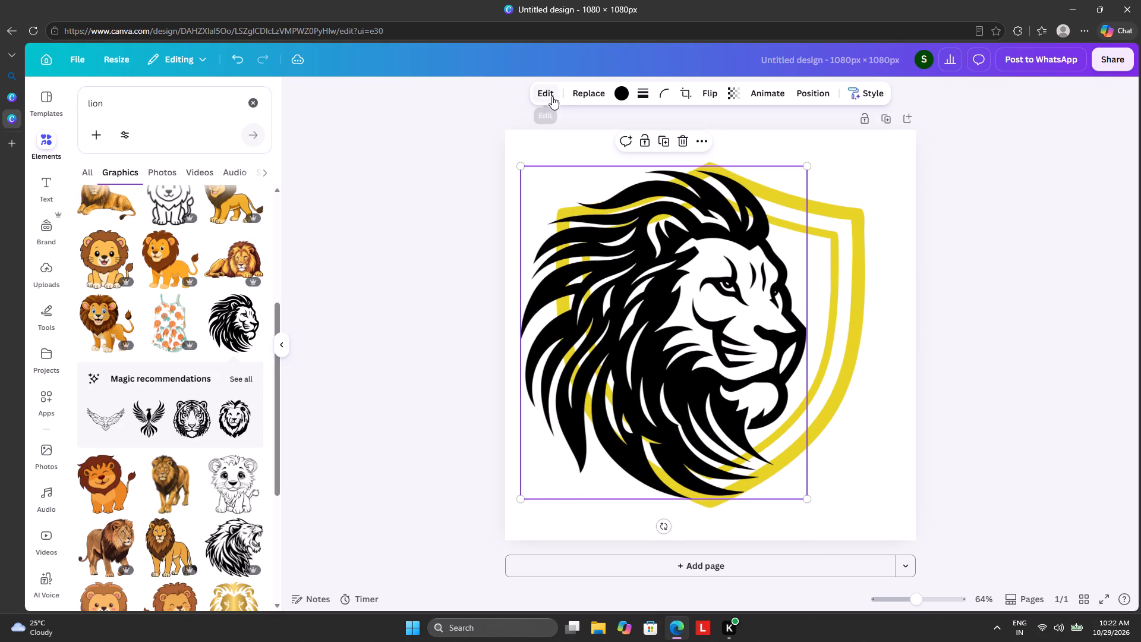
Give the lion head an Outline shadow in white (#FFFFFF) with size 60.
click(552, 96)
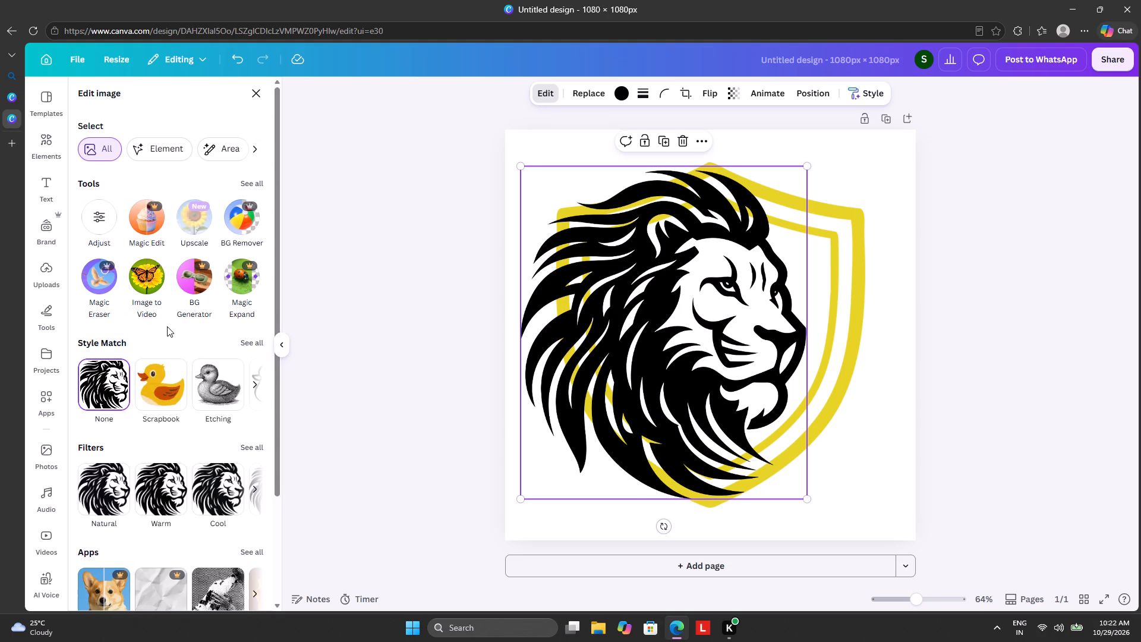
scroll(167, 326, down, 7)
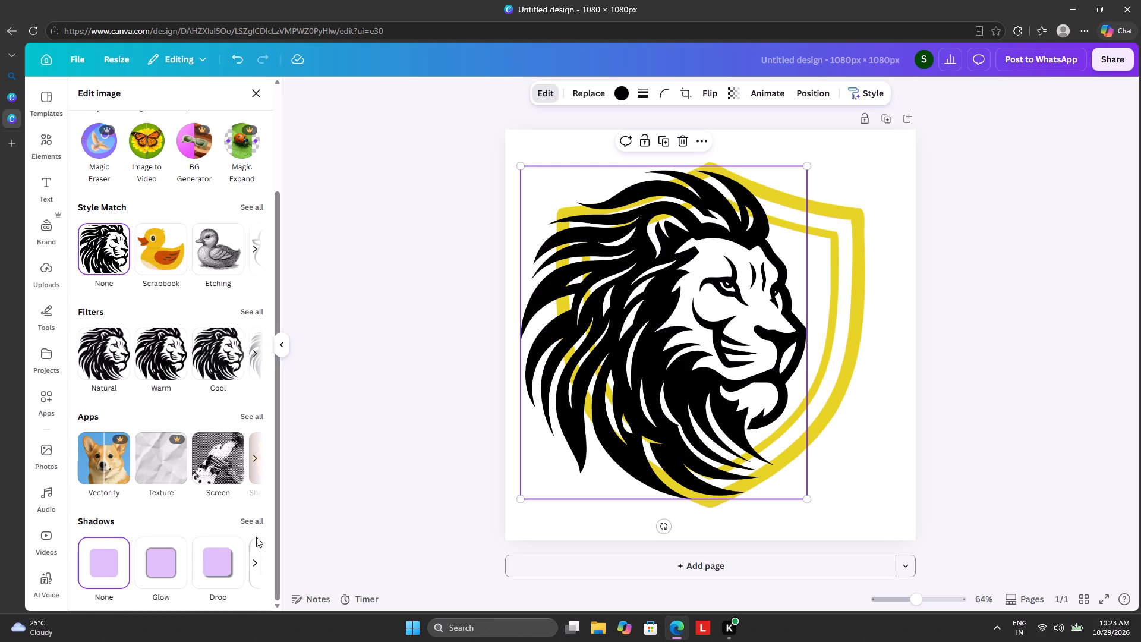
click(250, 518)
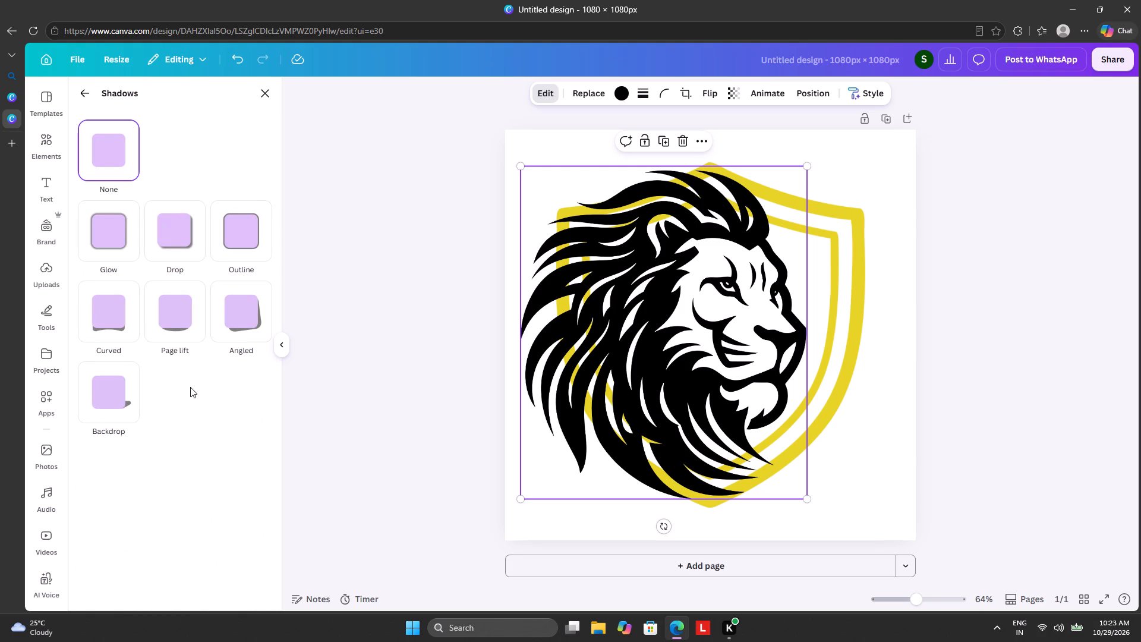
click(242, 237)
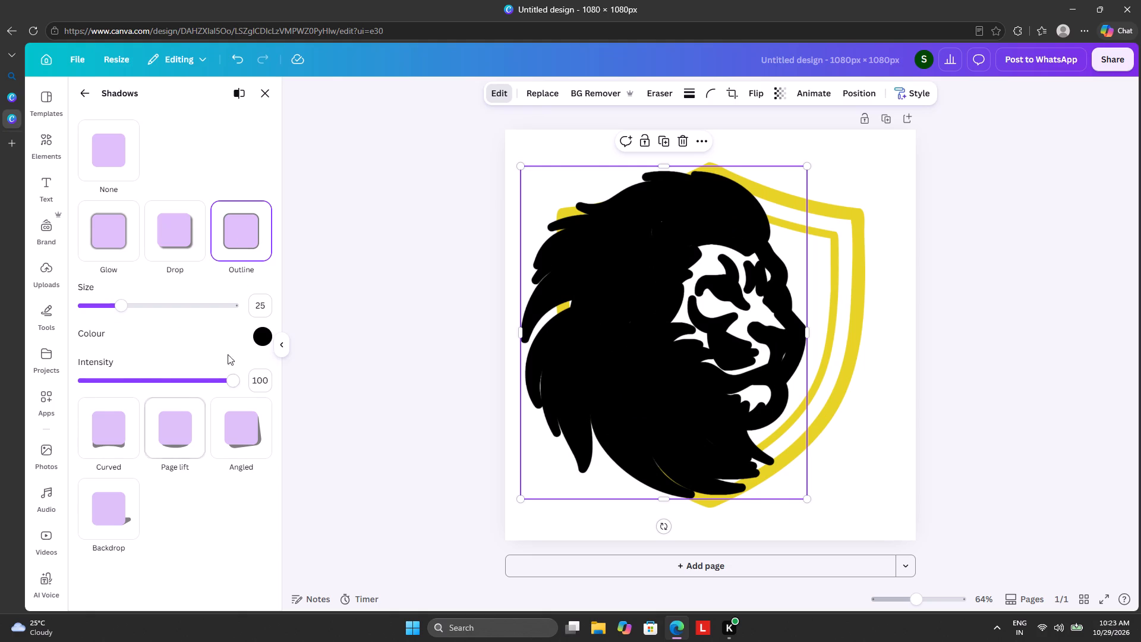
click(256, 331)
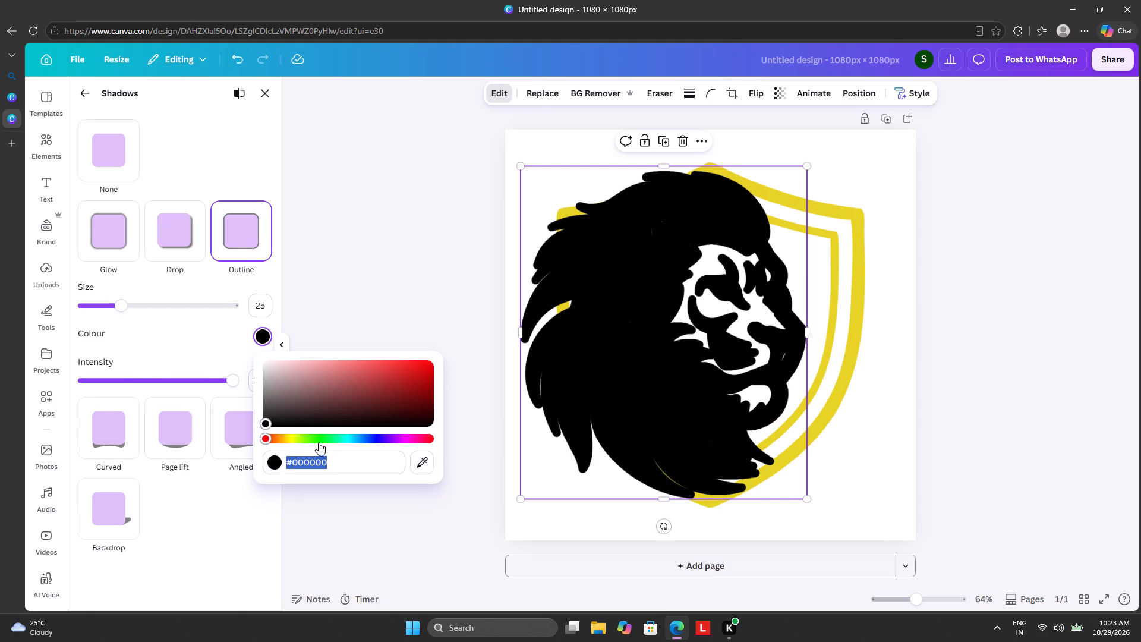
click(430, 460)
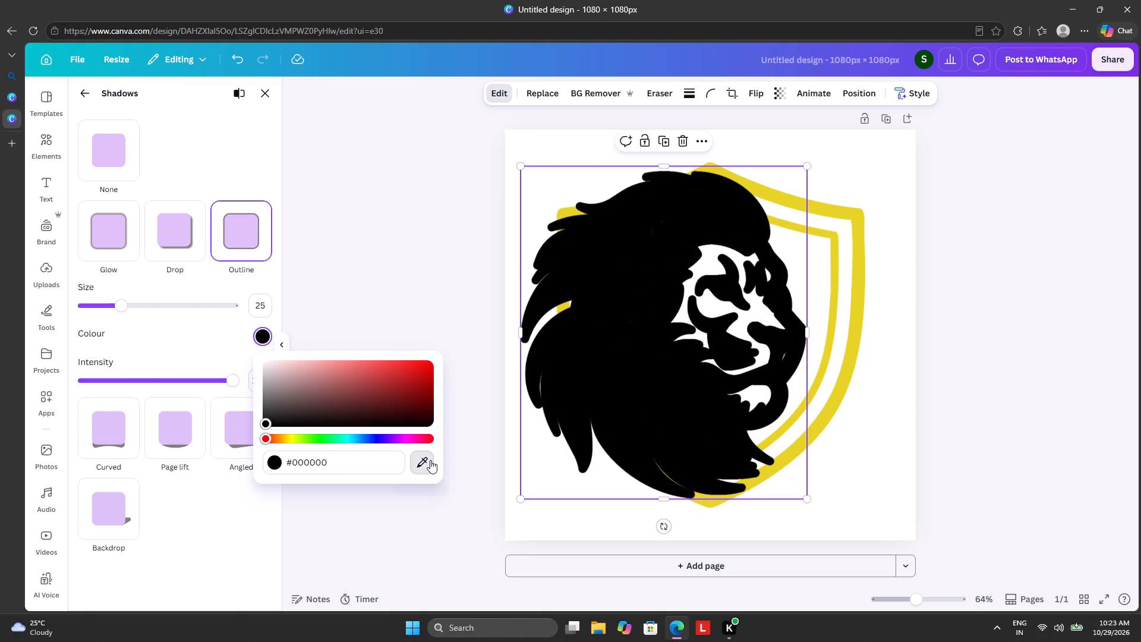
click(554, 470)
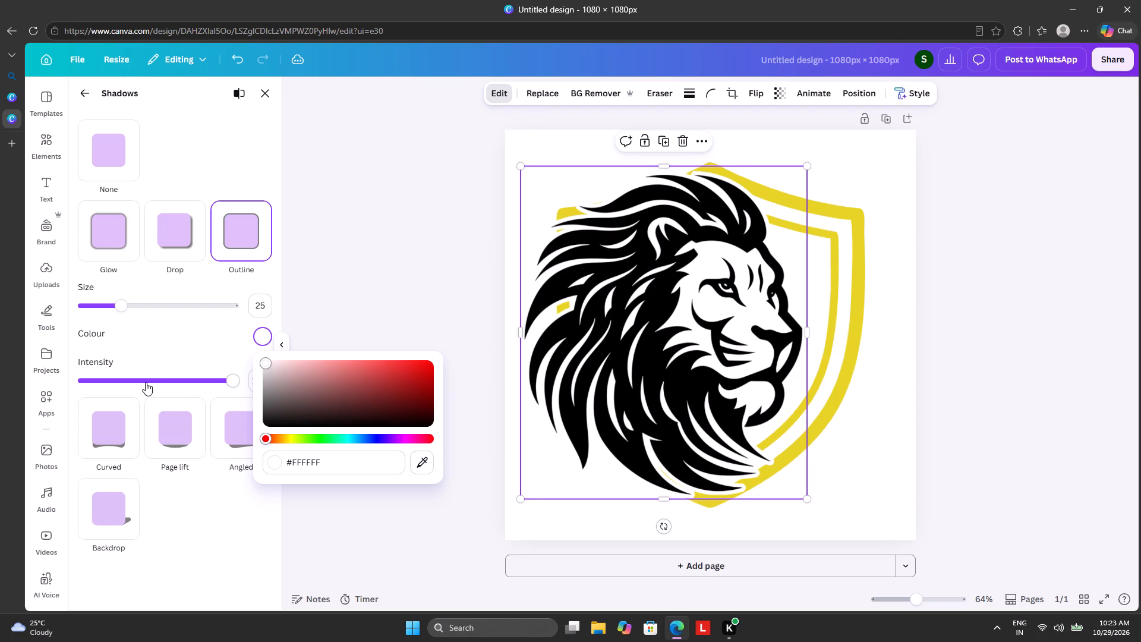
drag(121, 313, 159, 313)
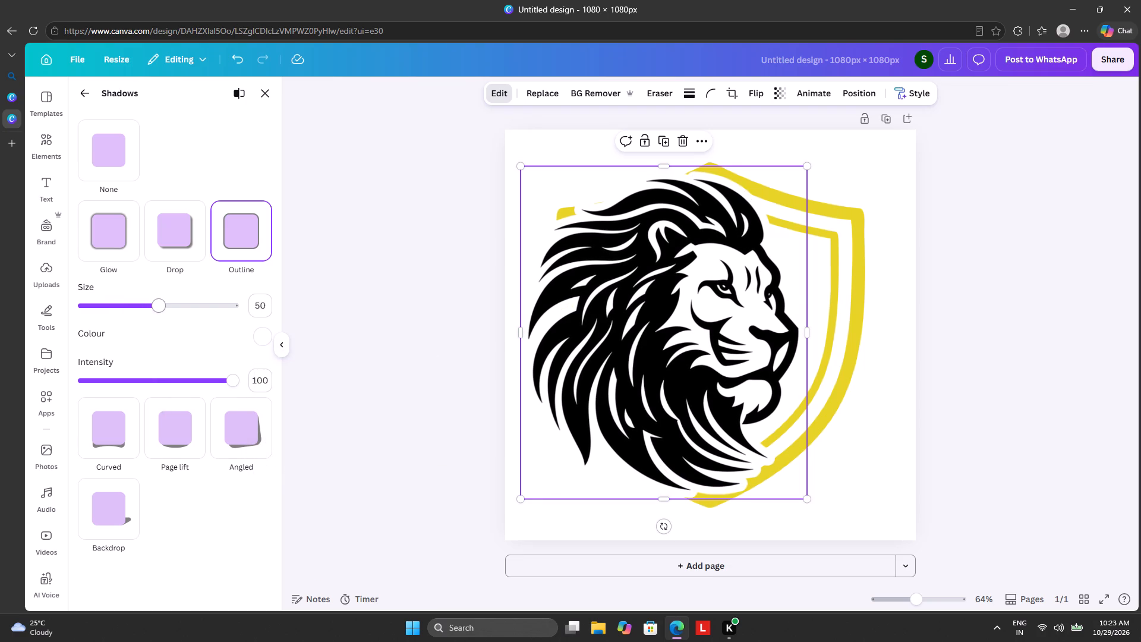
drag(159, 313, 162, 313)
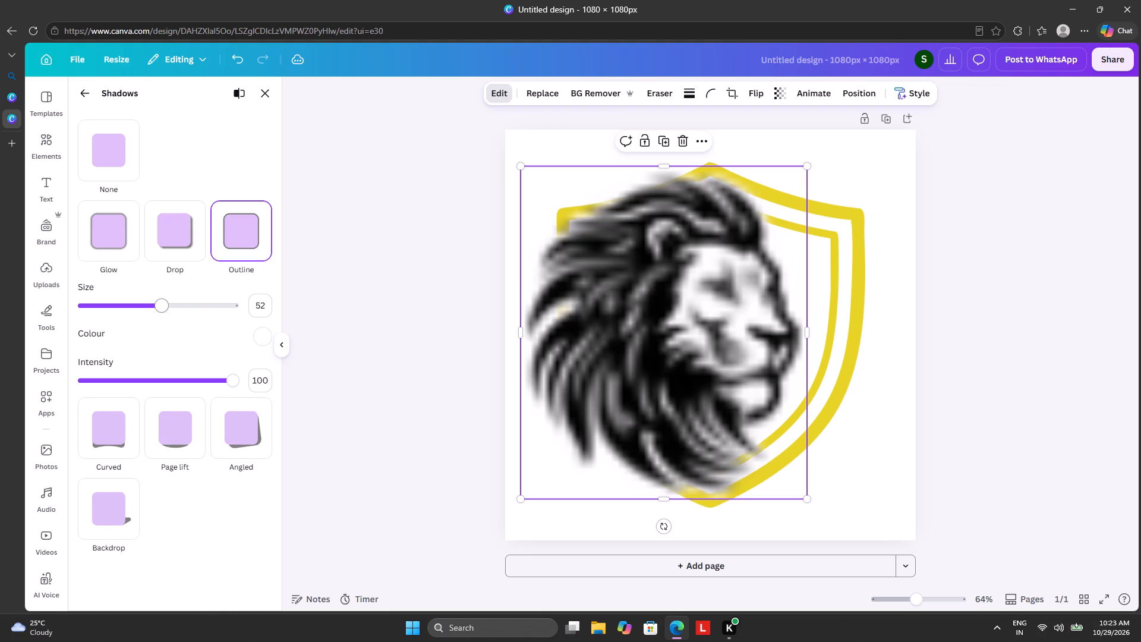
drag(162, 313, 174, 310)
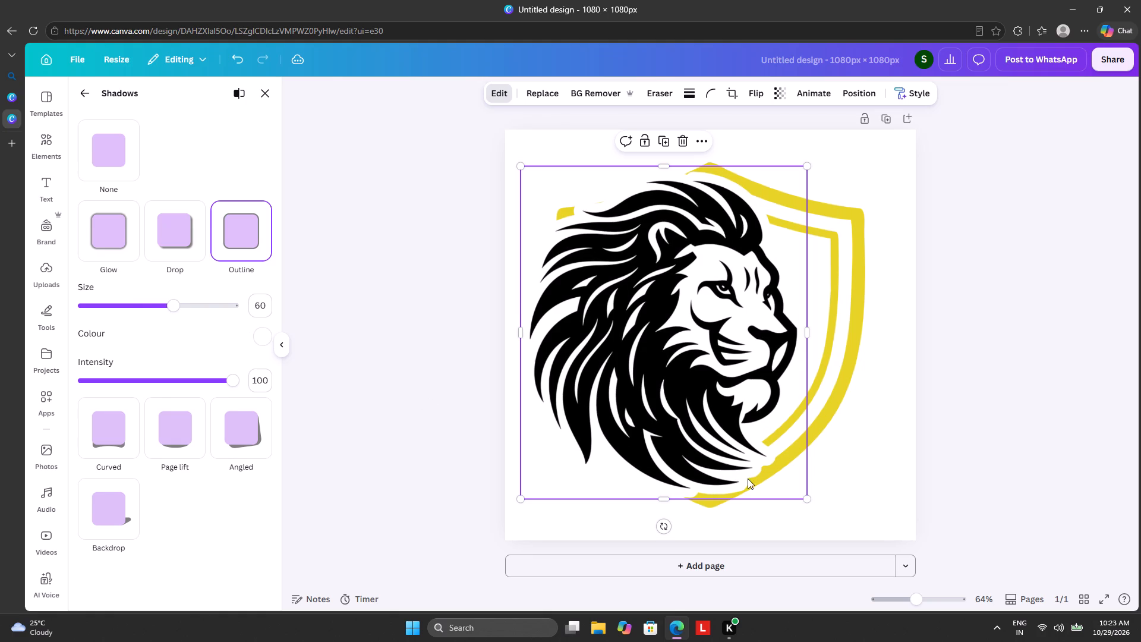
Enlarge the outlined lion head to slightly taller than the shield and reposition it, keeping the shield's right side exposed beside the face.
drag(805, 499, 828, 512)
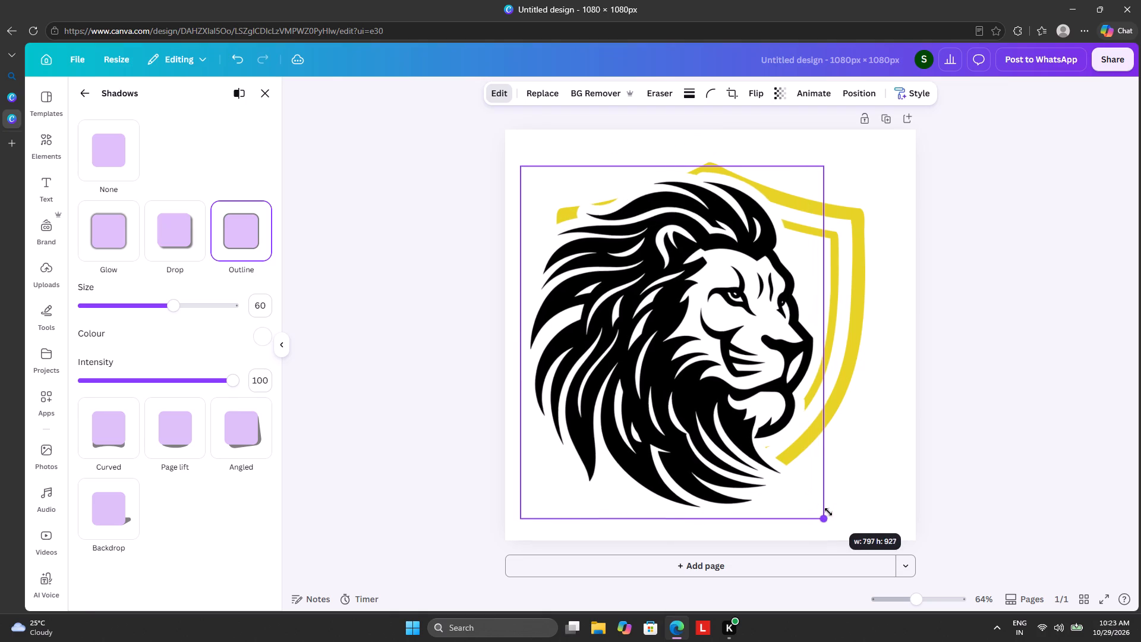
drag(828, 512, 824, 510)
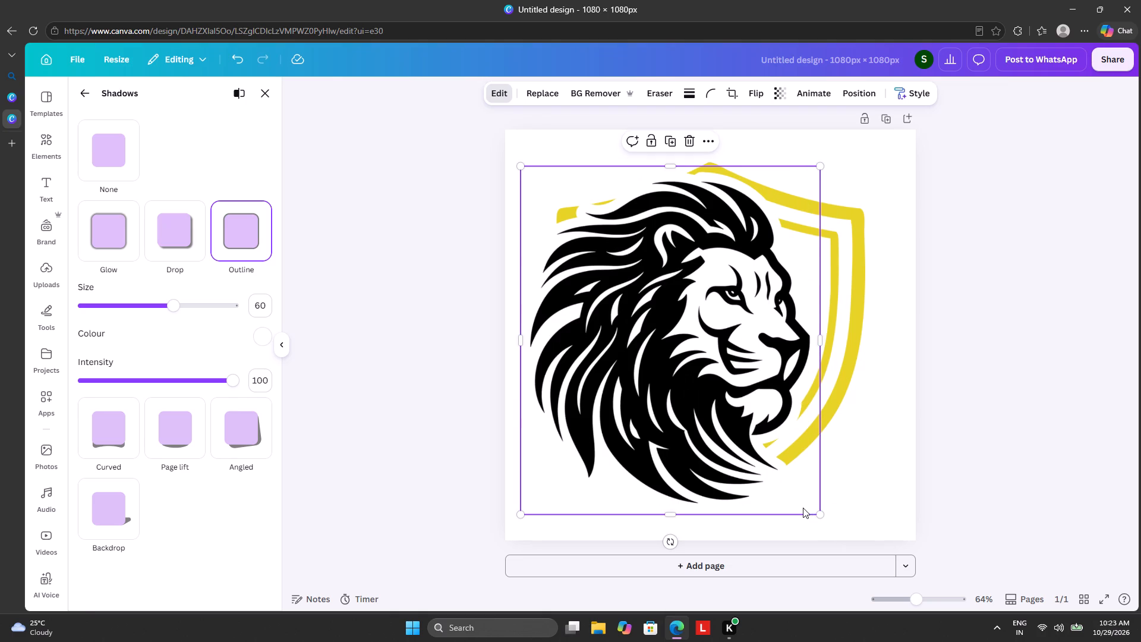
drag(727, 461, 724, 453)
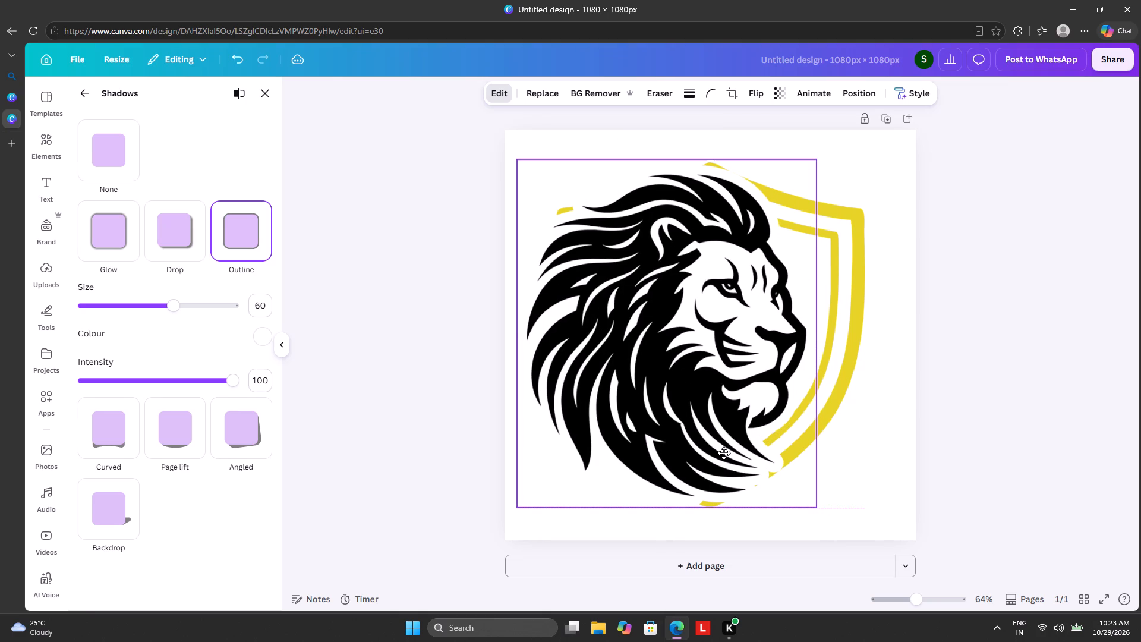
drag(724, 453, 723, 451)
drag(814, 499, 824, 510)
click(667, 383)
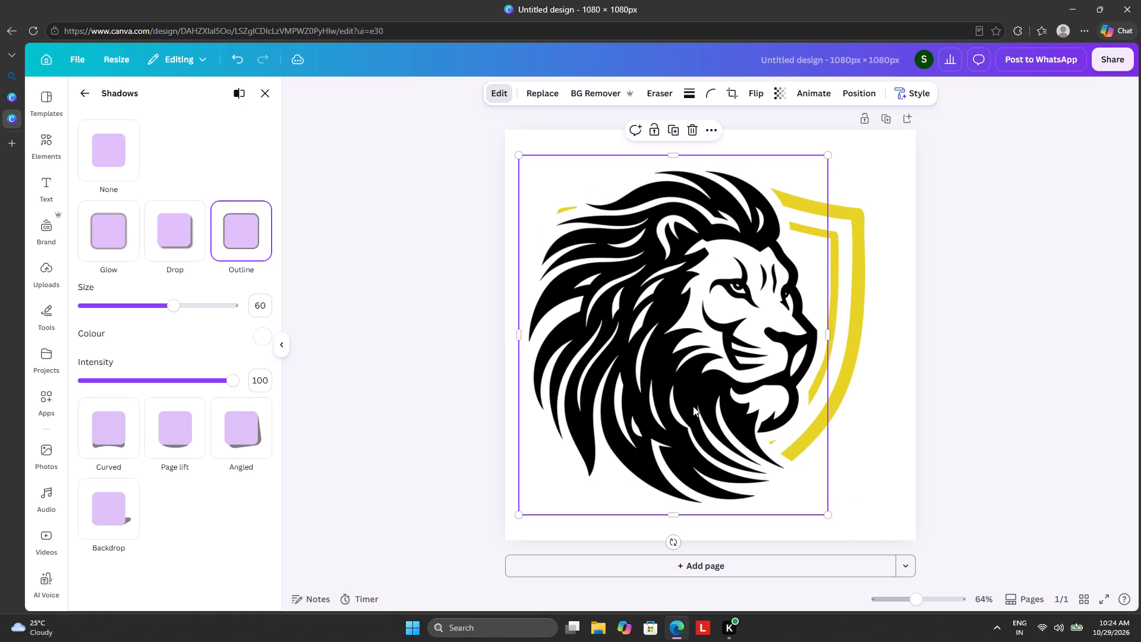
click(824, 514)
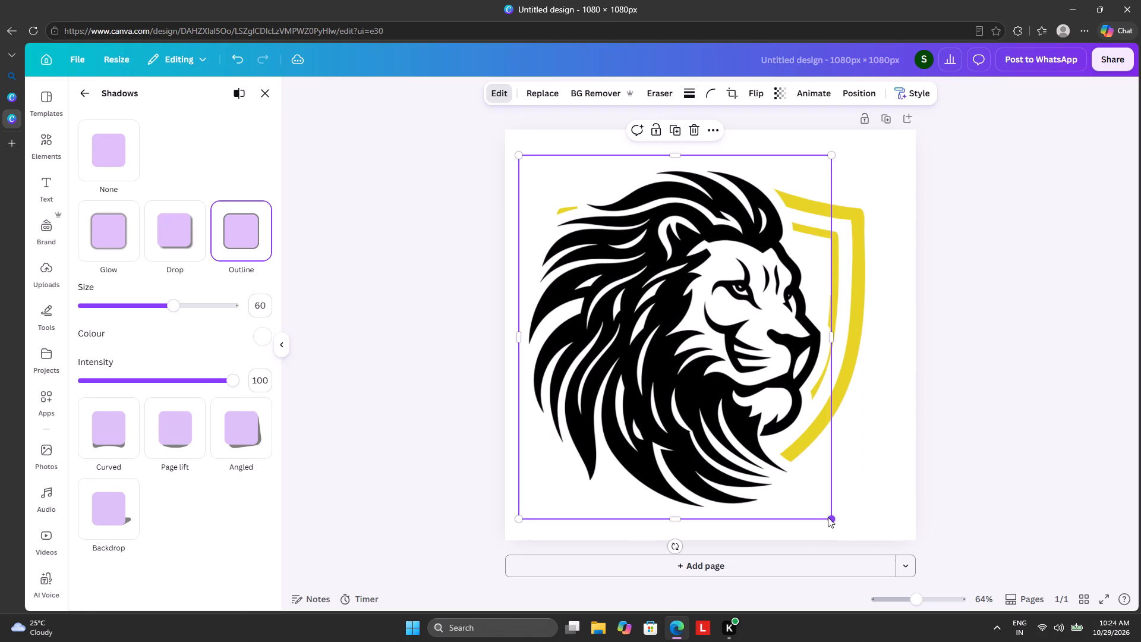
click(735, 443)
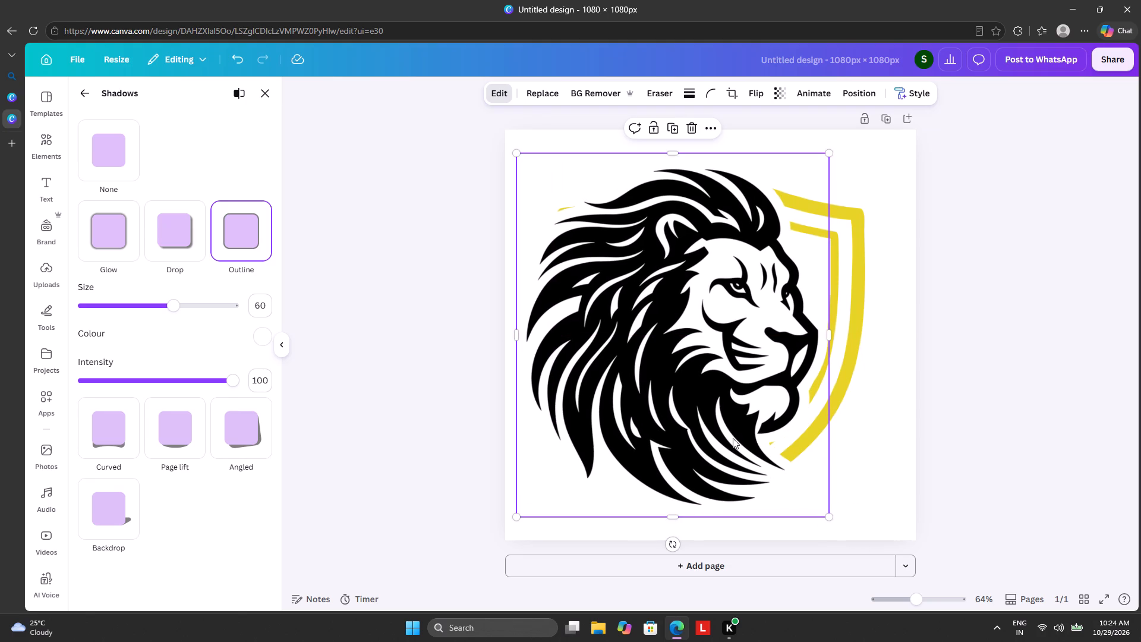
drag(825, 519, 832, 525)
drag(785, 476, 775, 467)
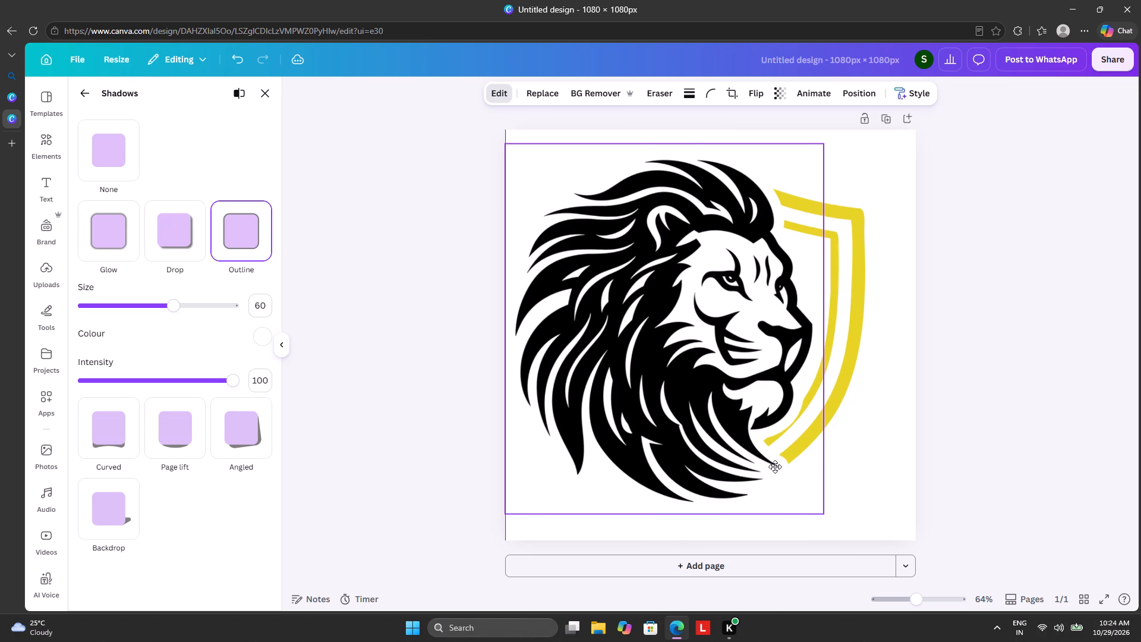
drag(775, 467, 778, 471)
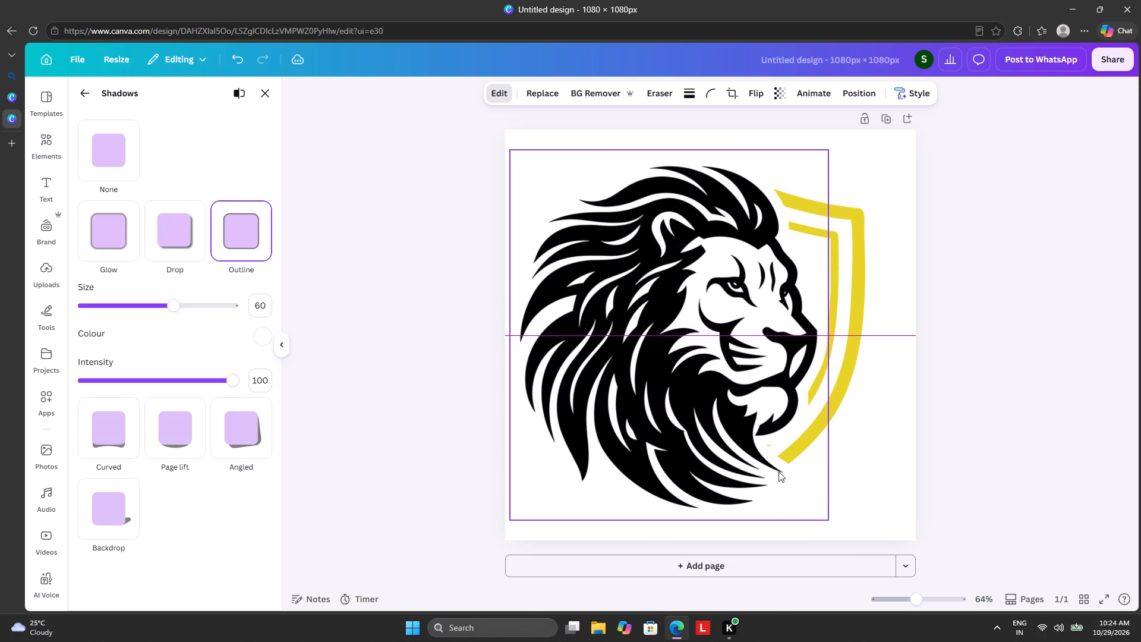
Enlarge the yellow shield slightly, keeping its proportions, and centre it on the page again.
click(840, 313)
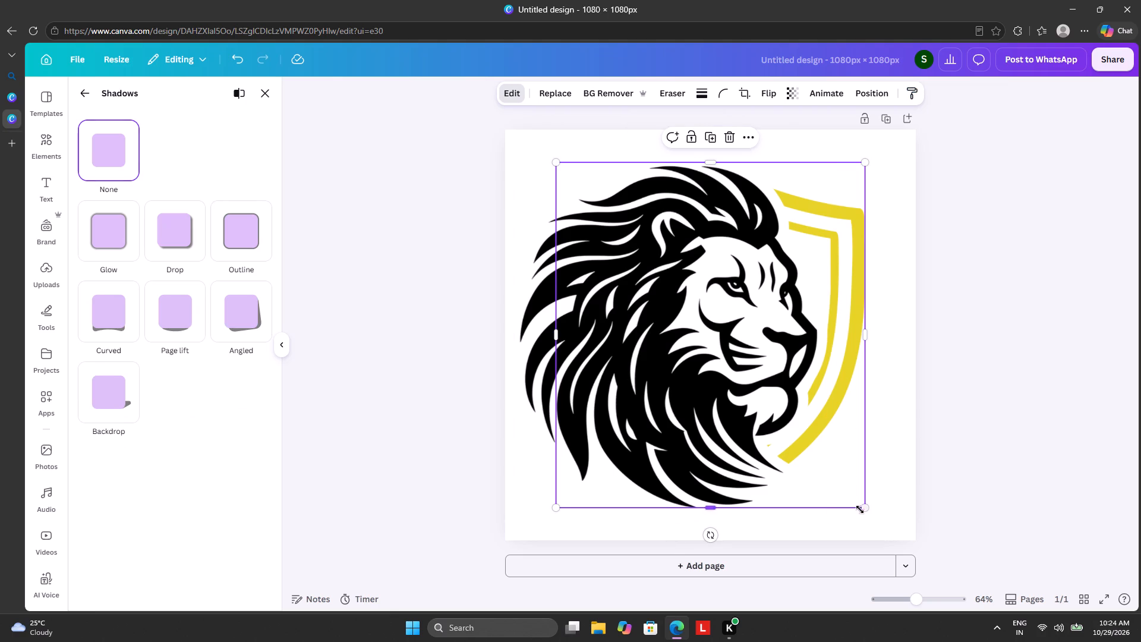
drag(861, 510, 872, 515)
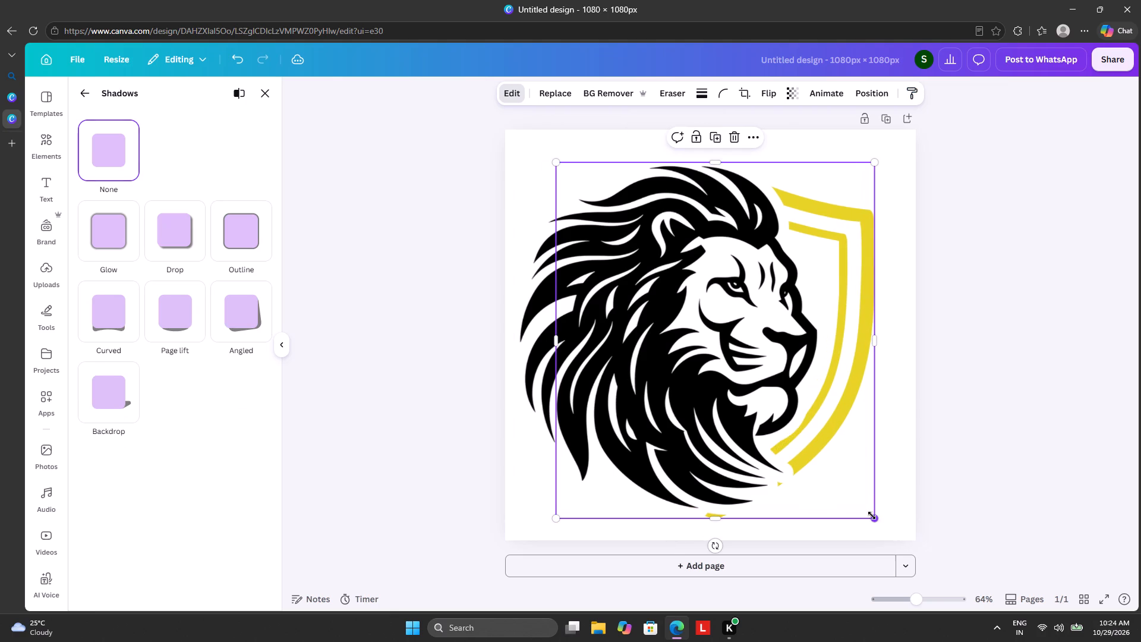
drag(848, 363, 850, 365)
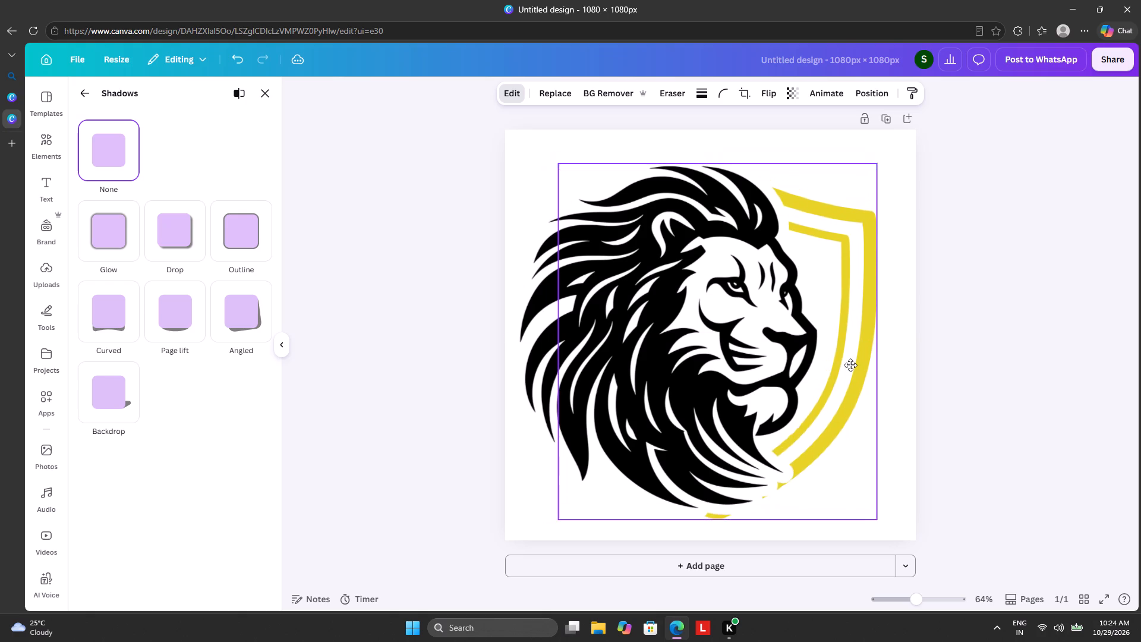
drag(850, 365, 851, 355)
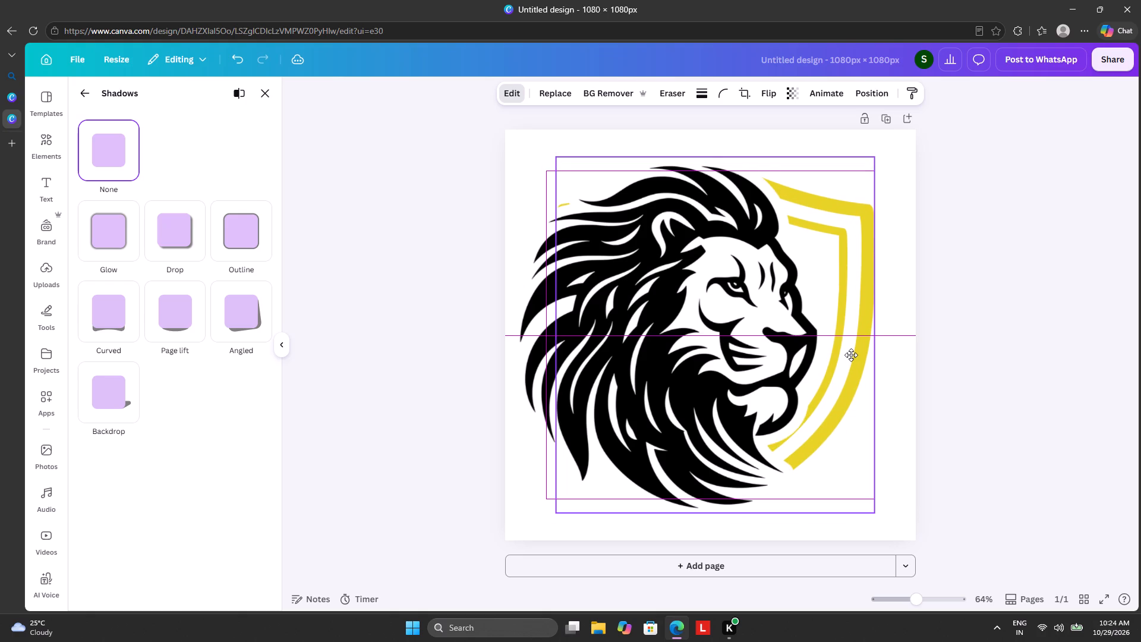
drag(851, 355, 846, 350)
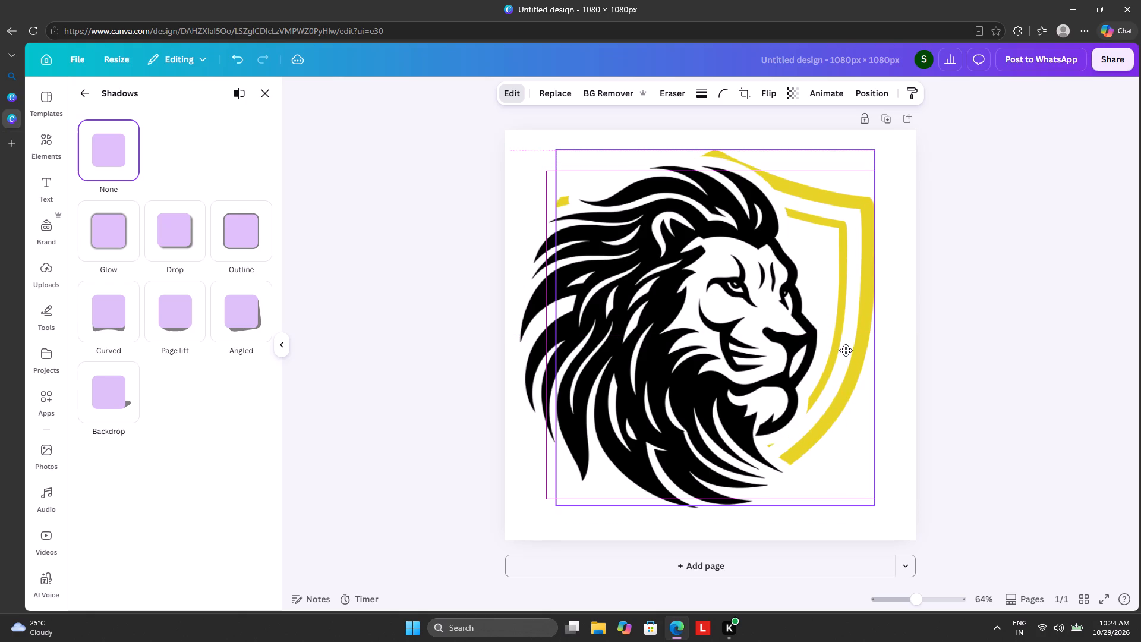
drag(846, 350, 843, 349)
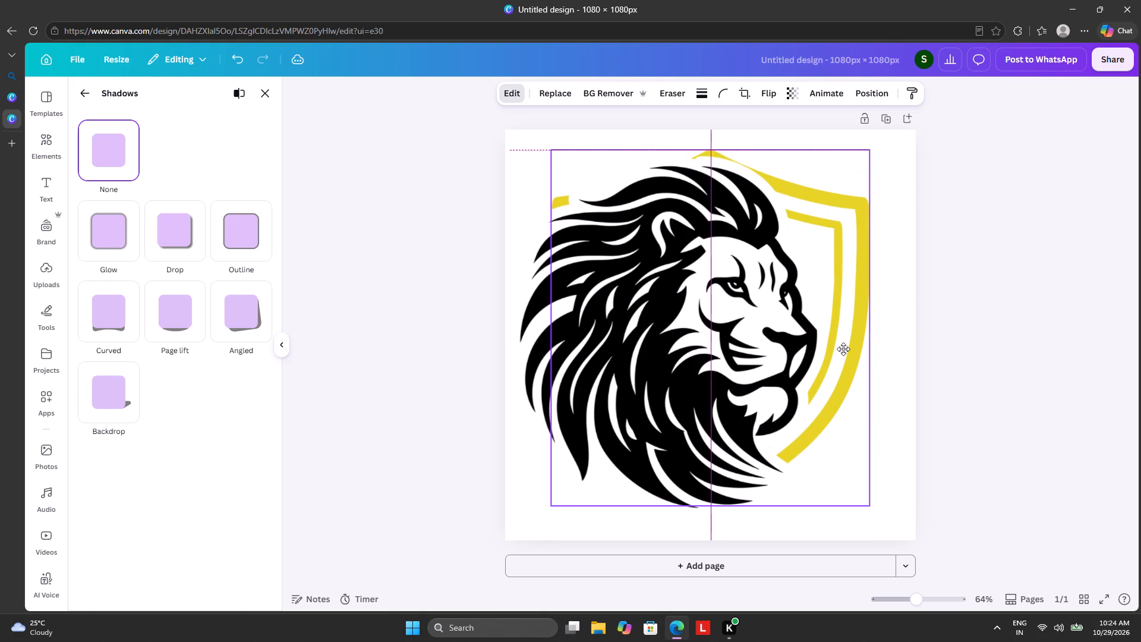
drag(843, 349, 844, 355)
Reposition the white-outlined lion head farther to the left so more of the shield's right side shows beside the face.
click(697, 322)
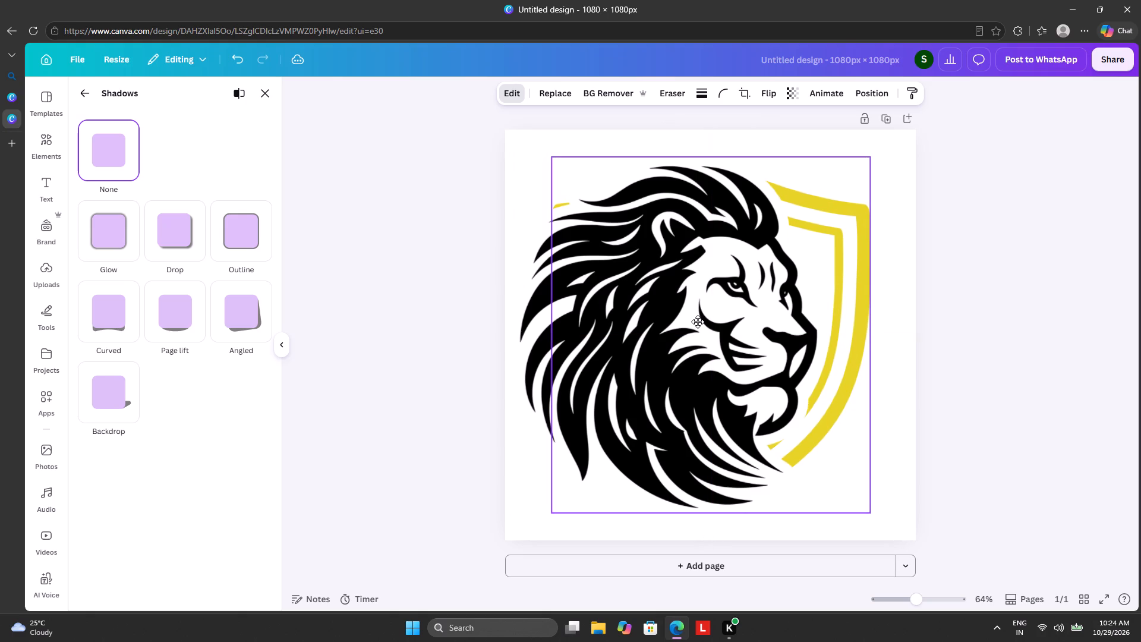
click(668, 325)
drag(668, 325, 671, 316)
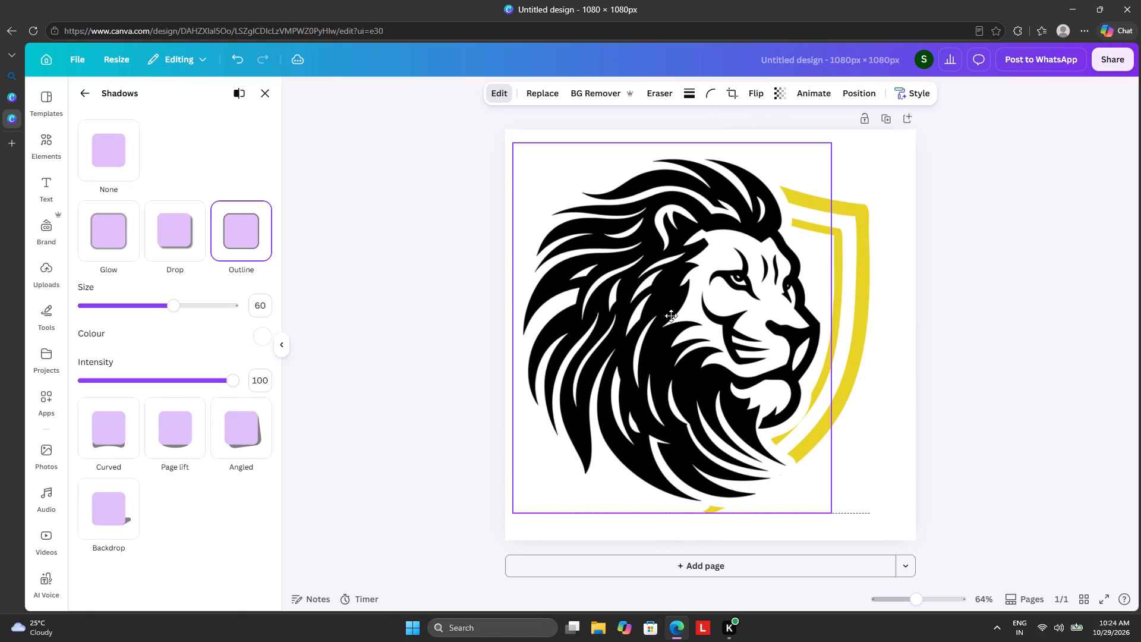
drag(671, 316, 671, 323)
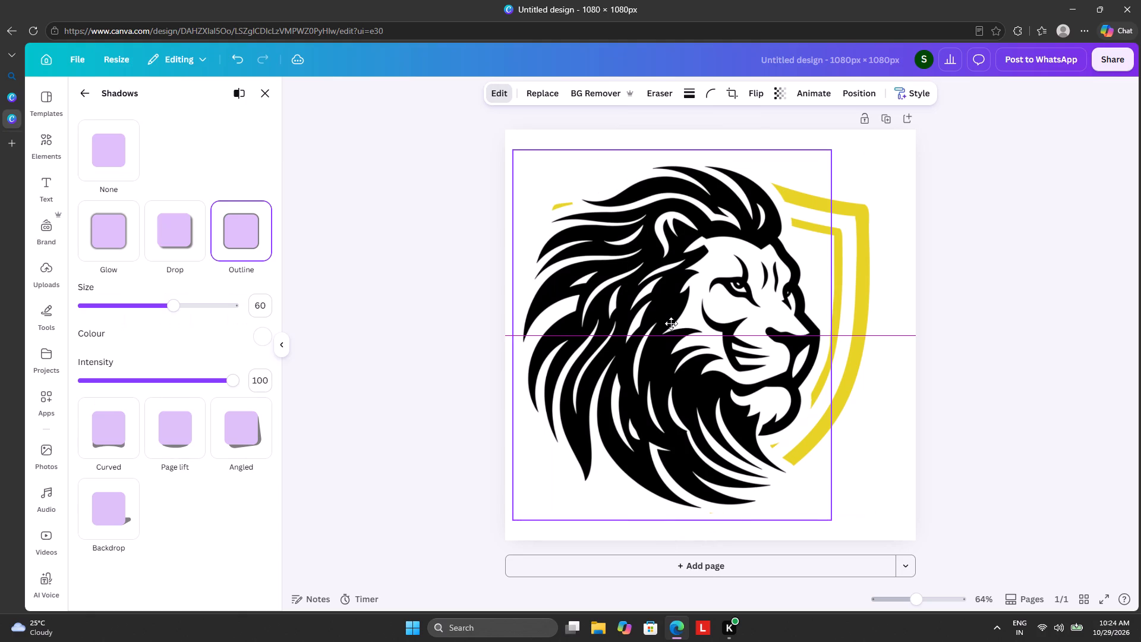
drag(671, 323, 670, 320)
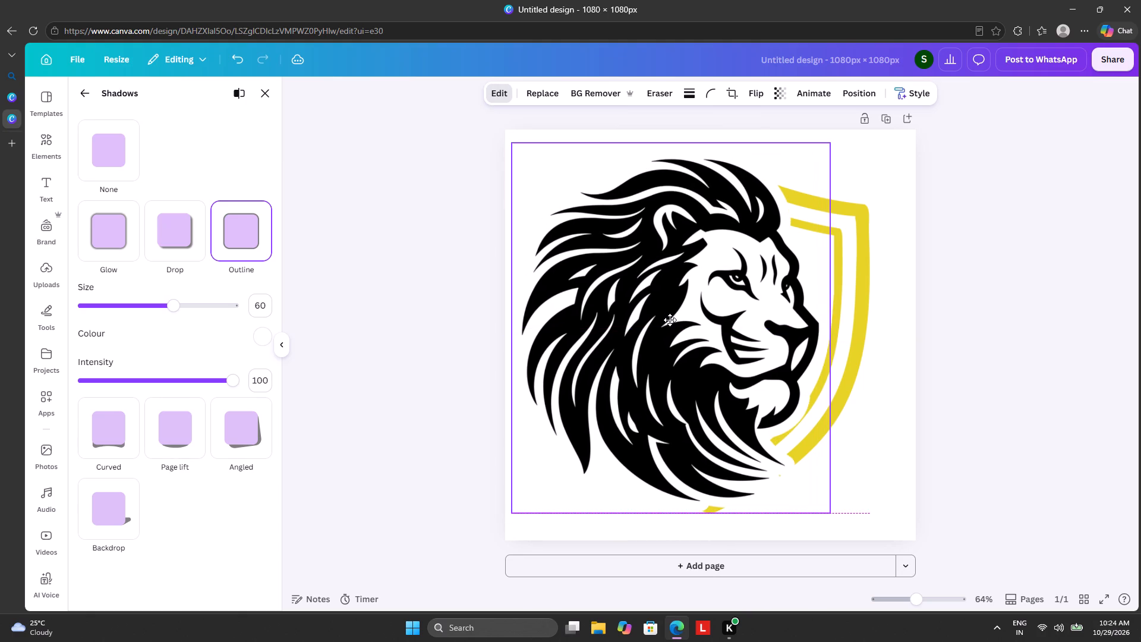
drag(670, 320, 695, 320)
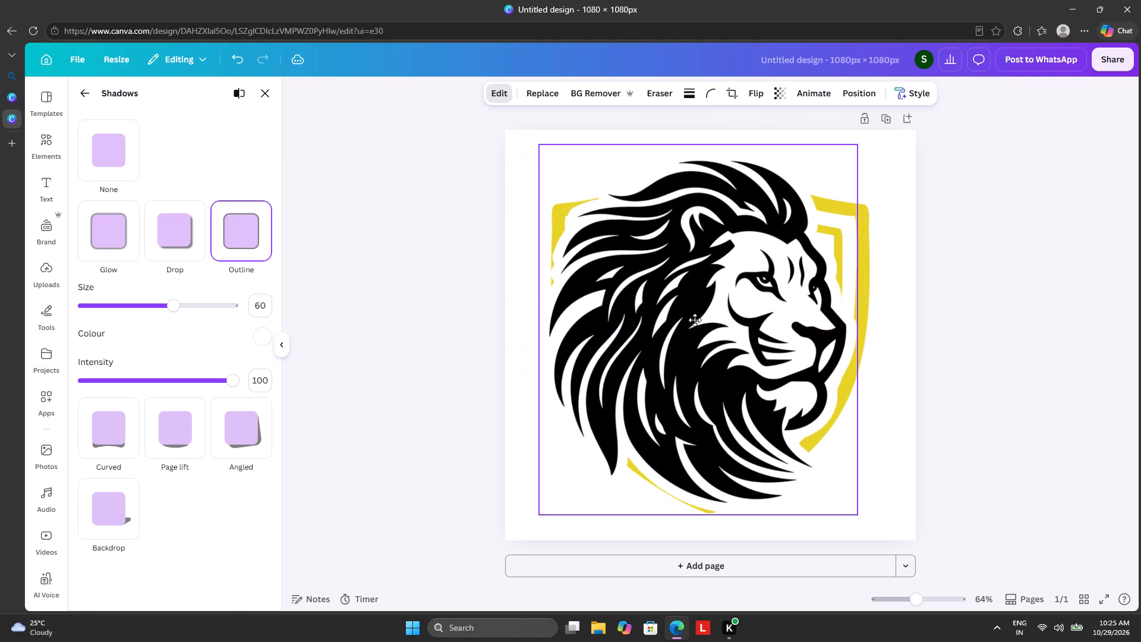
drag(695, 320, 661, 326)
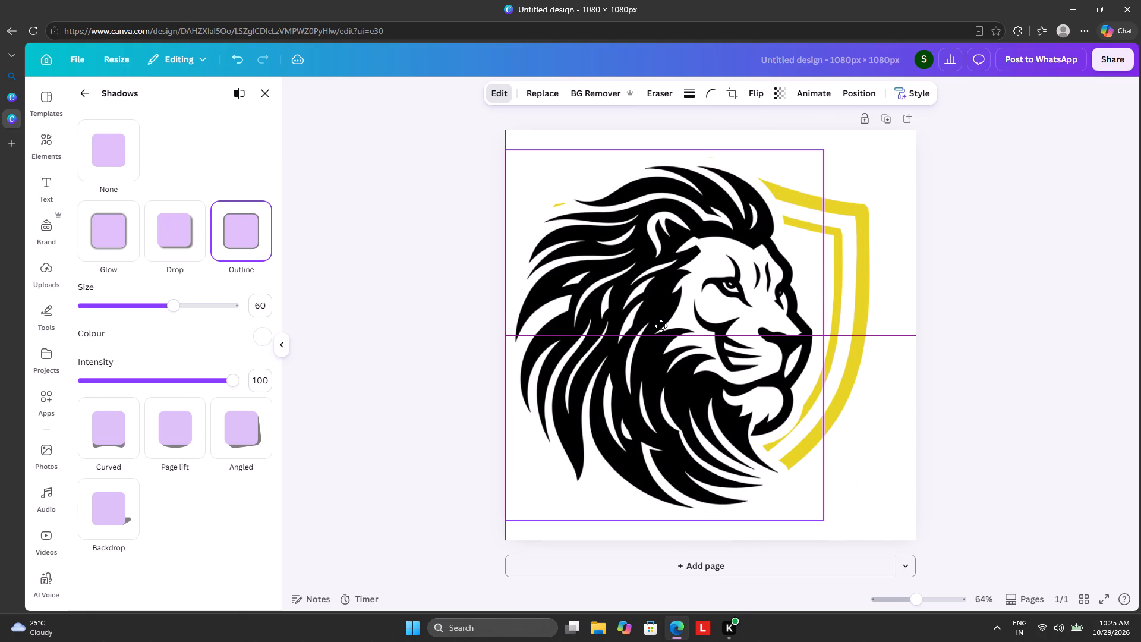
drag(661, 326, 658, 319)
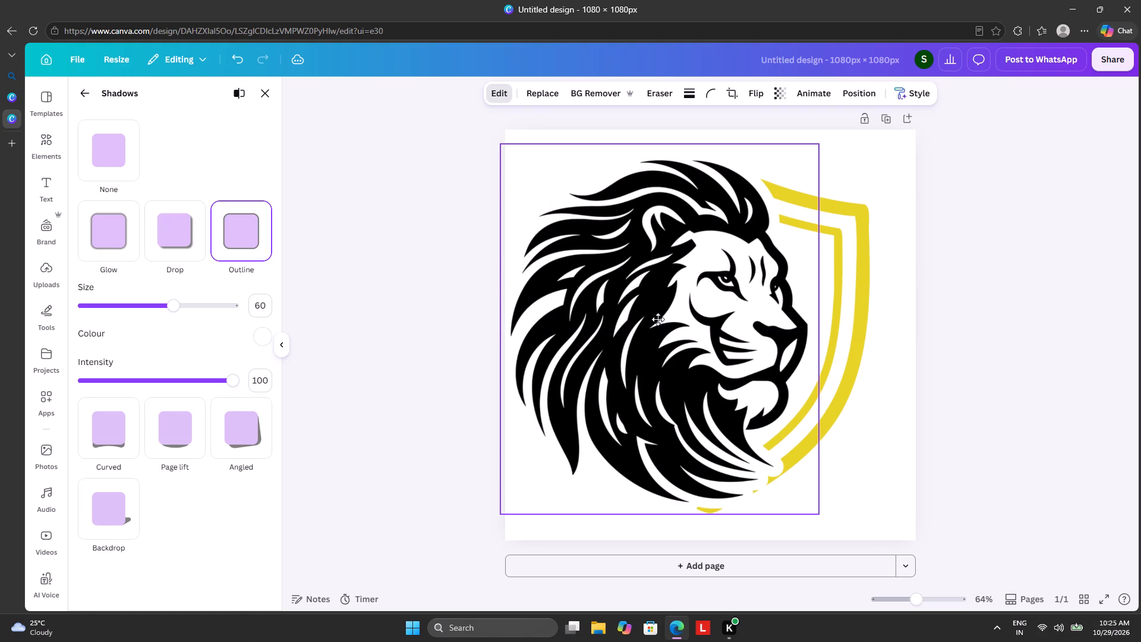
drag(658, 319, 656, 327)
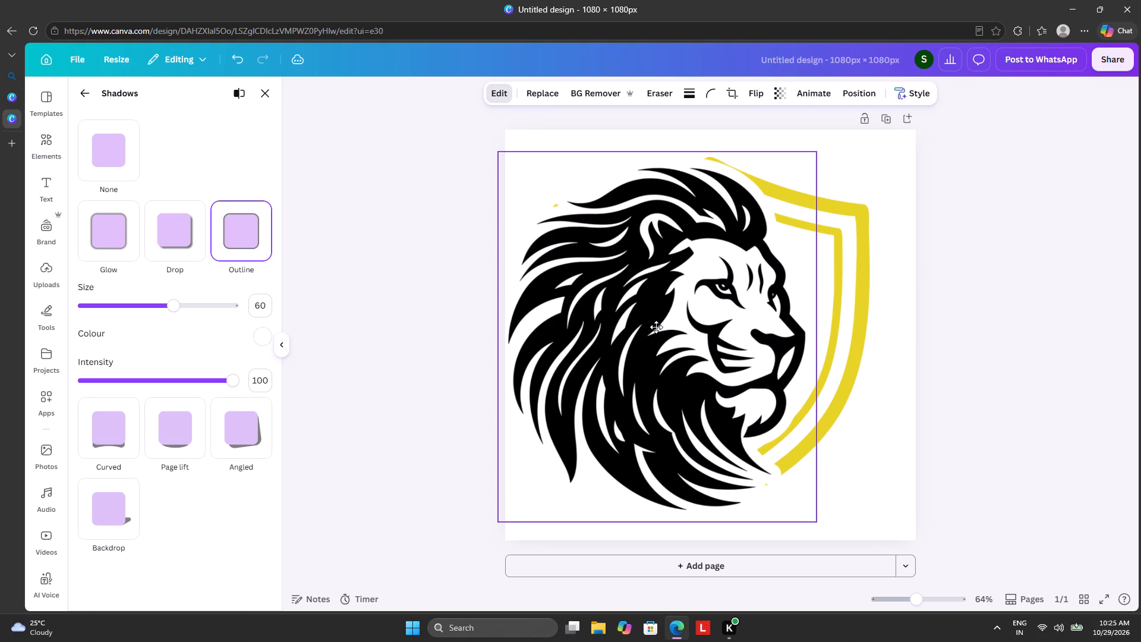
drag(656, 327, 656, 318)
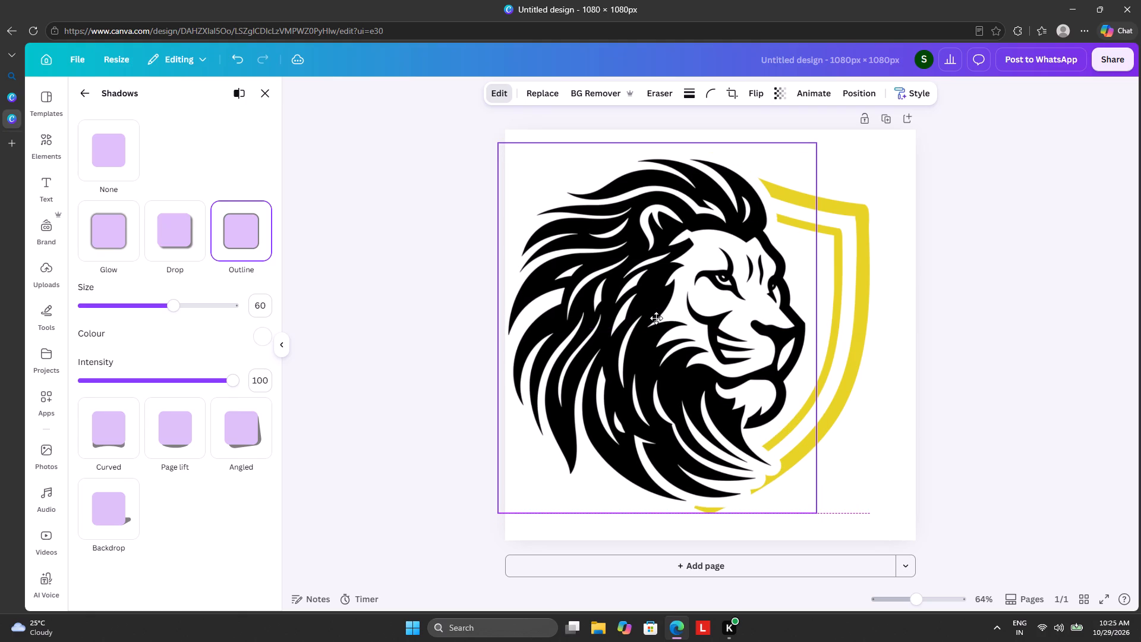
drag(656, 318, 656, 322)
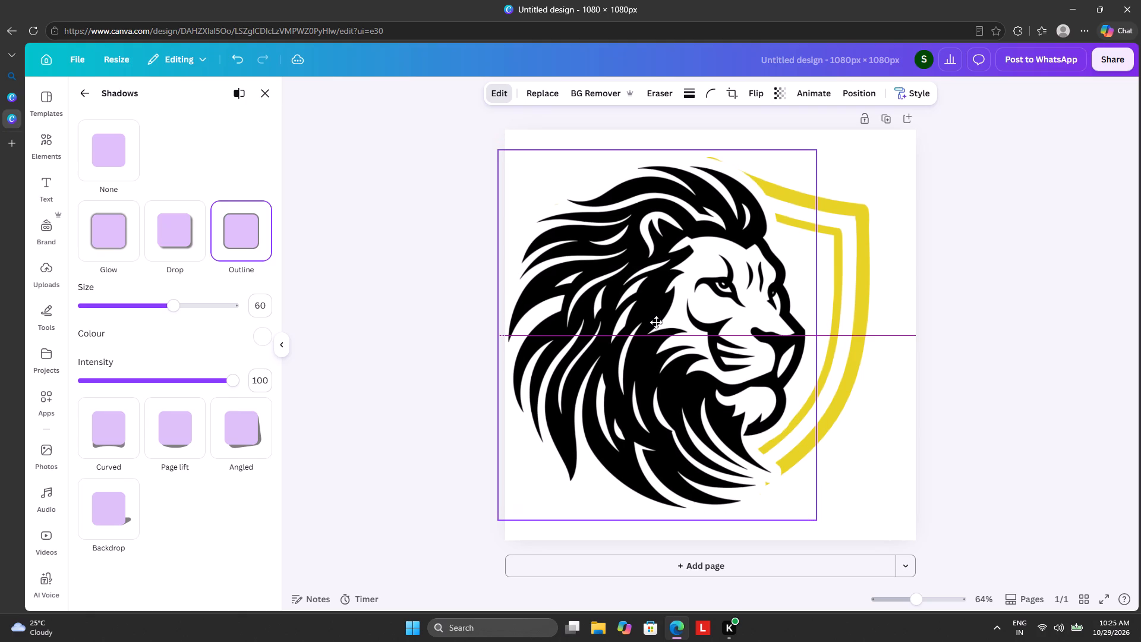
drag(656, 322, 656, 319)
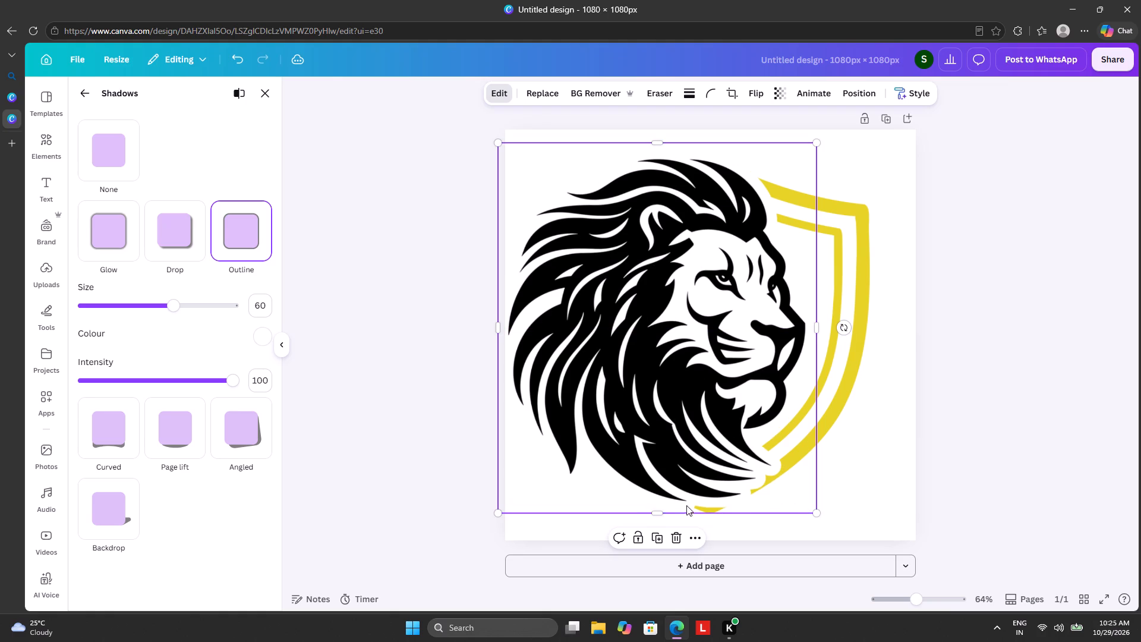
Extend the lion head's lower edge slightly and realign its frame with the page's left edge.
drag(661, 510, 661, 515)
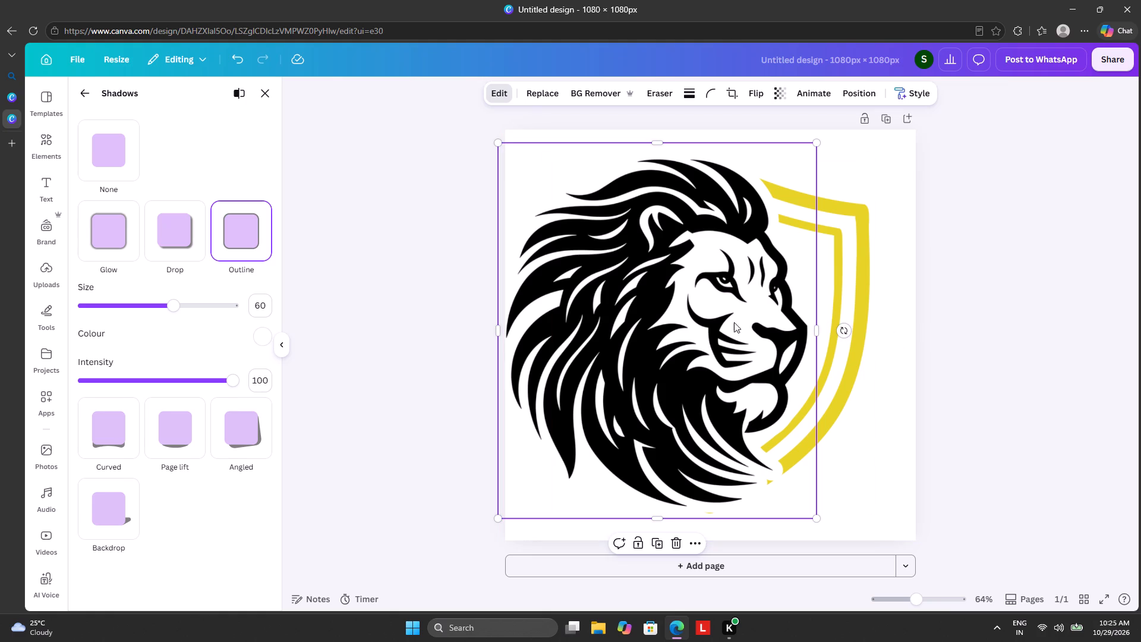
drag(604, 344, 609, 341)
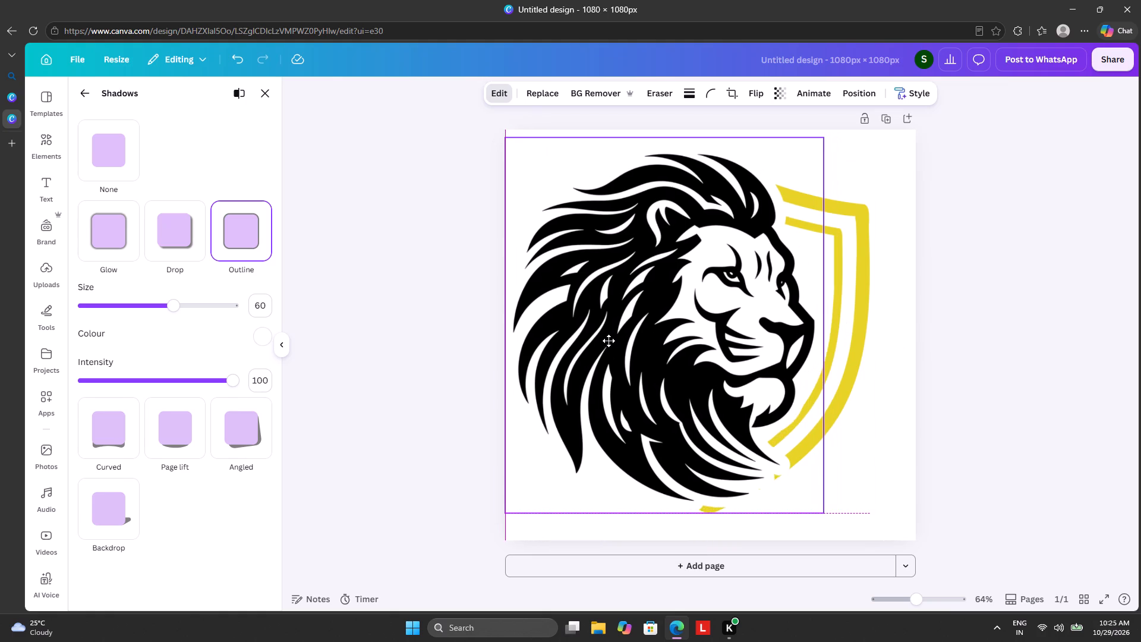
drag(609, 341, 606, 329)
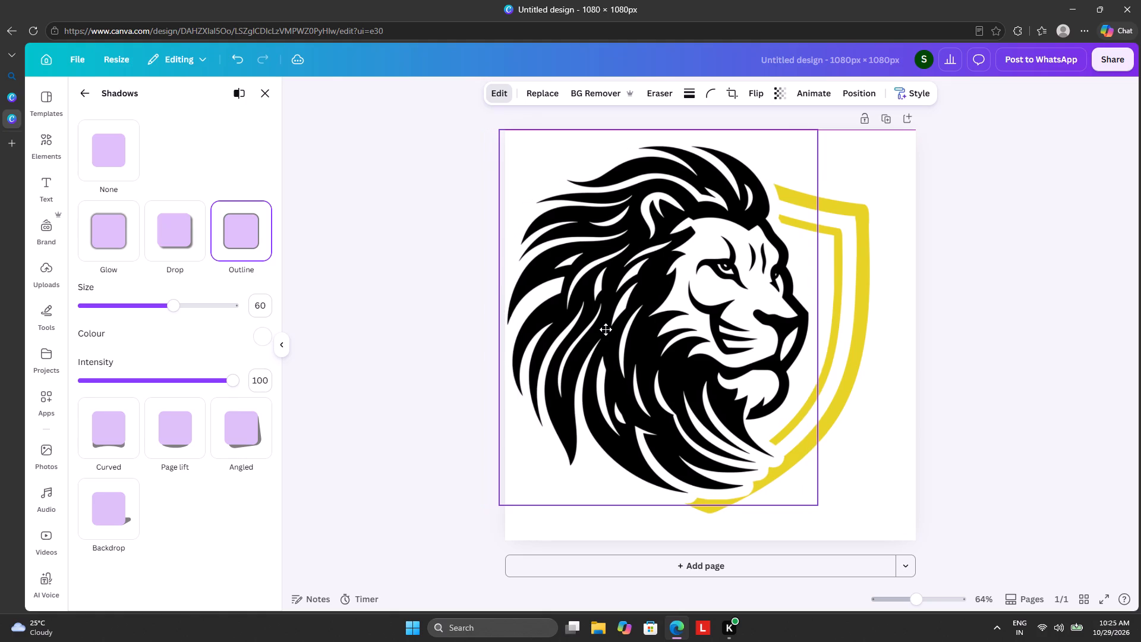
drag(606, 329, 609, 335)
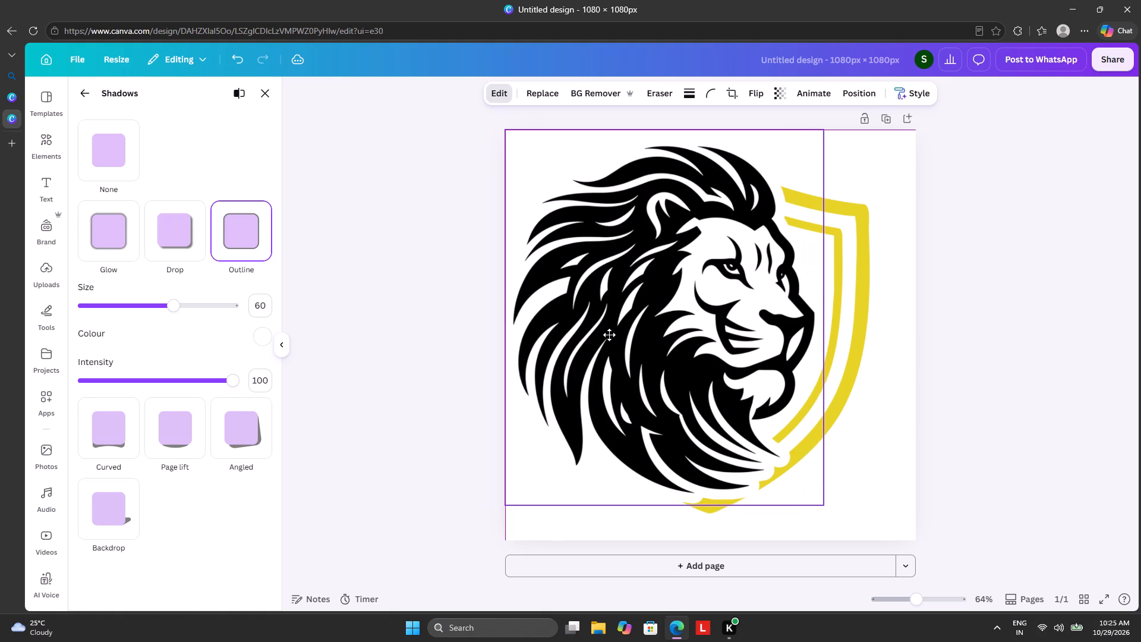
drag(609, 335, 611, 348)
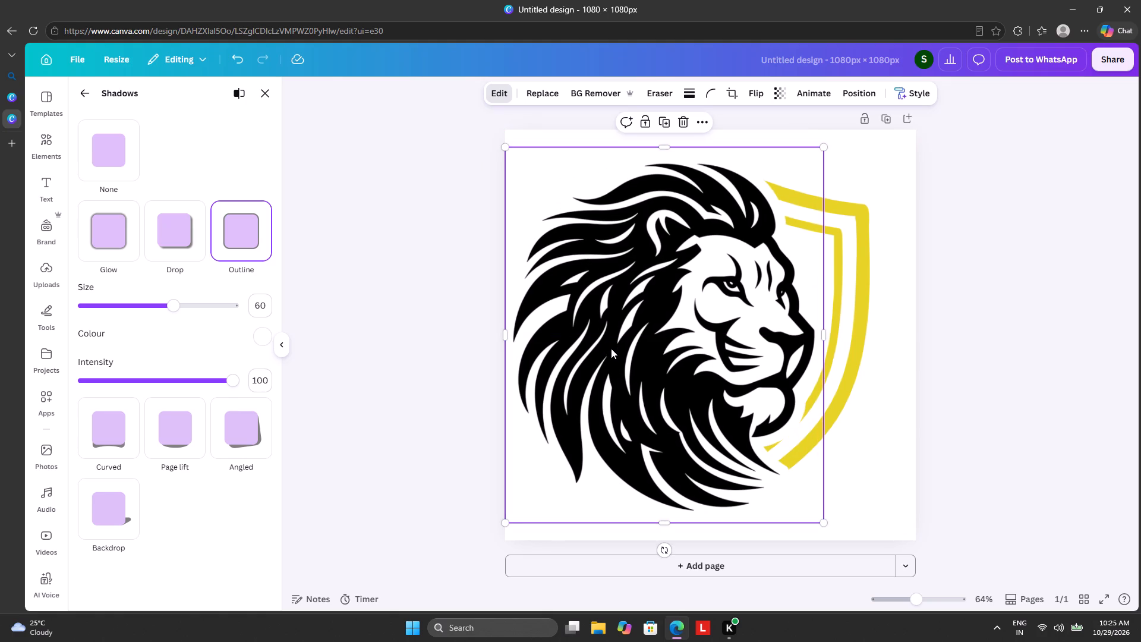
drag(637, 320, 636, 315)
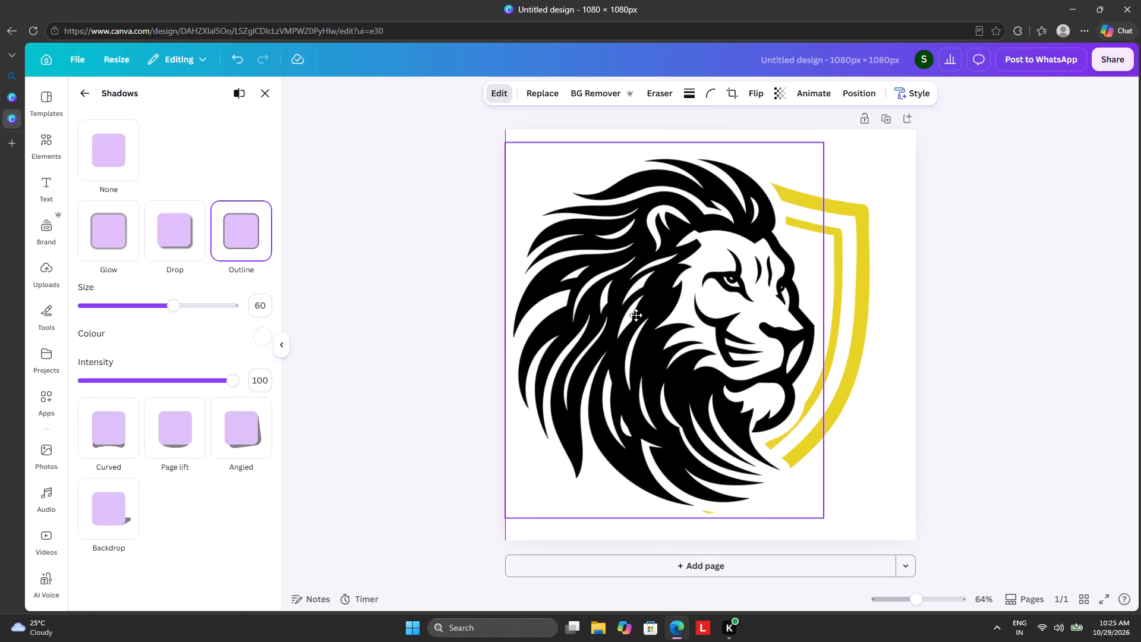
drag(636, 315, 636, 314)
Shrink the lion head proportionally to about 783 px wide and reposition it slightly higher over the shield.
drag(502, 143, 503, 144)
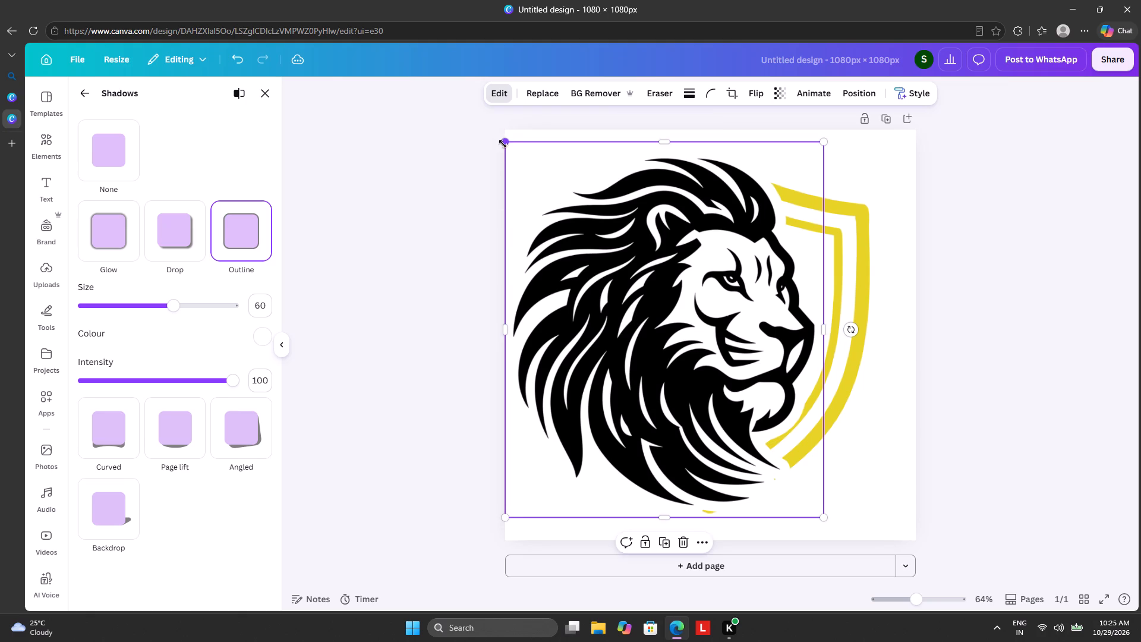
drag(503, 144, 529, 162)
drag(682, 305, 675, 305)
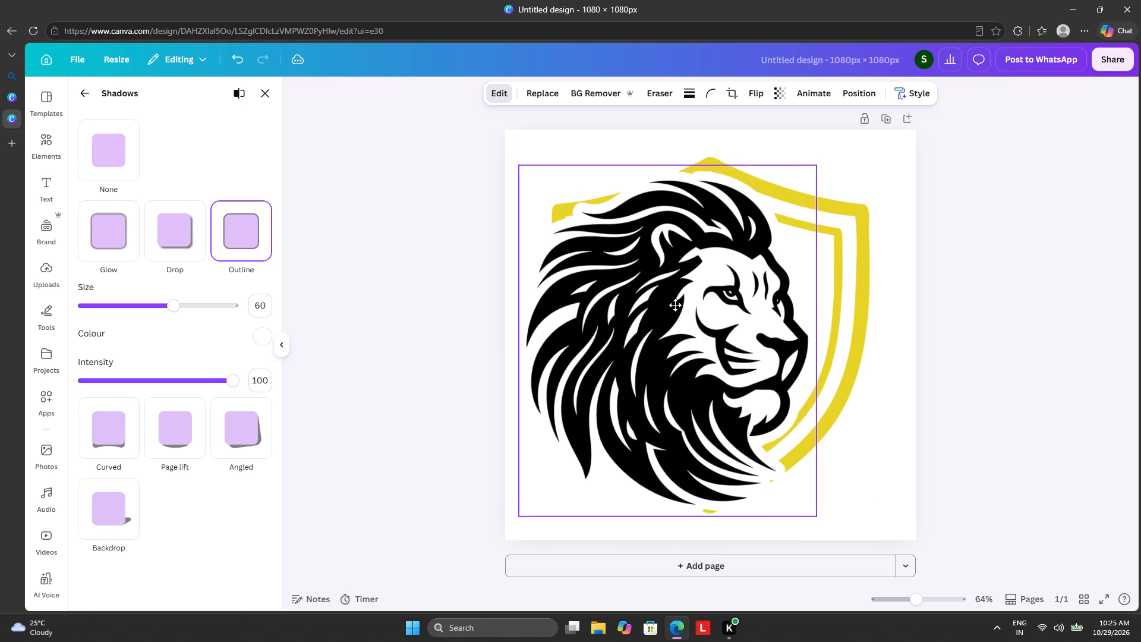
drag(675, 305, 680, 285)
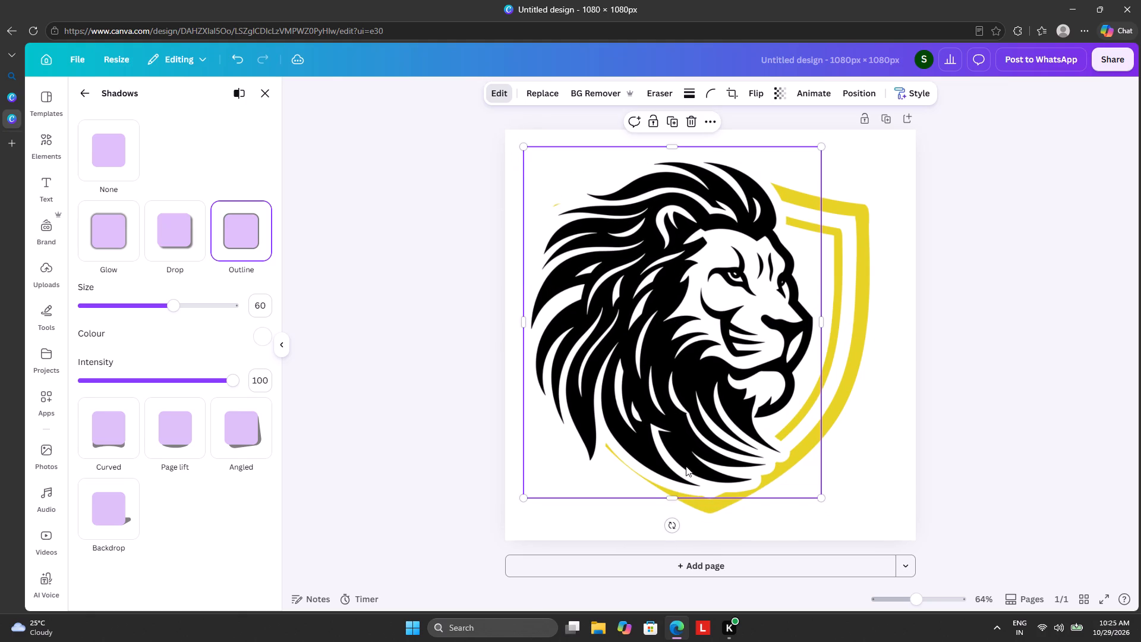
Extend the lion head's lower edge and place it near the page's left edge, roughly centred vertically, with the shield's right side exposed.
drag(676, 499, 676, 510)
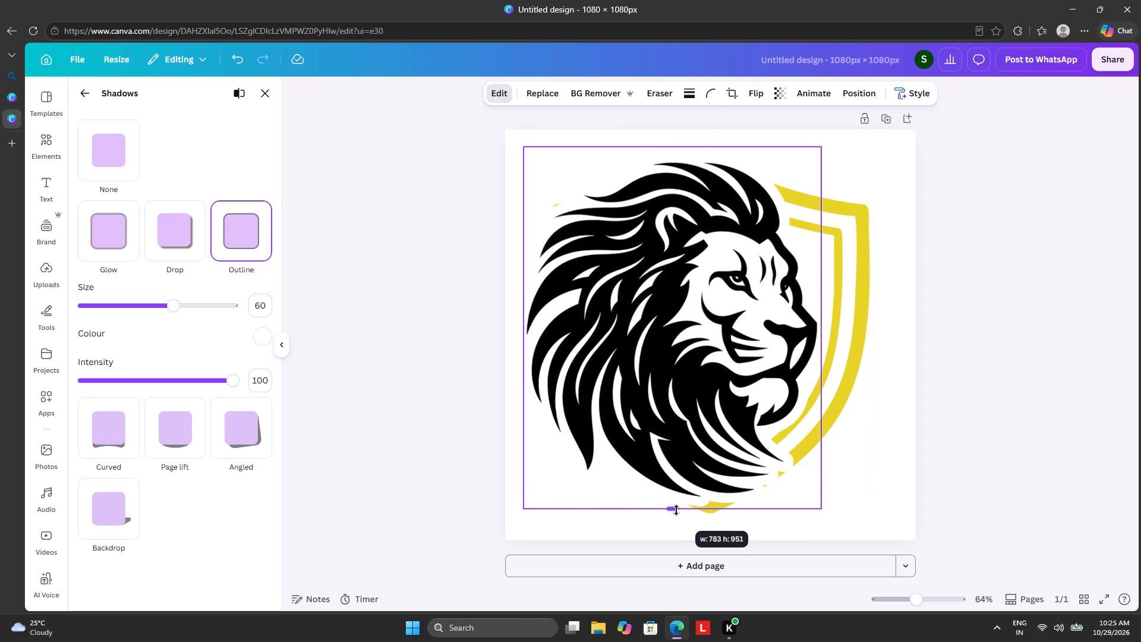
drag(676, 510, 681, 520)
drag(696, 432, 689, 430)
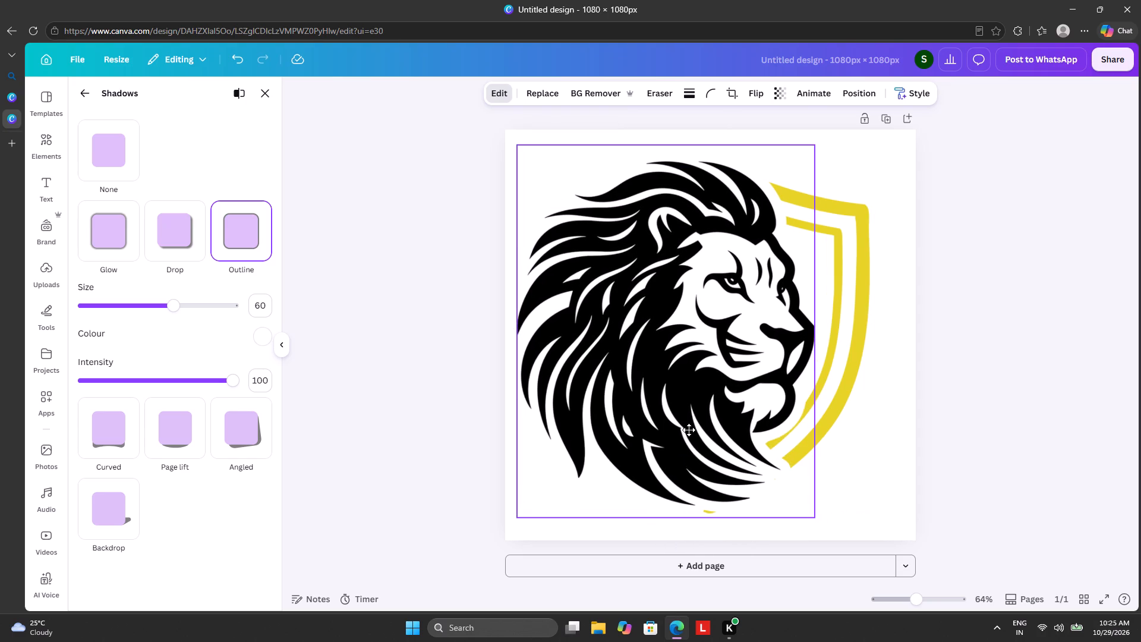
drag(689, 430, 683, 429)
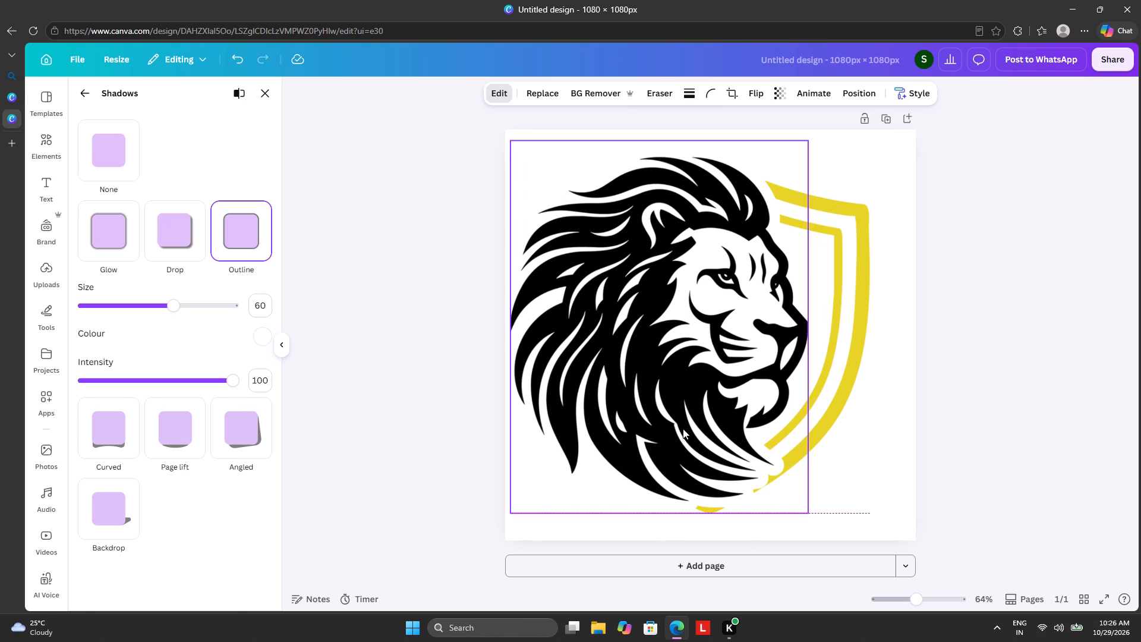
click(455, 353)
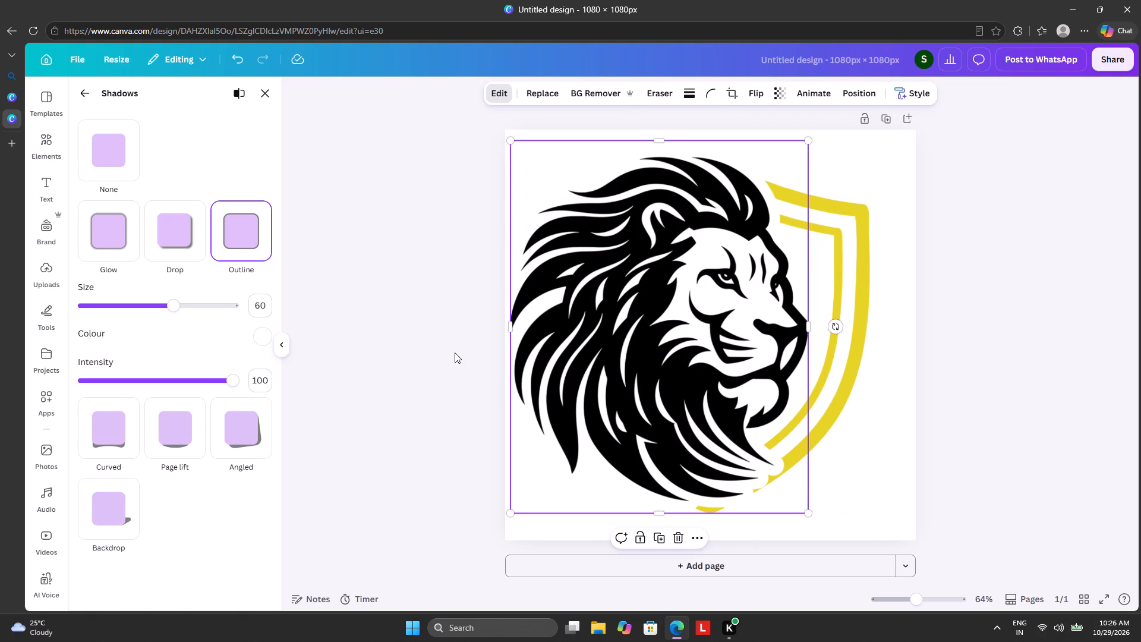
click(455, 353)
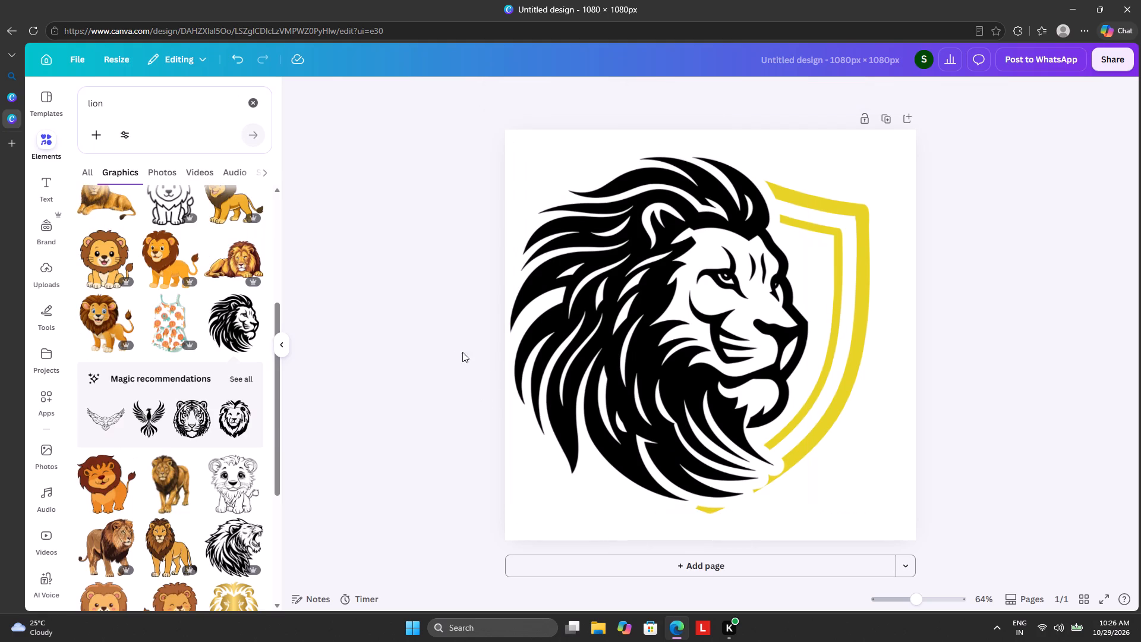
drag(703, 379, 703, 385)
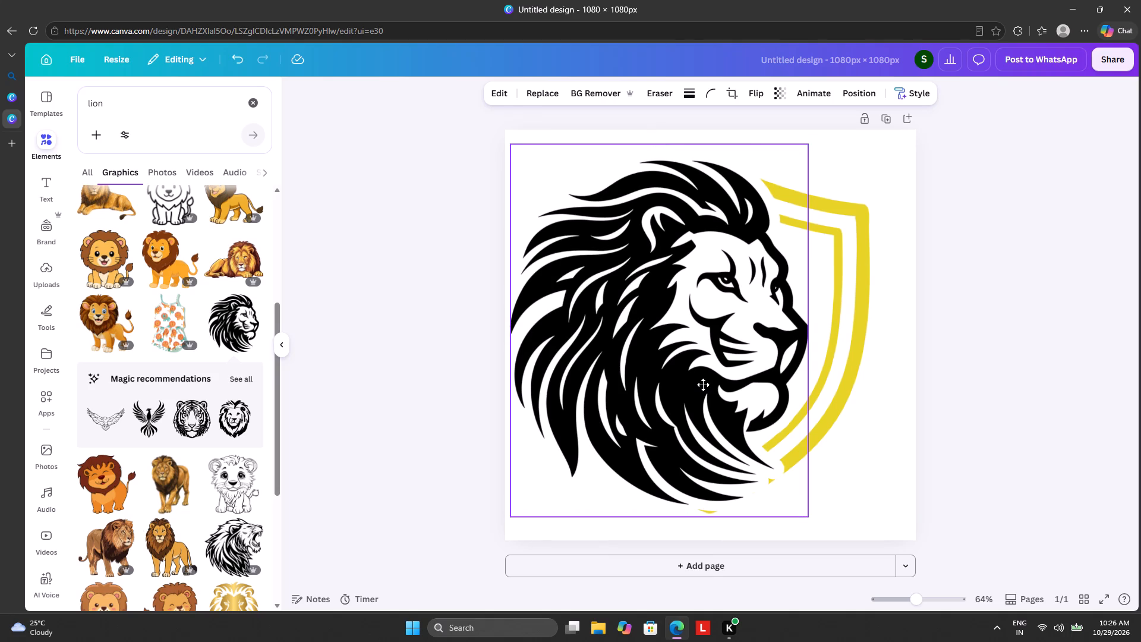
drag(703, 385, 703, 386)
drag(356, 354, 363, 355)
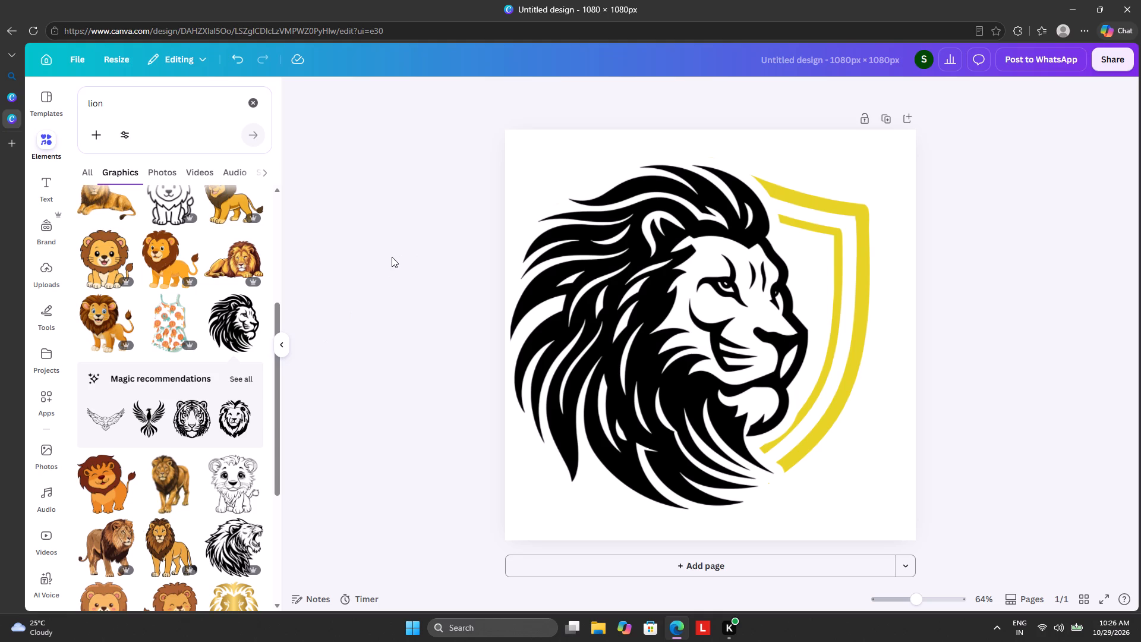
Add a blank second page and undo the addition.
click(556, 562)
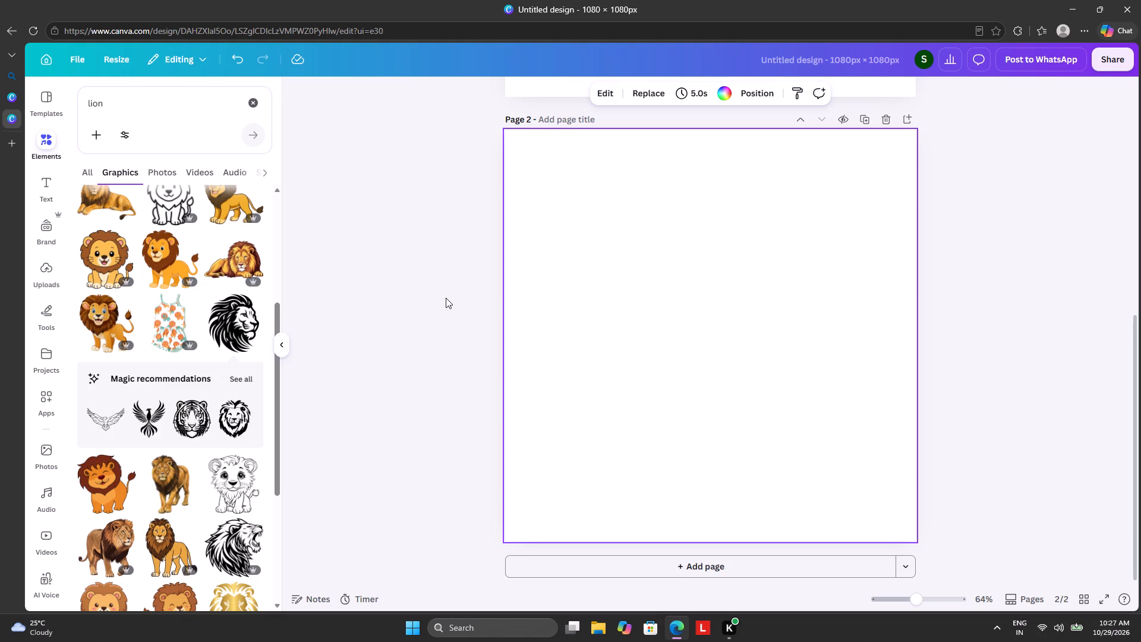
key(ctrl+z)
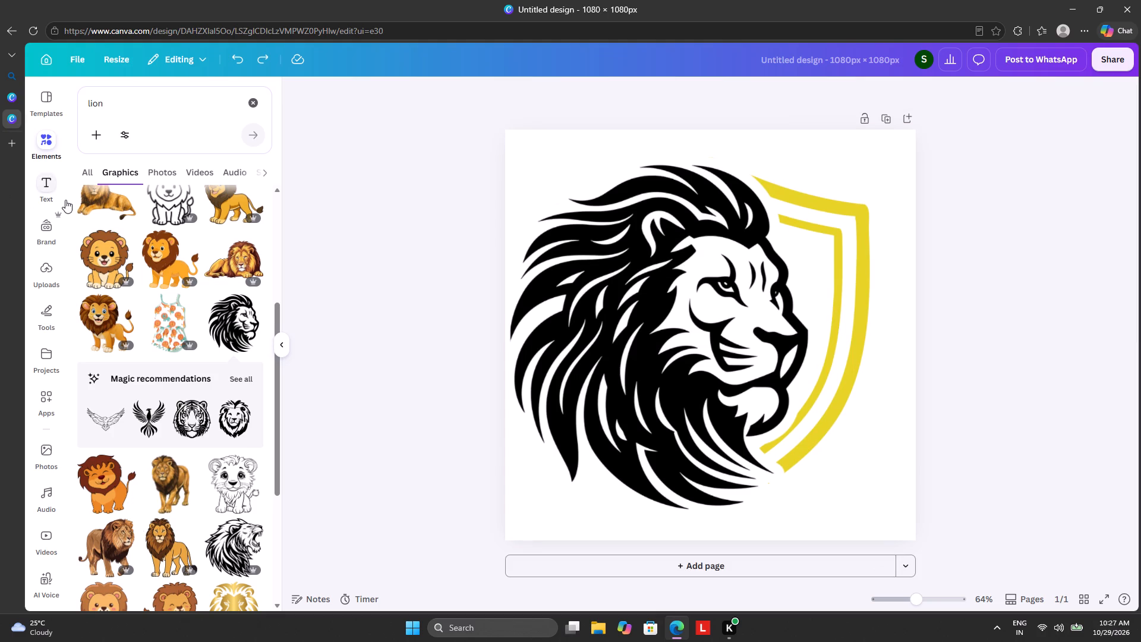
Return to the Canva home page's custom-size setup and set the new design's width to 505 px.
click(14, 141)
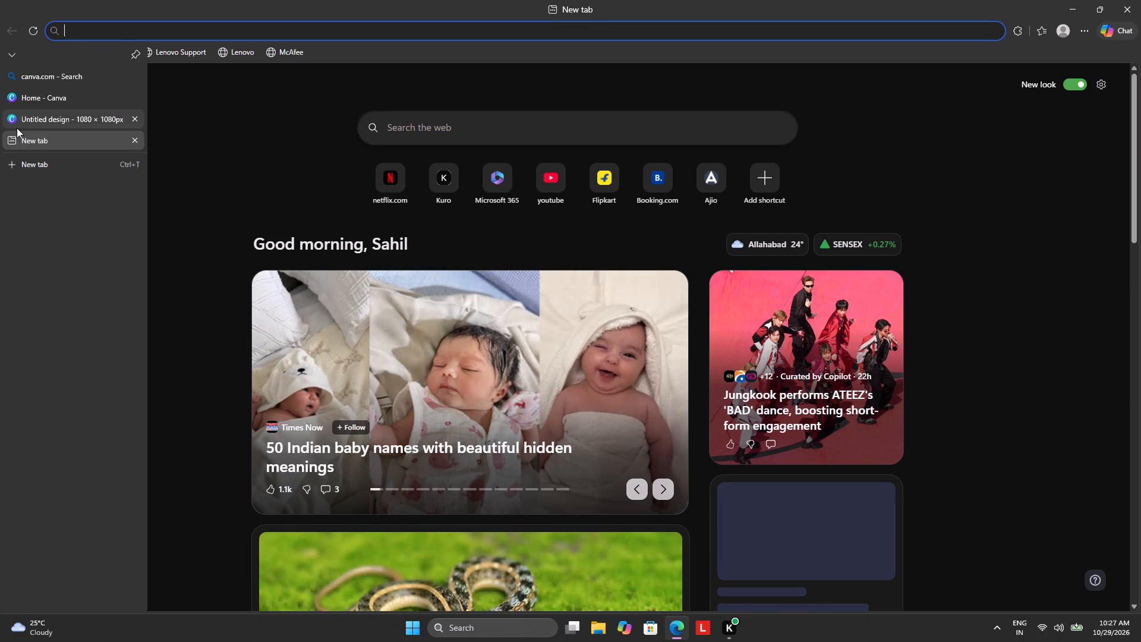
click(44, 104)
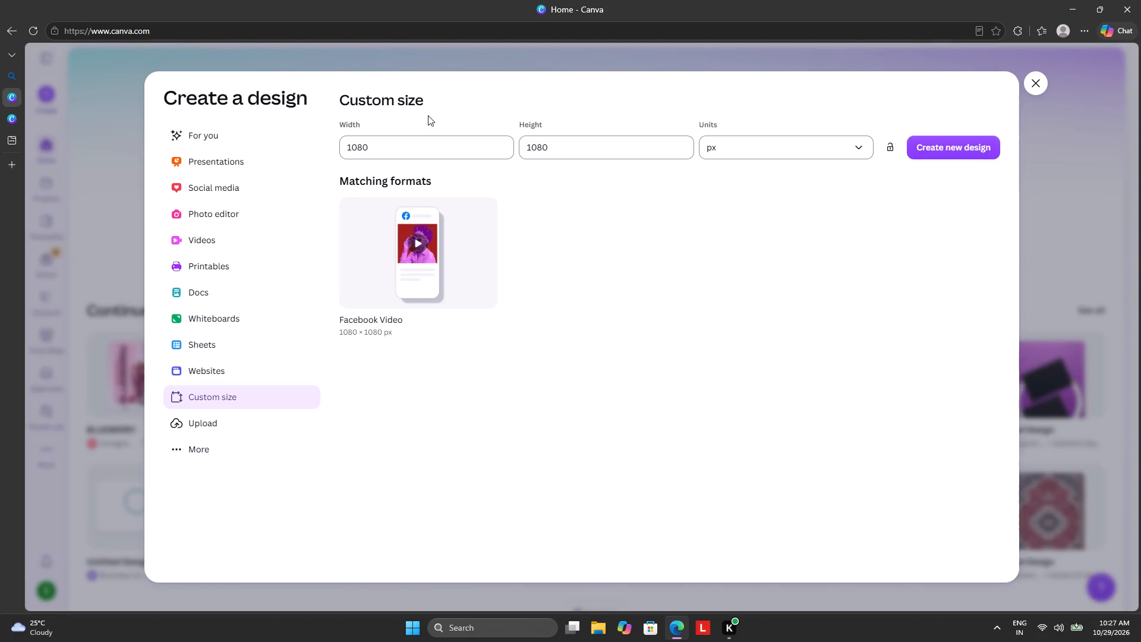
click(223, 389)
click(385, 153)
key(BackSpace)
key(BackSpace)
key(BackSpace)
key(BackSpace)
key(BackSpace)
key(BackSpace)
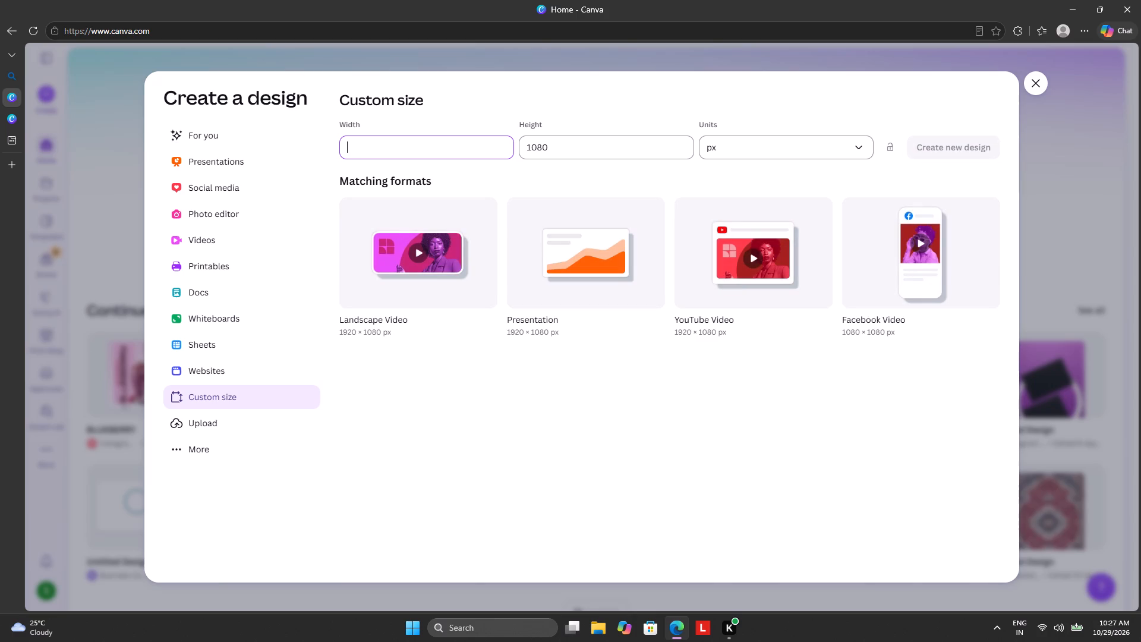
key(5)
key(0)
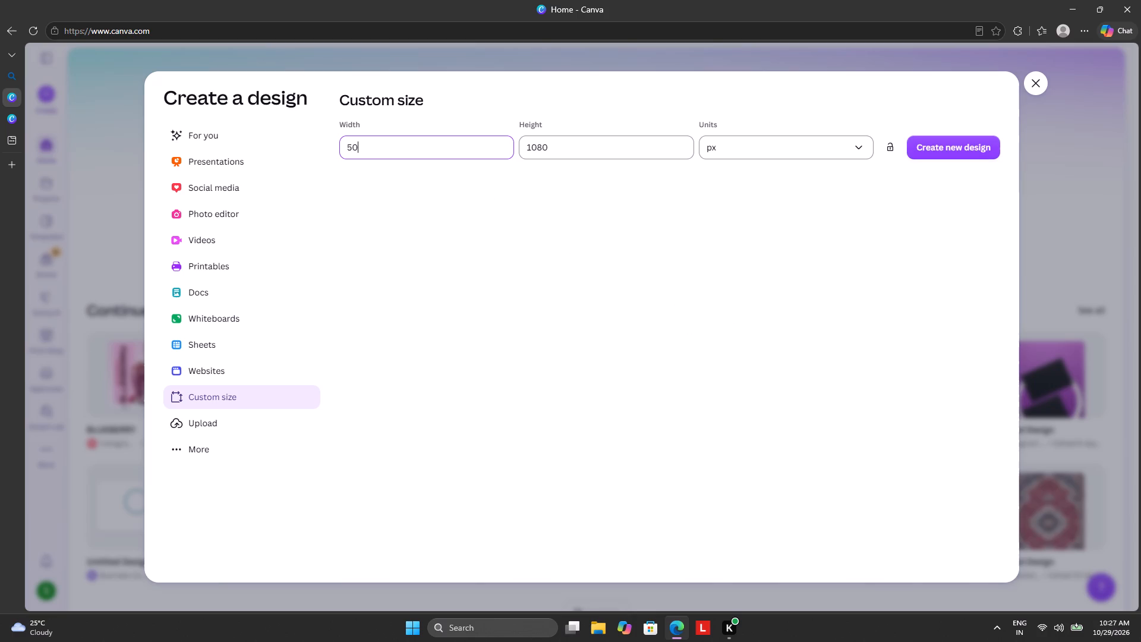
key(5)
Set the custom height to 505 px and create the new design.
click(549, 155)
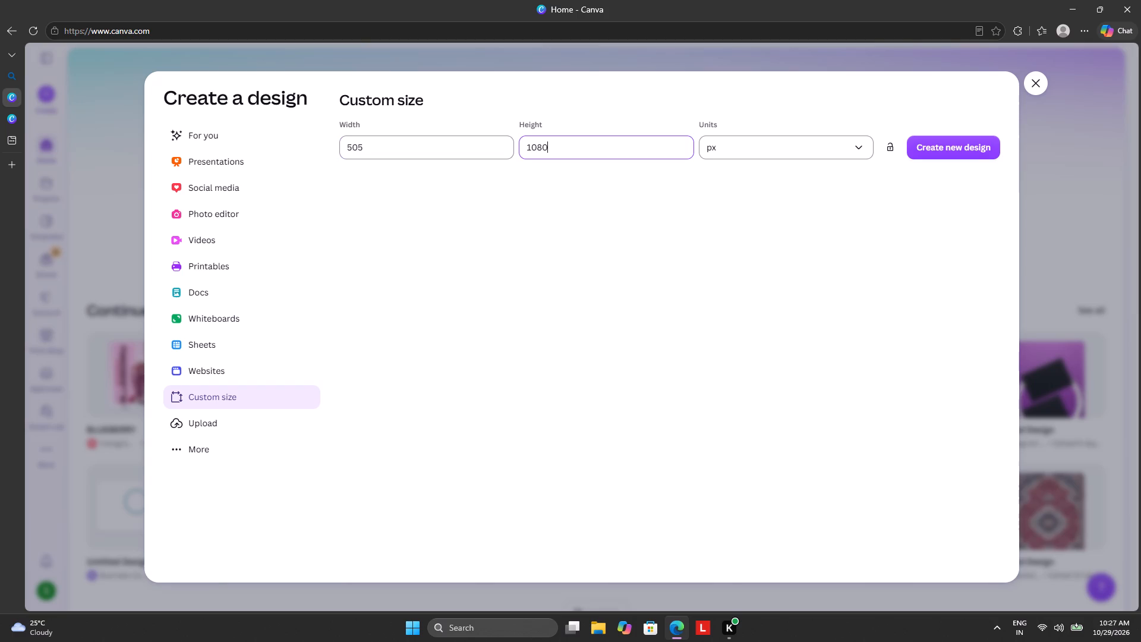
key(BackSpace)
key(BackSpace)
key(BackSpace)
key(BackSpace)
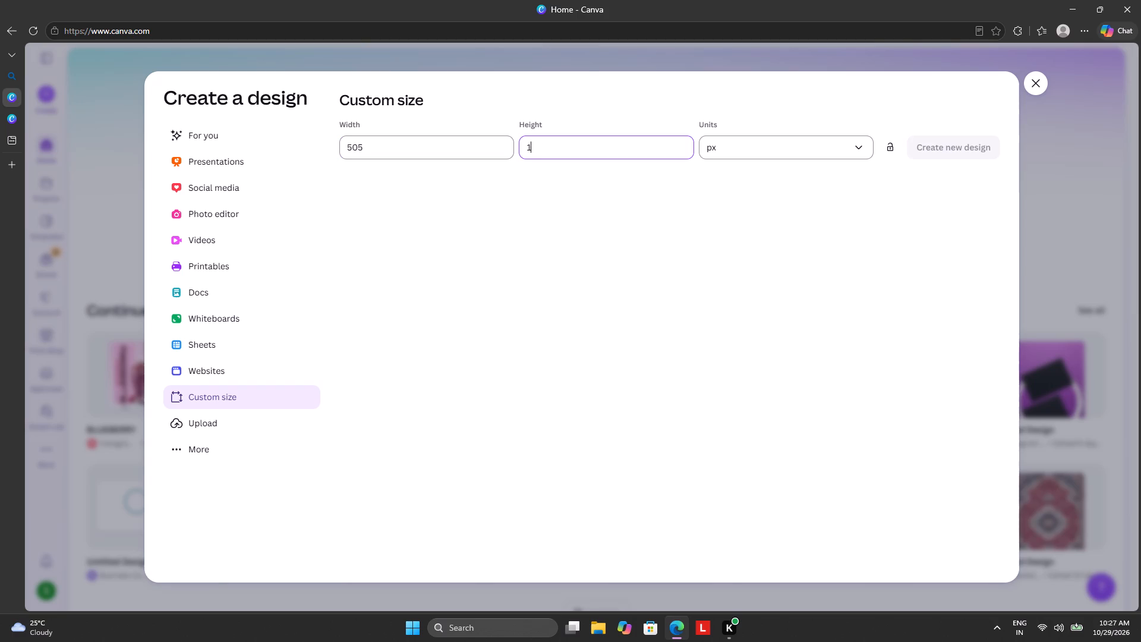
key(5)
text(05)
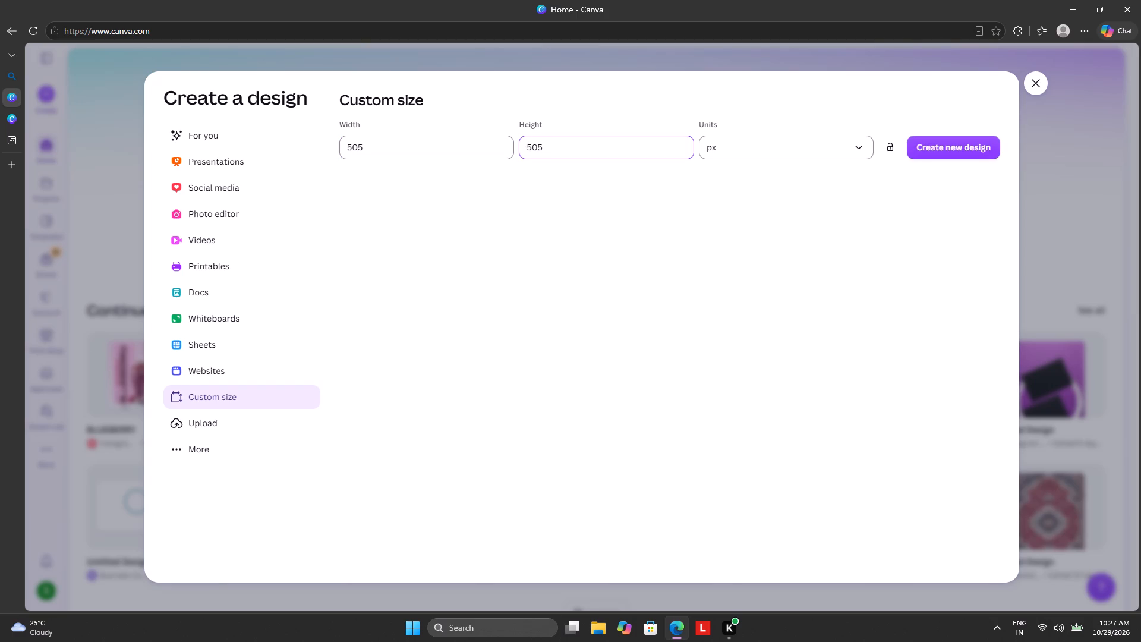
click(965, 143)
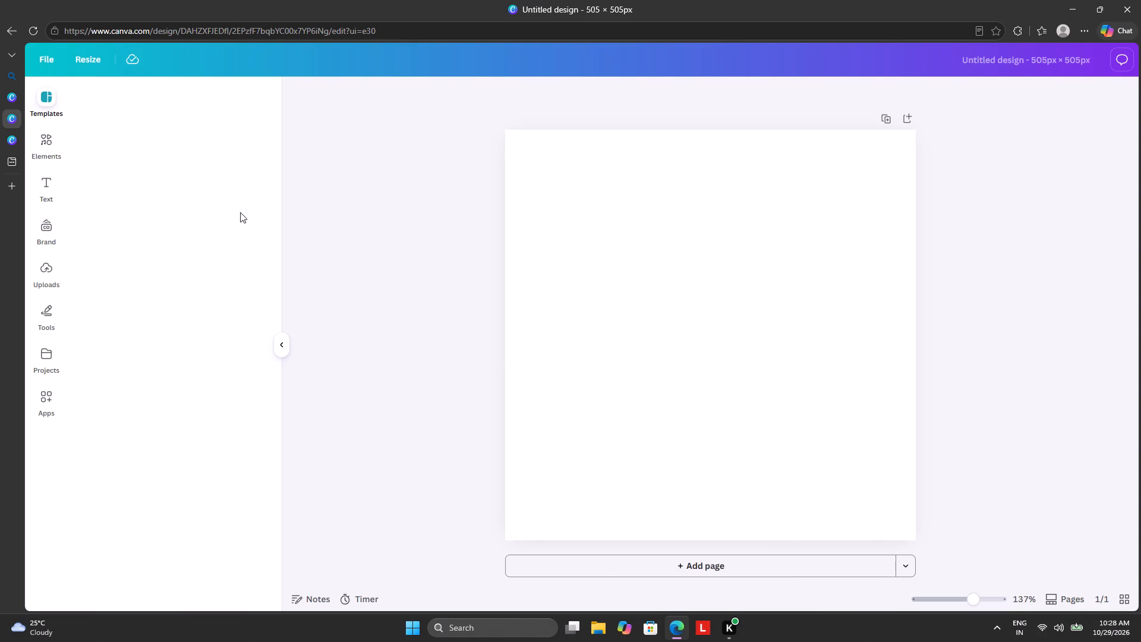
Search the elements for SHAPE, show all matching shapes, and add the regular pentagon to the blank page.
click(54, 147)
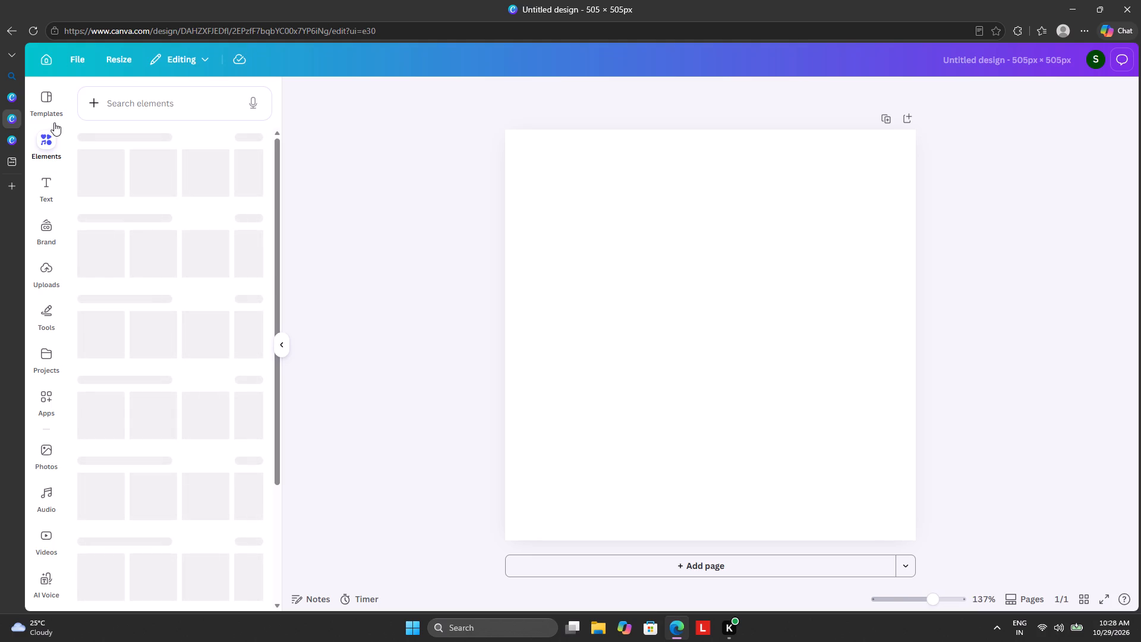
click(133, 112)
click(134, 105)
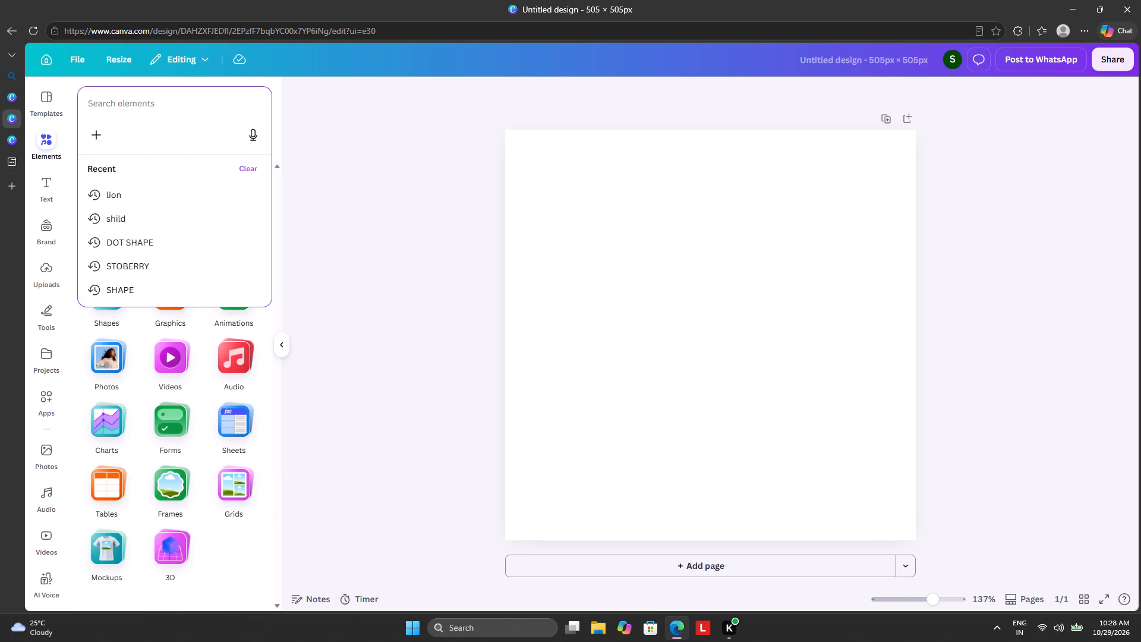
click(142, 292)
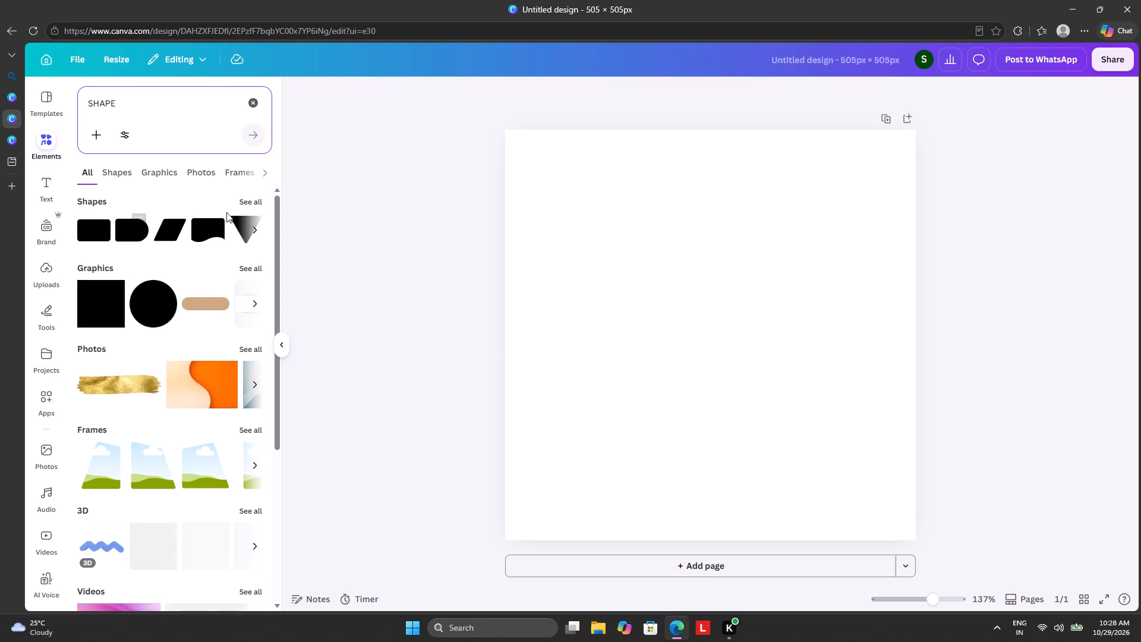
click(246, 197)
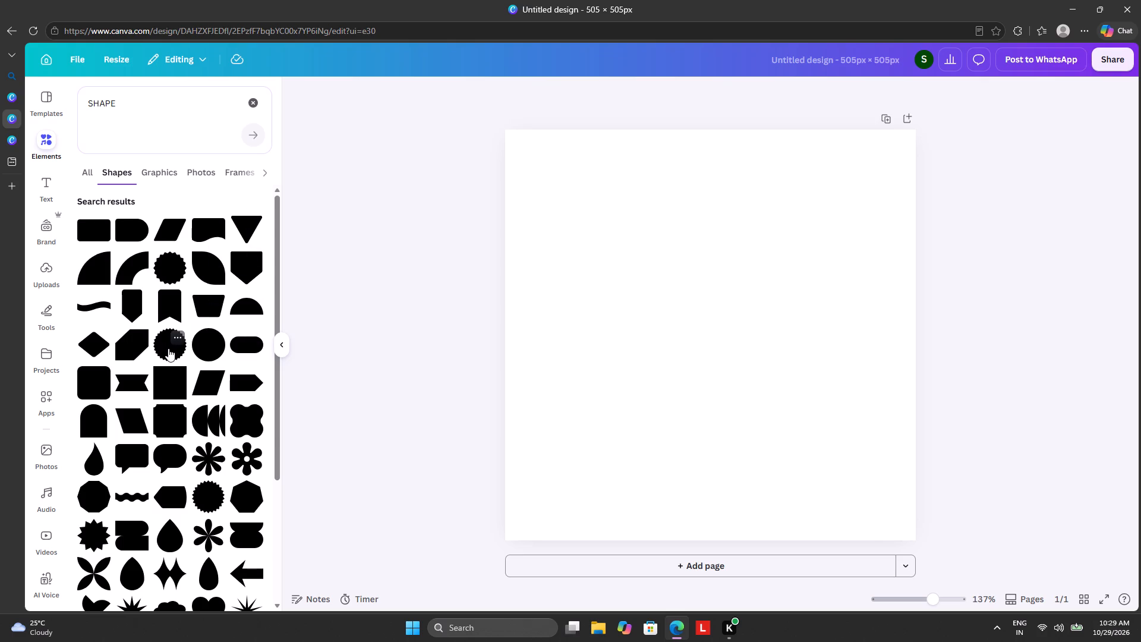
scroll(168, 347, down, 1)
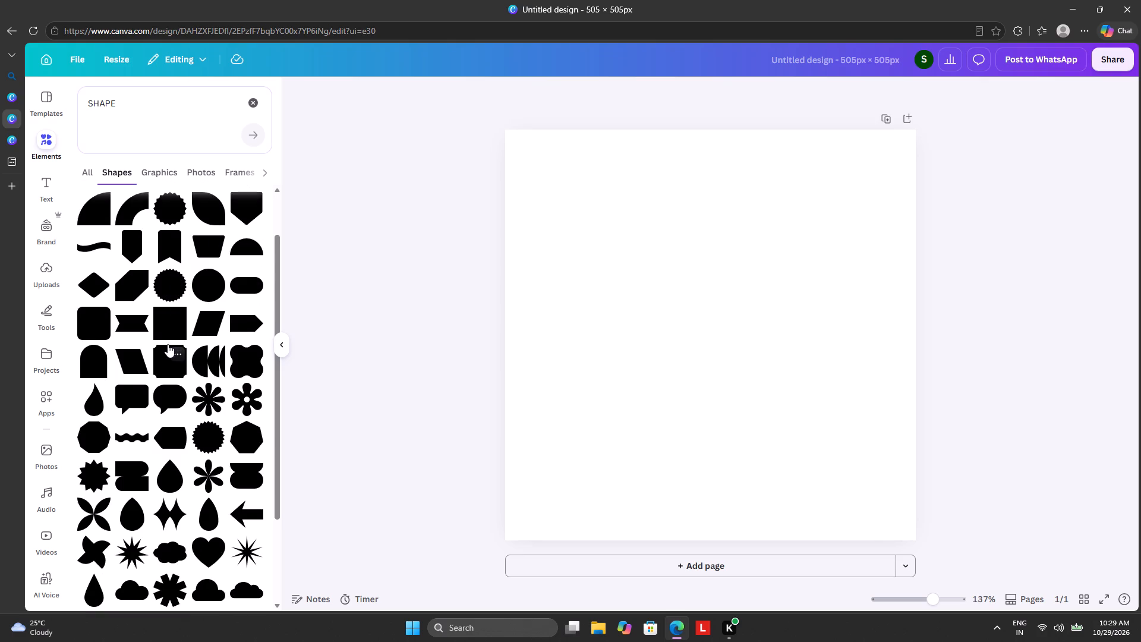
scroll(168, 344, down, 2)
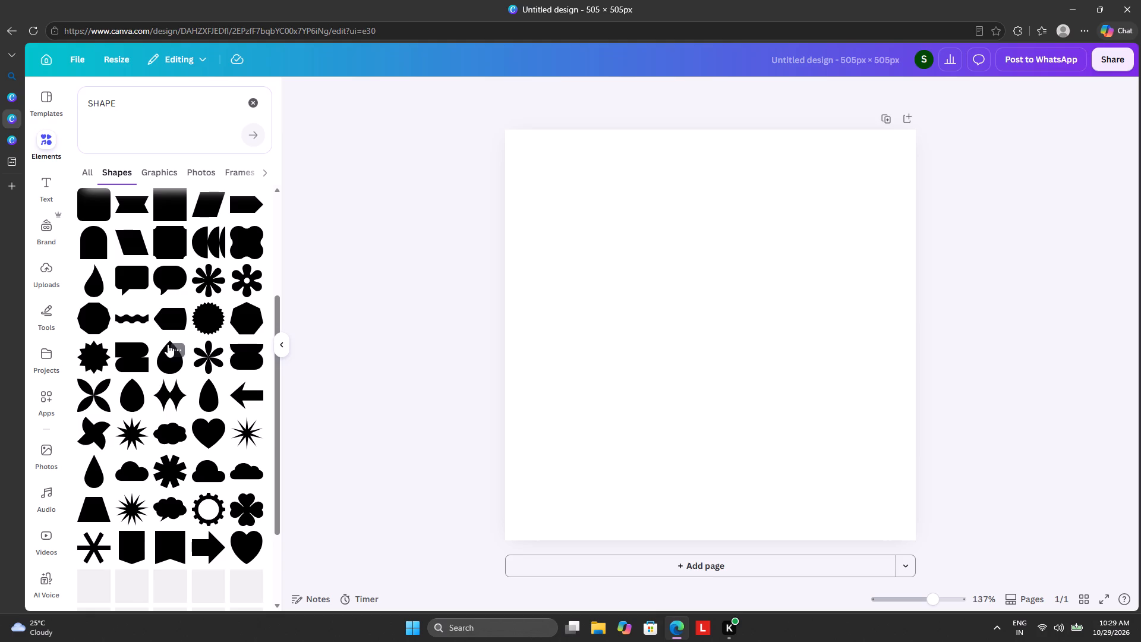
scroll(168, 344, up, 3)
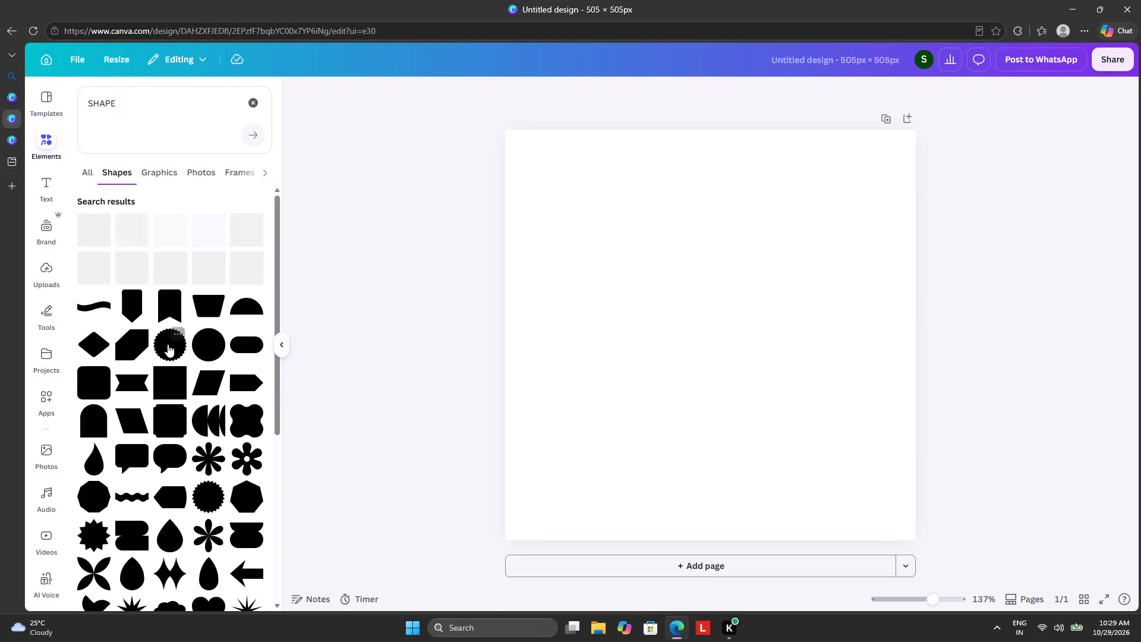
scroll(168, 344, up, 1)
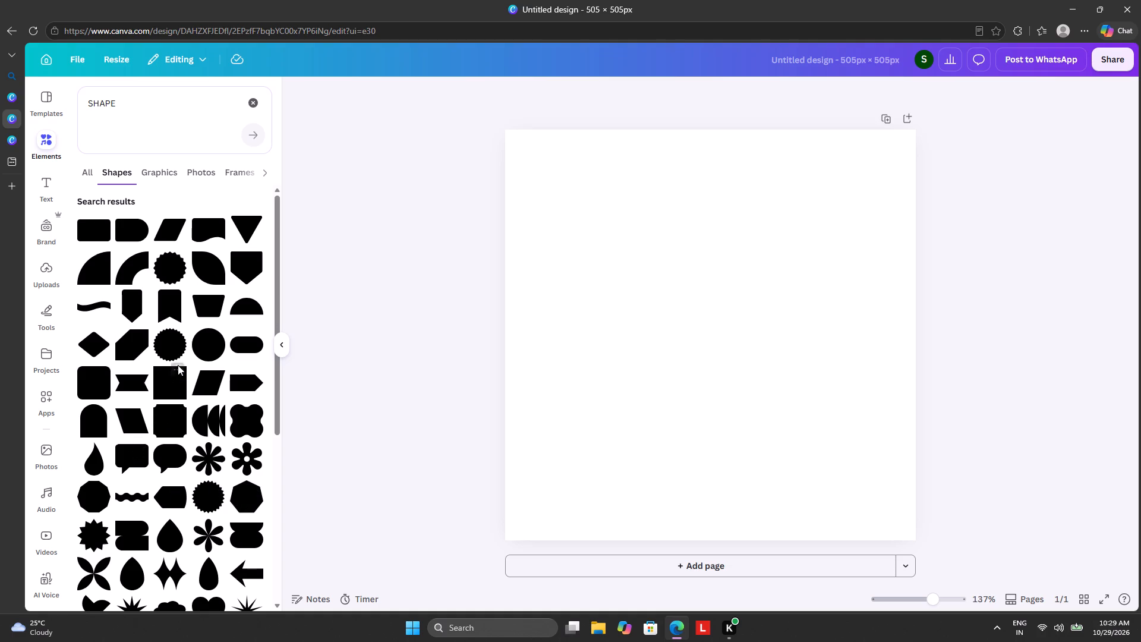
scroll(220, 296, down, 5)
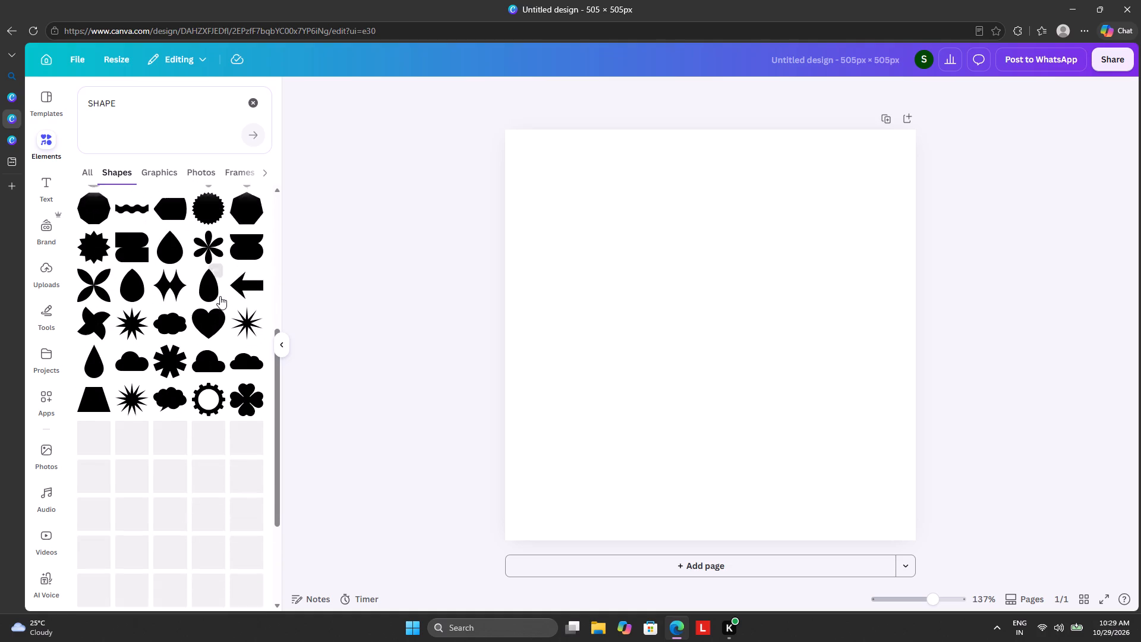
scroll(220, 296, down, 1)
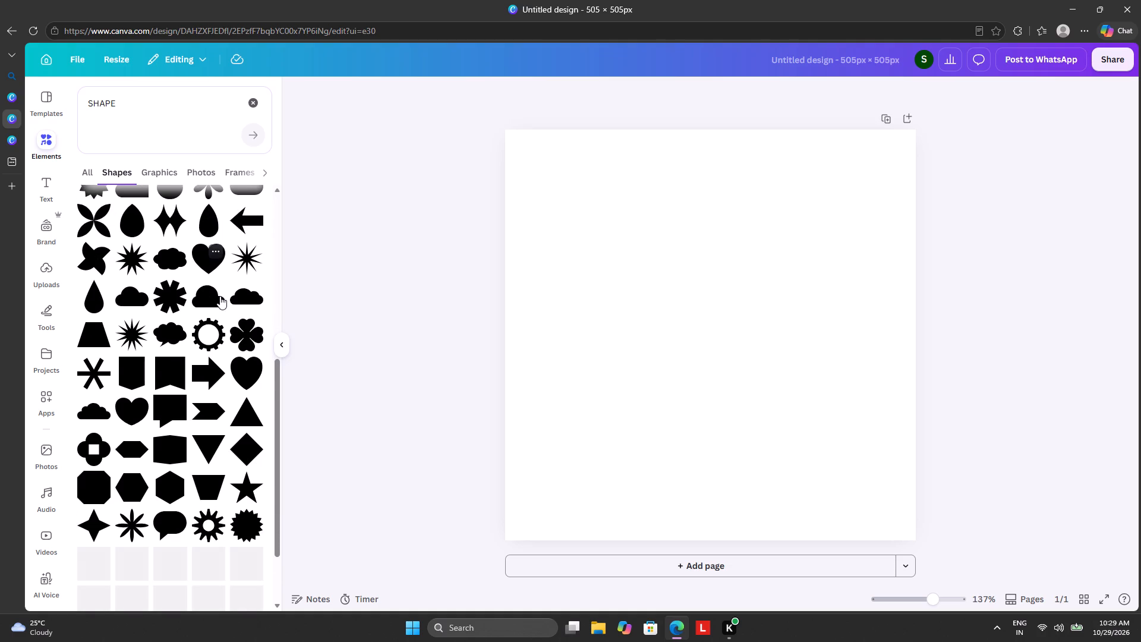
scroll(220, 296, down, 2)
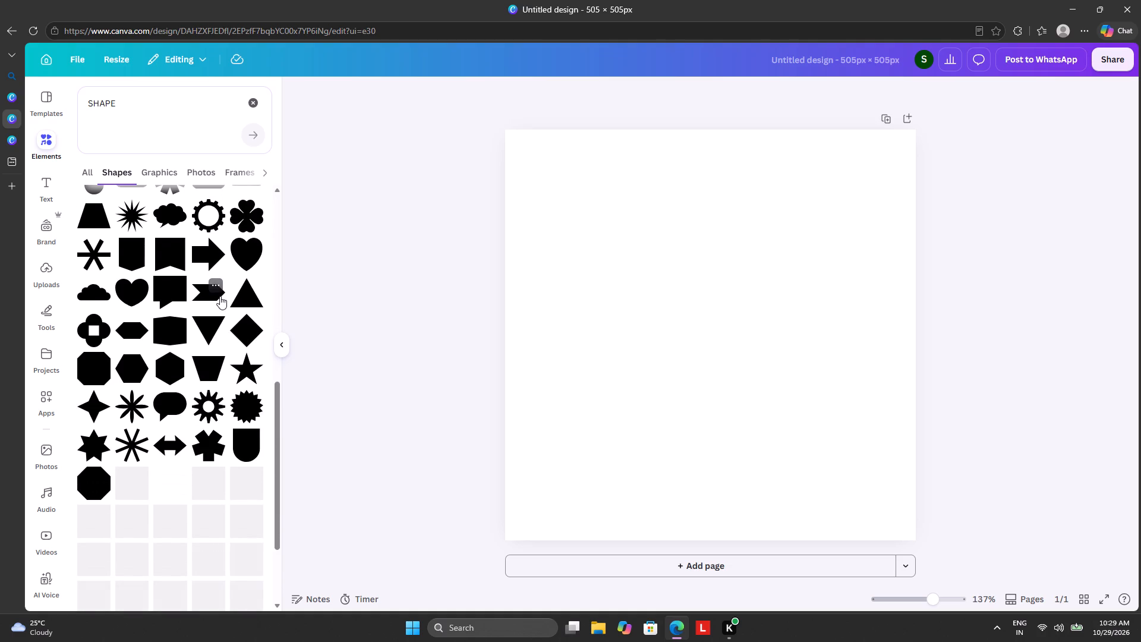
scroll(220, 296, down, 5)
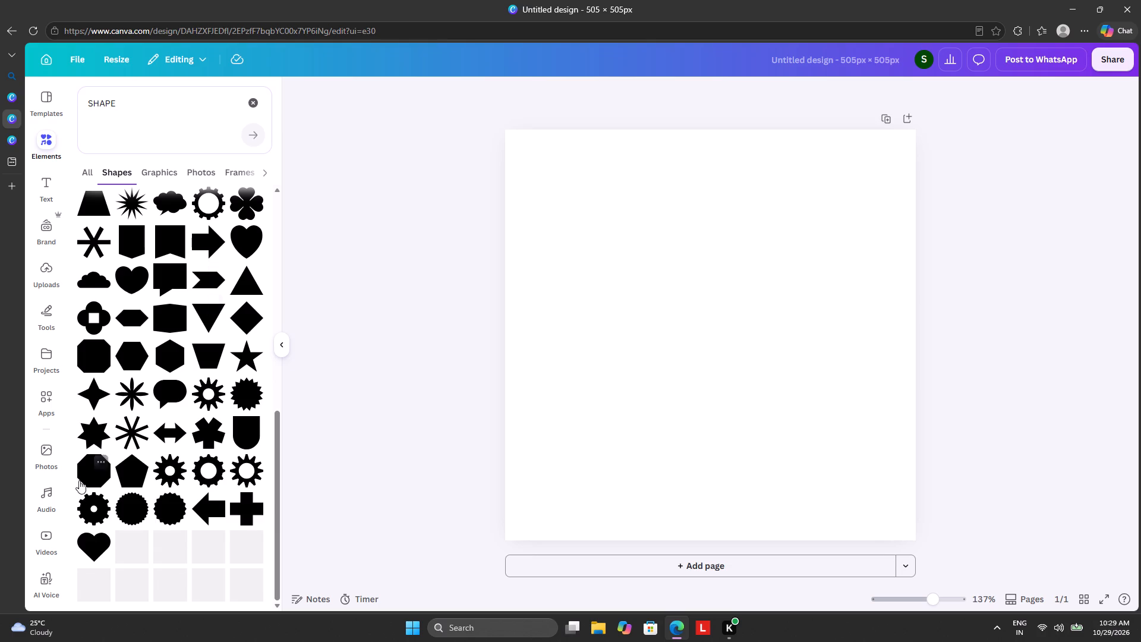
click(136, 473)
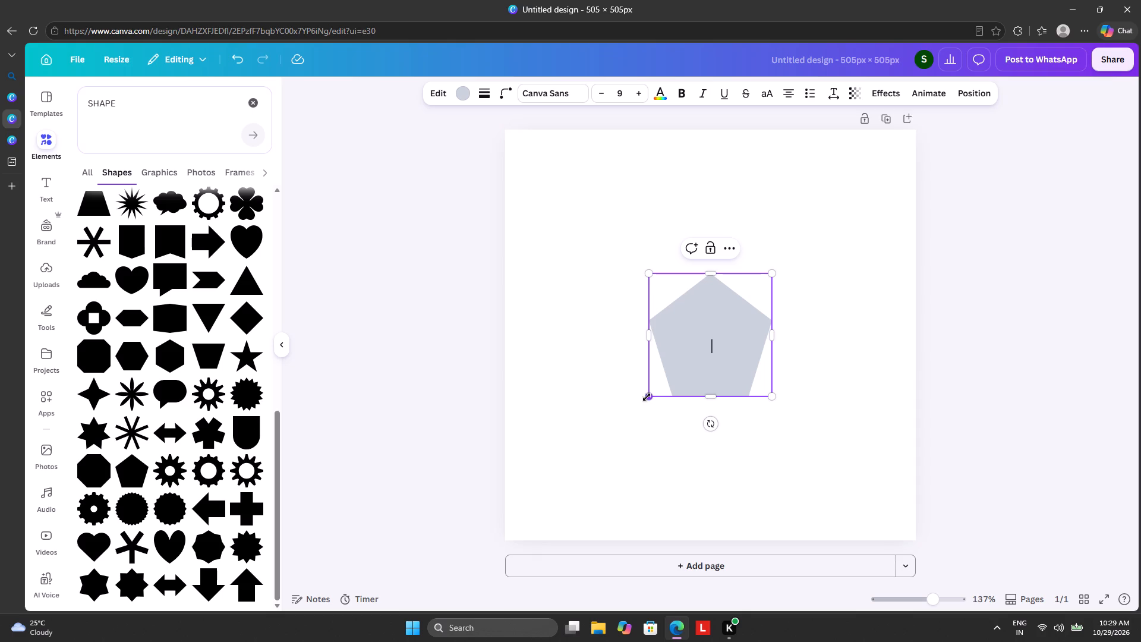
Enlarge the pentagon proportionally until it nearly fills the page and centre it both horizontally and vertically.
drag(647, 397, 494, 549)
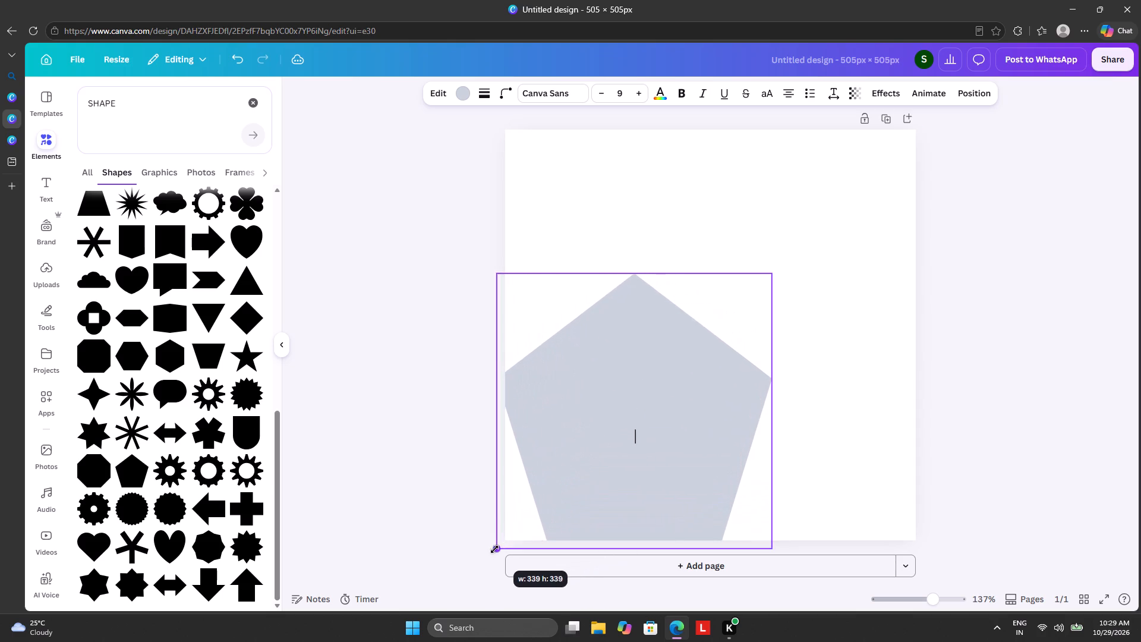
drag(494, 549, 471, 543)
drag(587, 470, 631, 364)
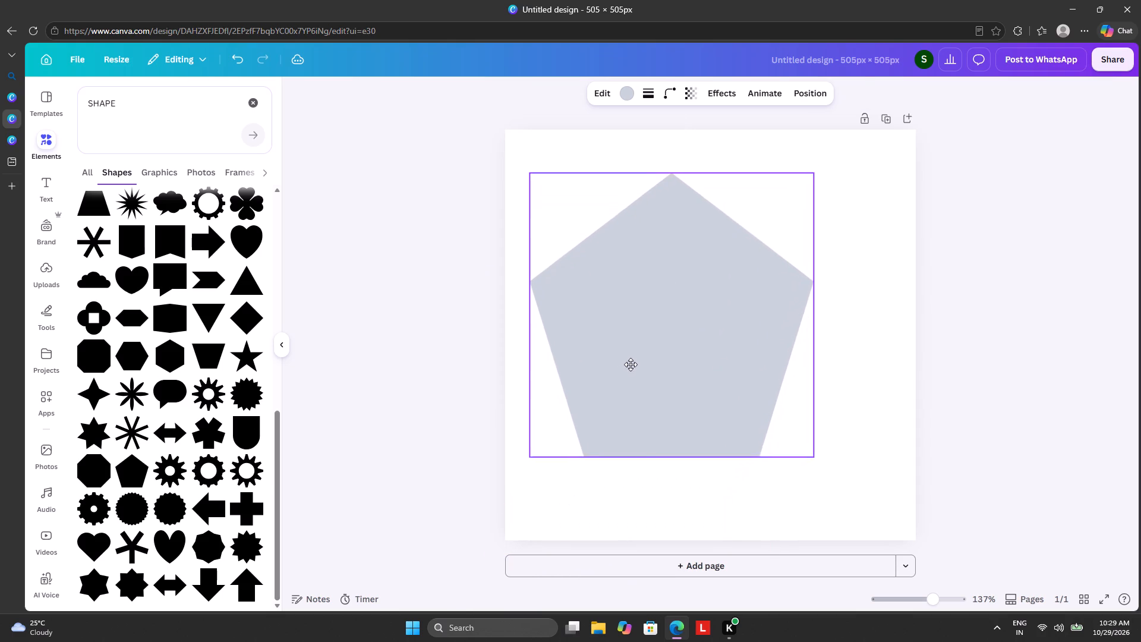
drag(631, 364, 635, 340)
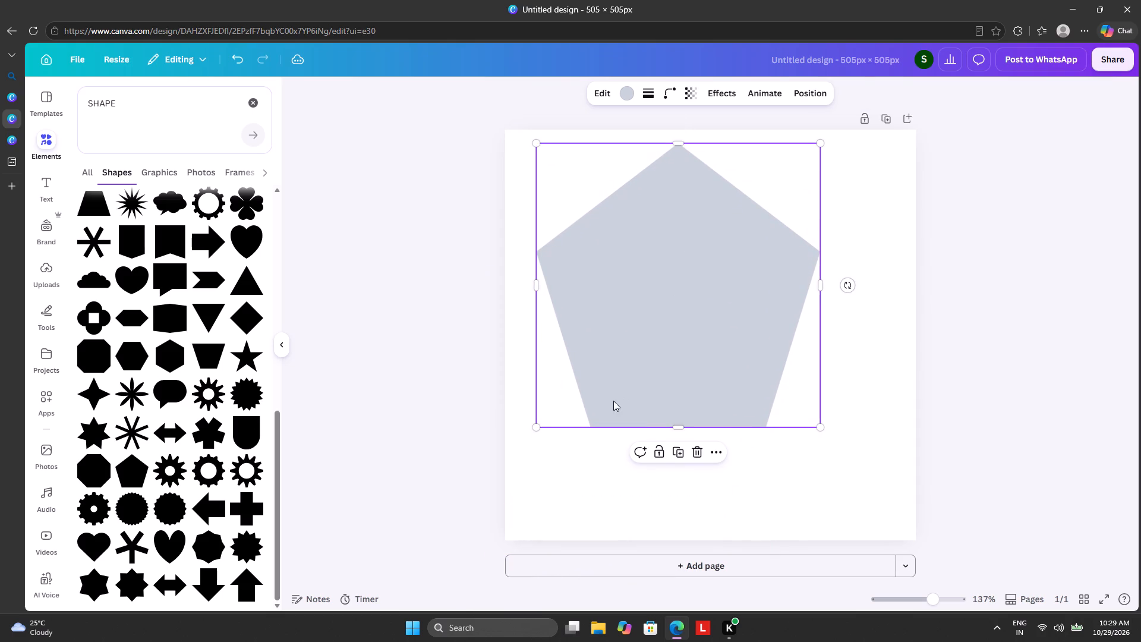
drag(540, 430, 440, 512)
drag(578, 423, 645, 426)
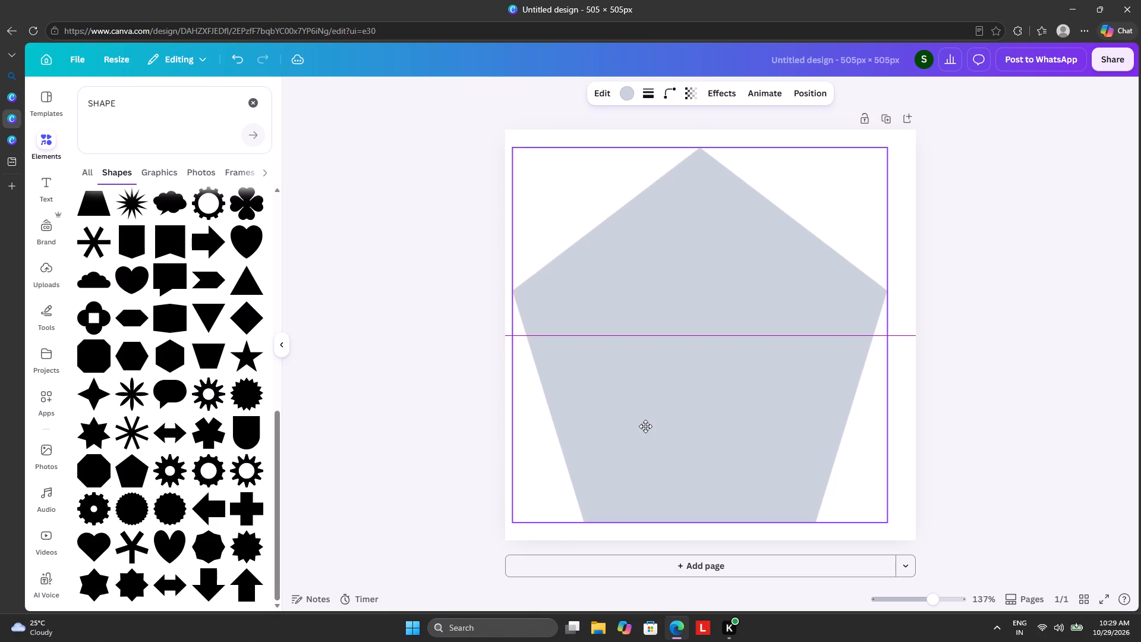
drag(645, 426, 654, 426)
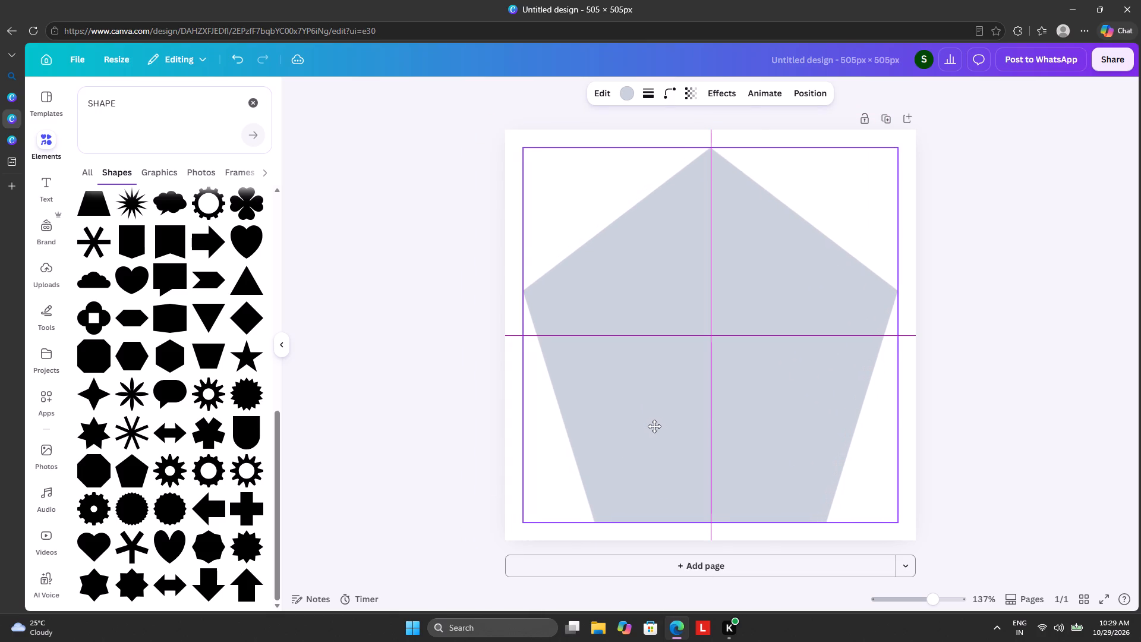
drag(654, 426, 654, 426)
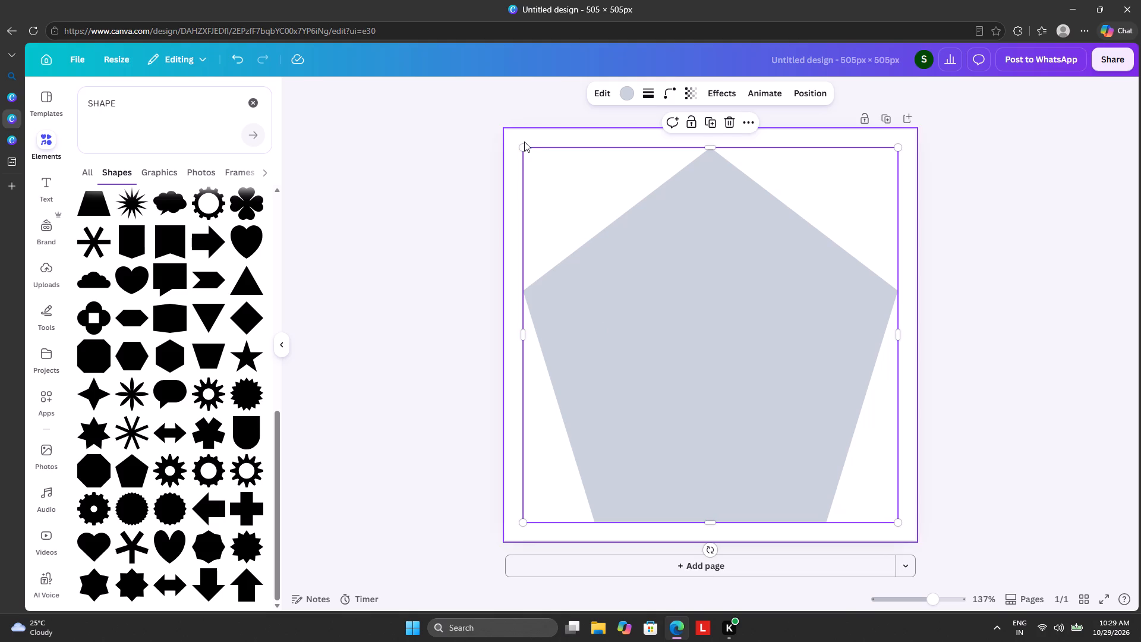
Shrink the pentagon slightly in proportion for a wider margin and recentre it on the page.
drag(525, 146, 526, 149)
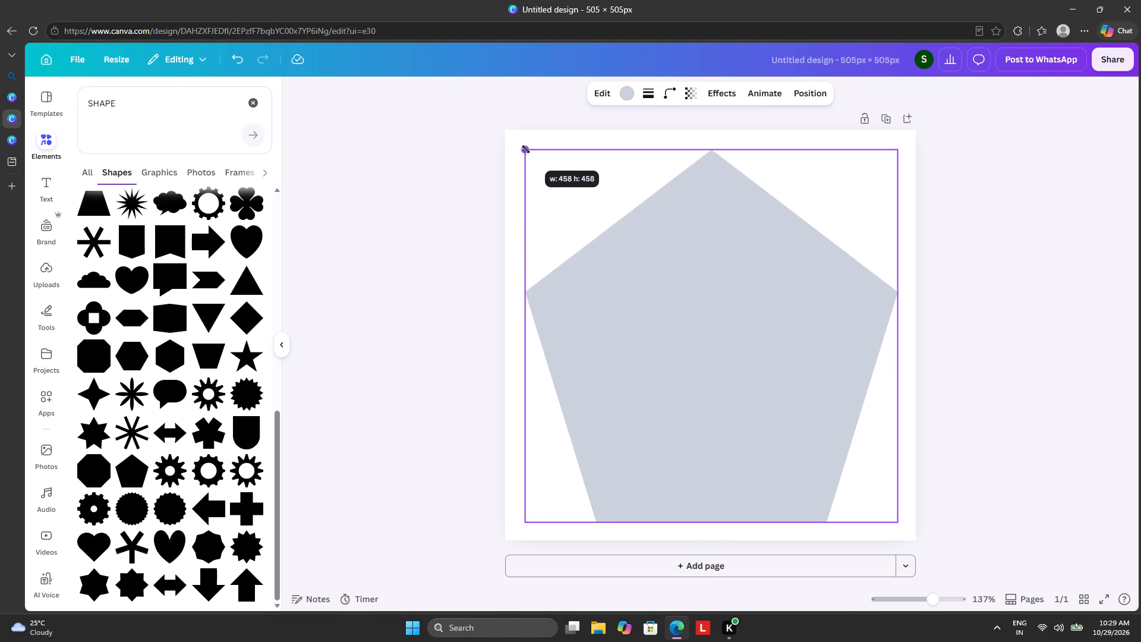
drag(526, 149, 543, 165)
drag(719, 301, 710, 299)
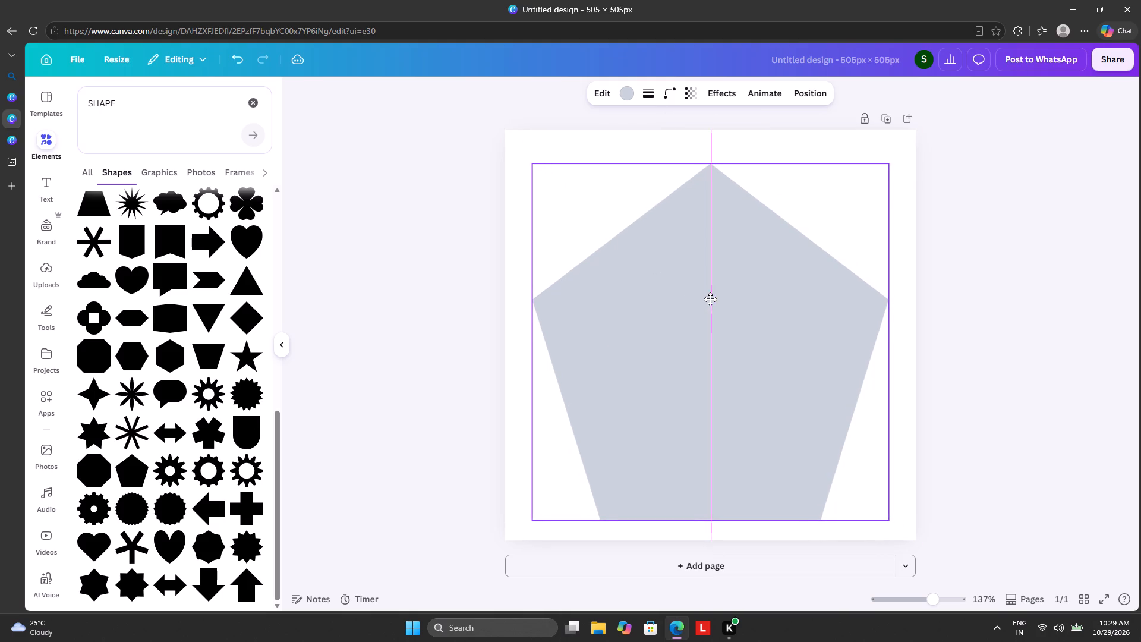
drag(710, 299, 713, 293)
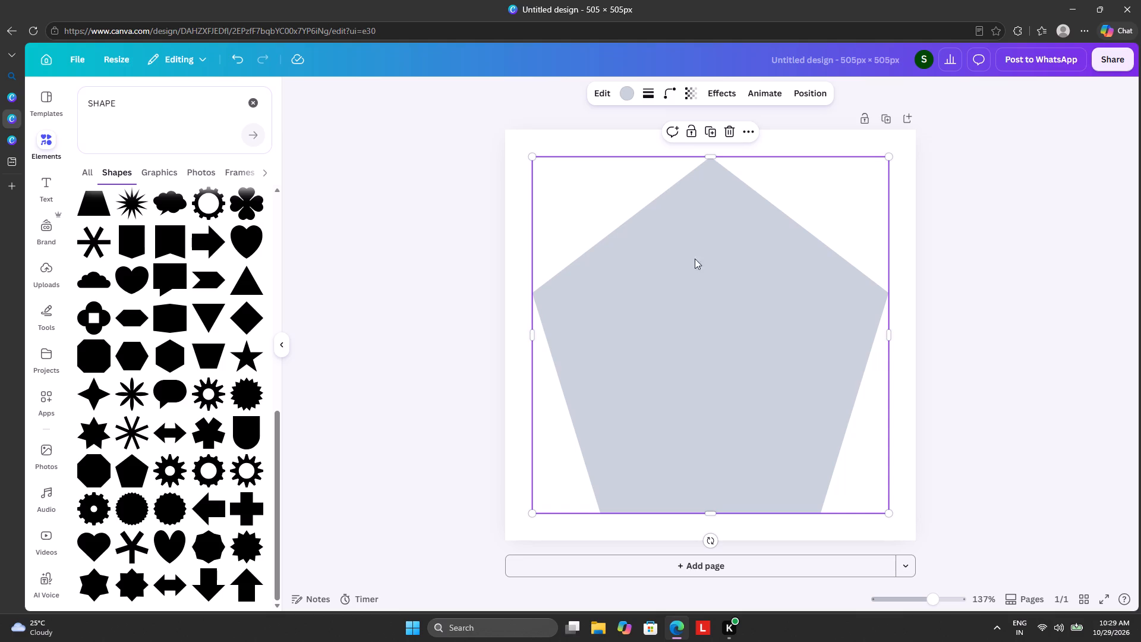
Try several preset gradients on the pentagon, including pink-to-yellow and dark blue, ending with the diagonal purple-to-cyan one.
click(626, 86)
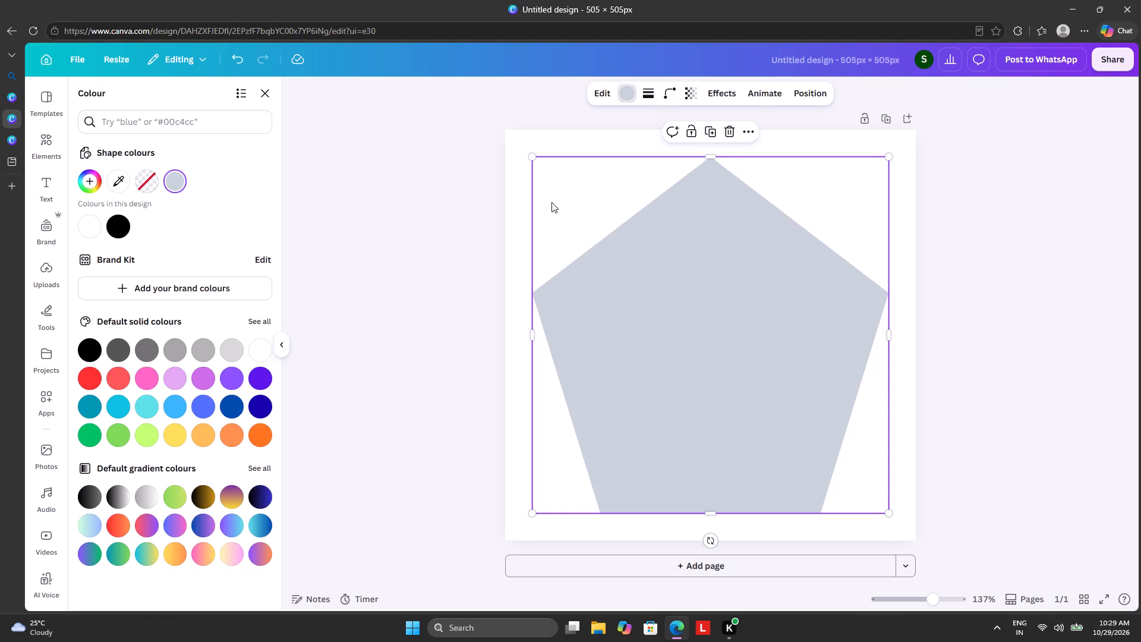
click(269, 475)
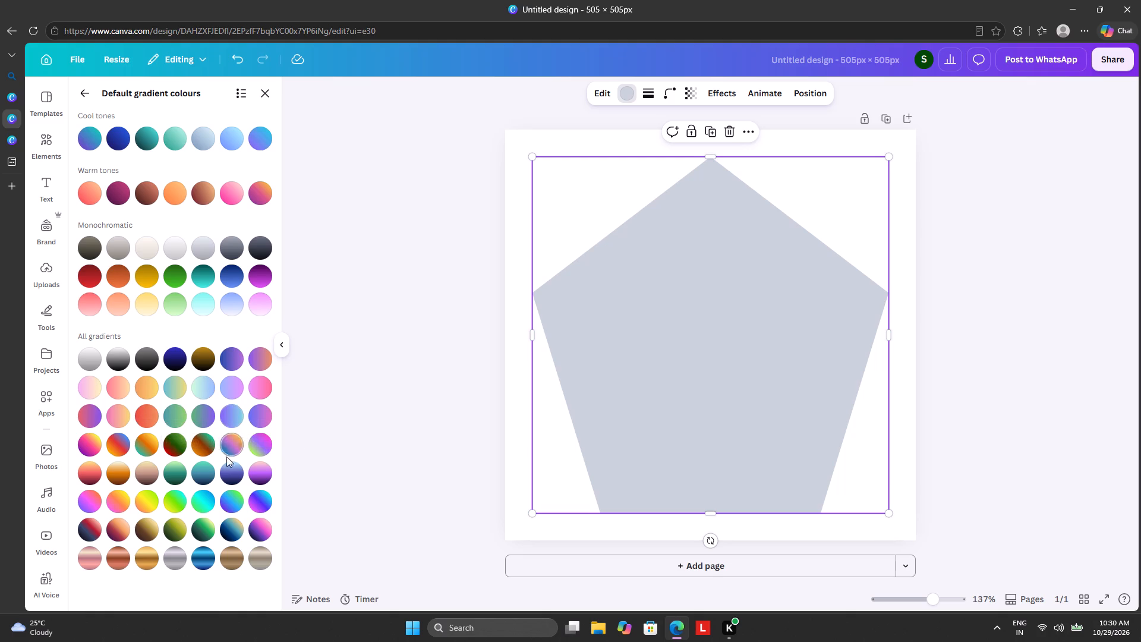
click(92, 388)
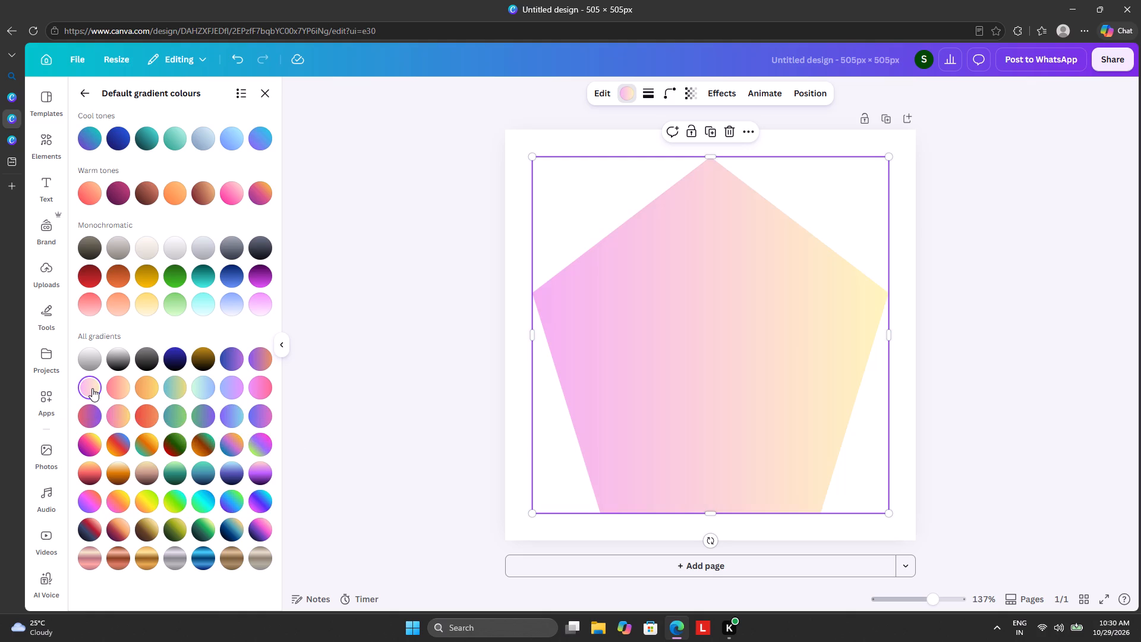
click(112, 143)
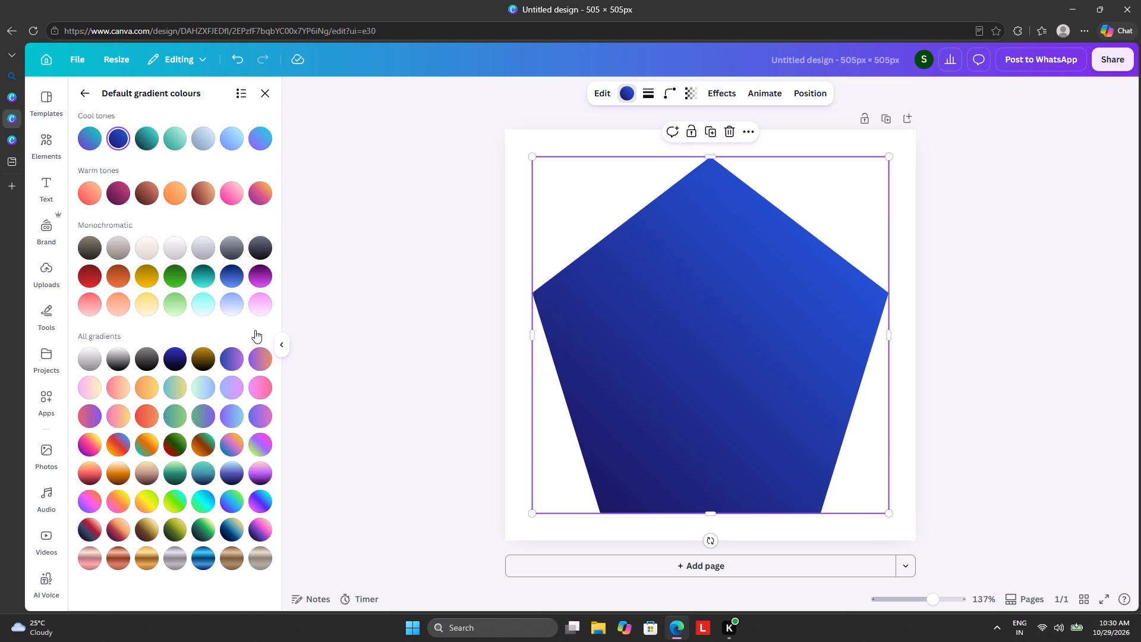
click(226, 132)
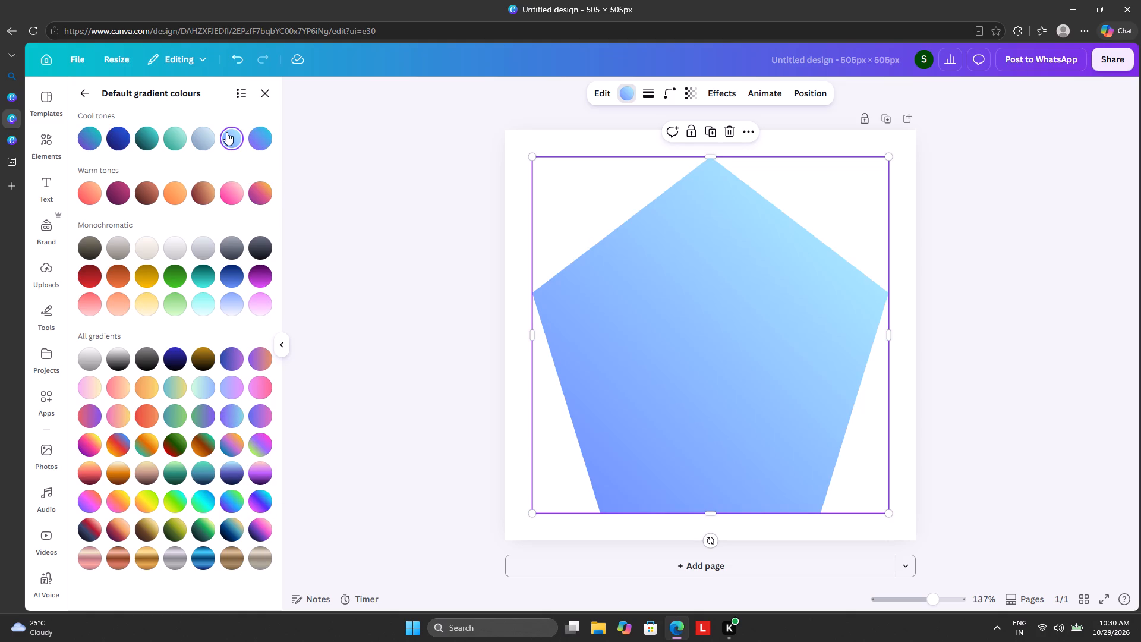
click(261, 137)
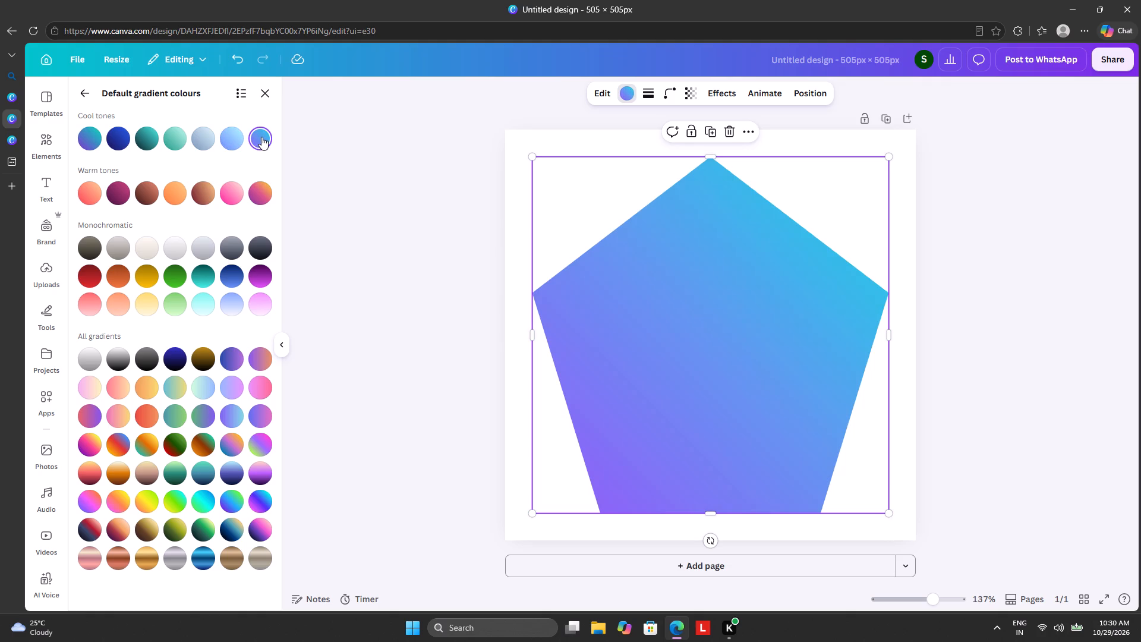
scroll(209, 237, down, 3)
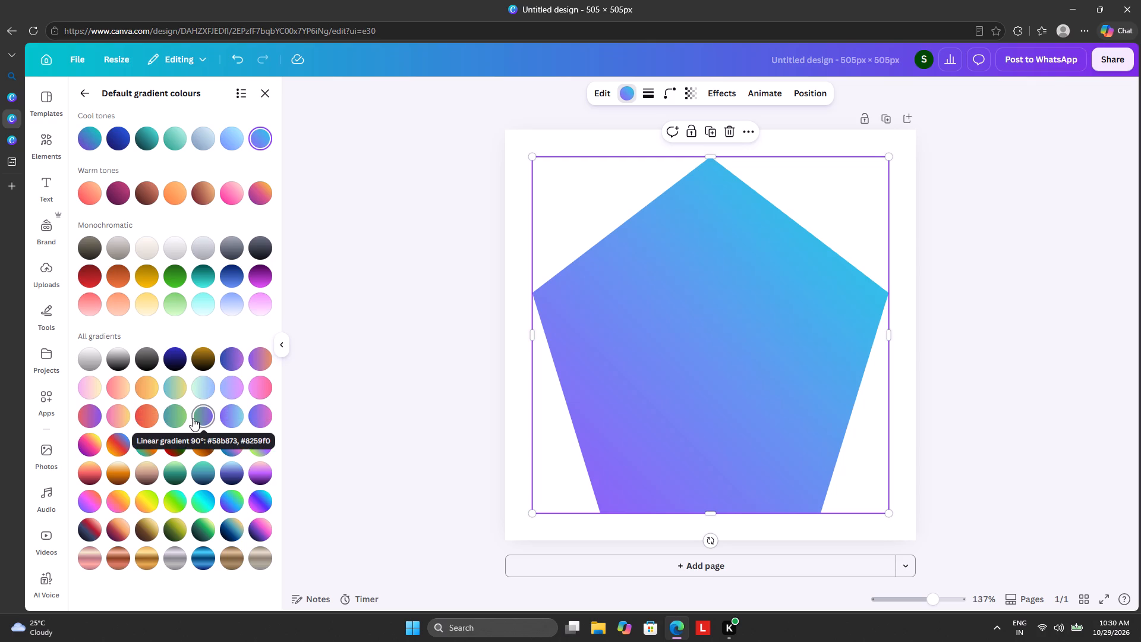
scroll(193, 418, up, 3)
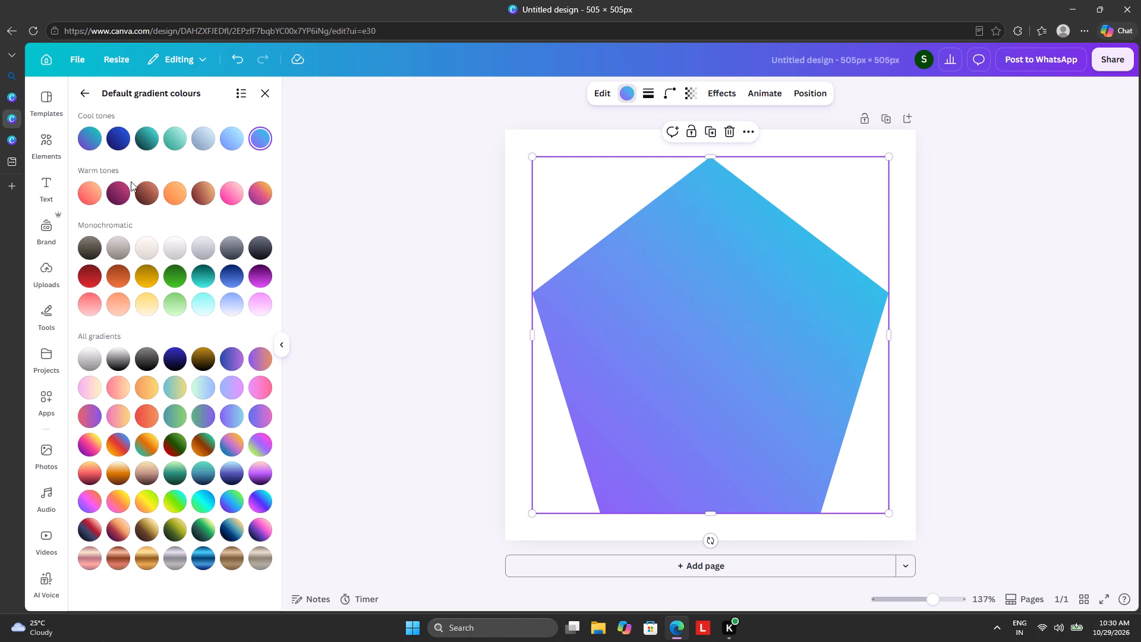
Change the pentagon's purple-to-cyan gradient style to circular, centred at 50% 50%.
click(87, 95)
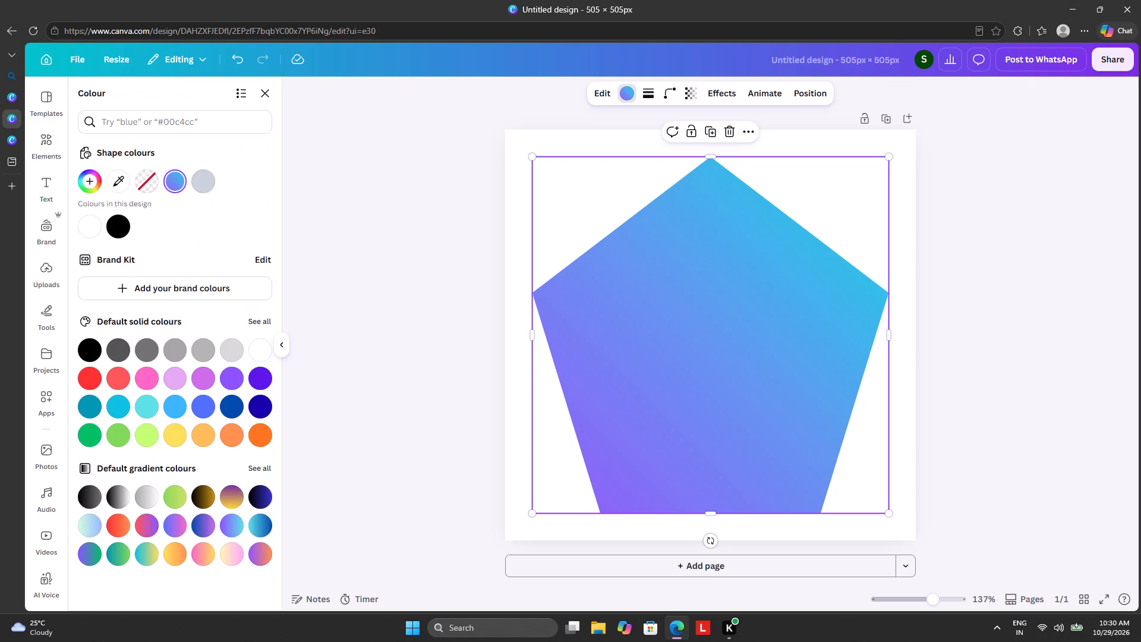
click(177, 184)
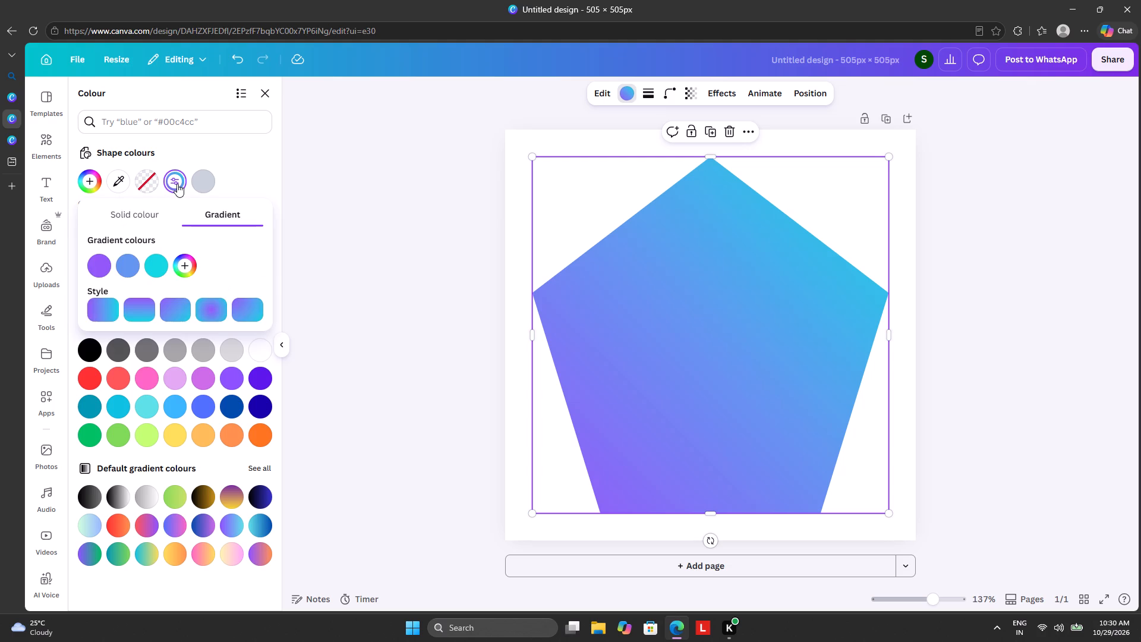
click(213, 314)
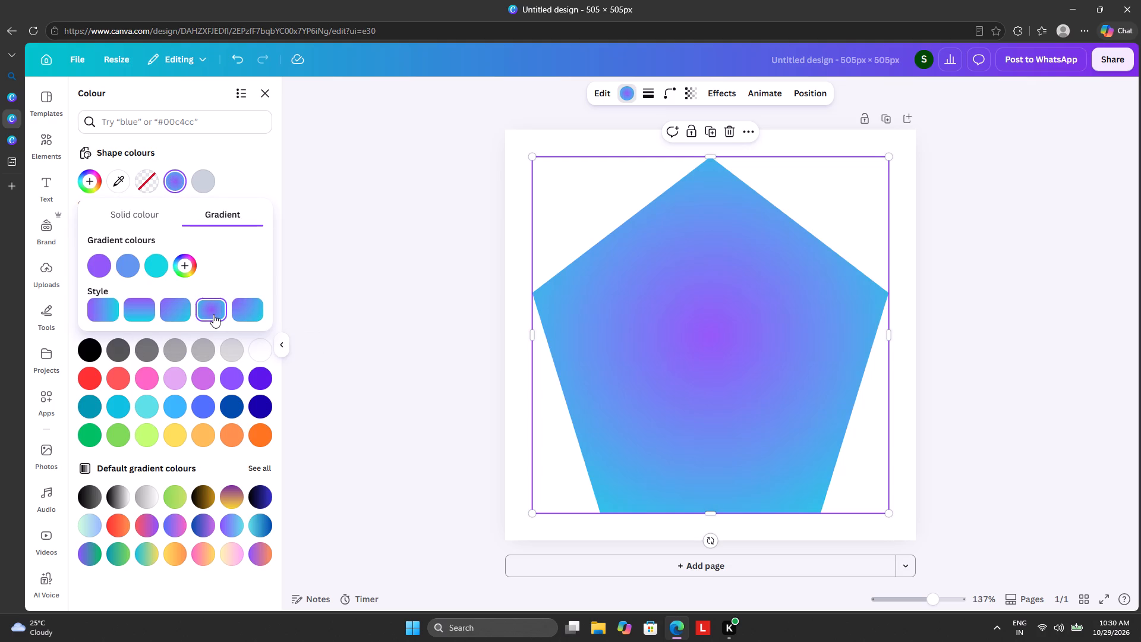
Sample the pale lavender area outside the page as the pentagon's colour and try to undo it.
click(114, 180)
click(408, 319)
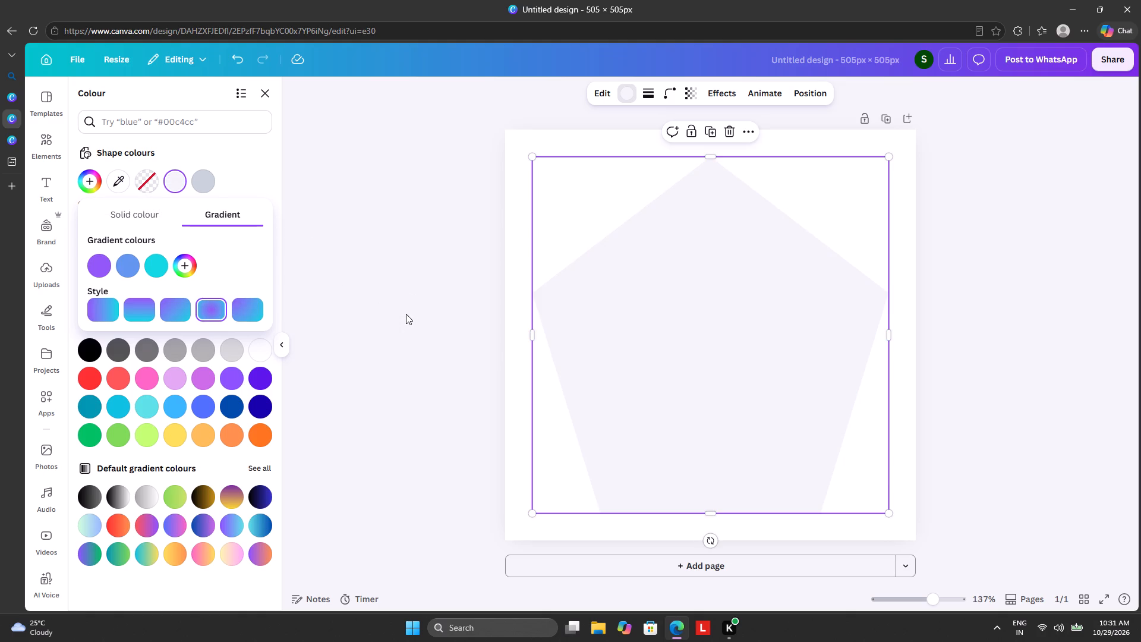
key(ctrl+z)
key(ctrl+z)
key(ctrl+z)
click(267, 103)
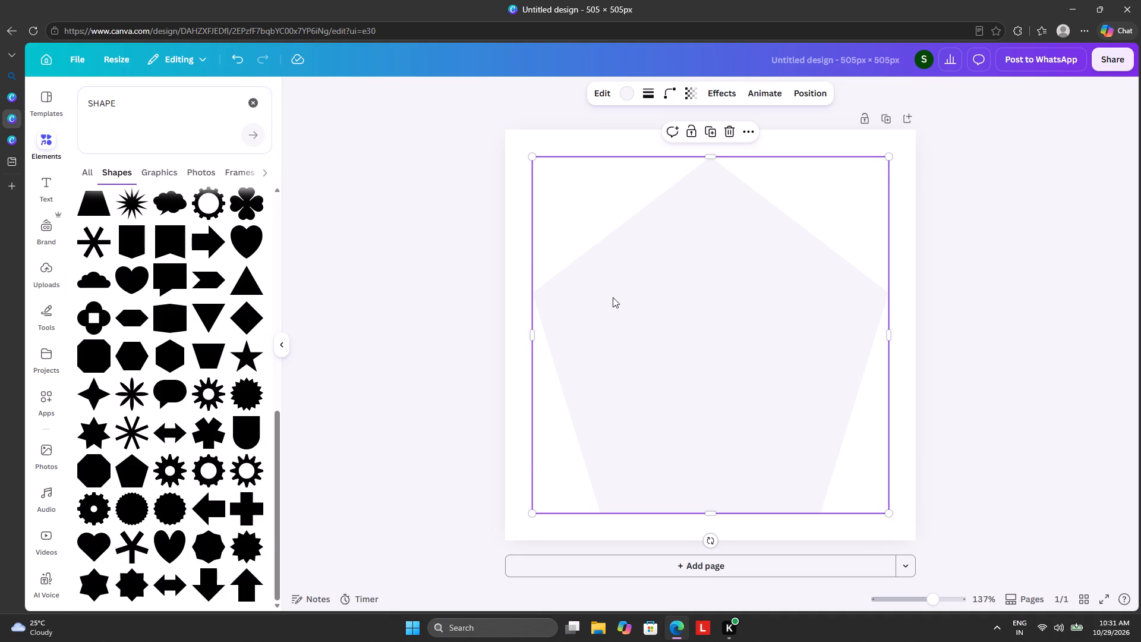
Try other blue and teal preset gradients on the pentagon and settle on the 45° linear gradient #9358f7, #6197ee, #10d7e2.
click(628, 97)
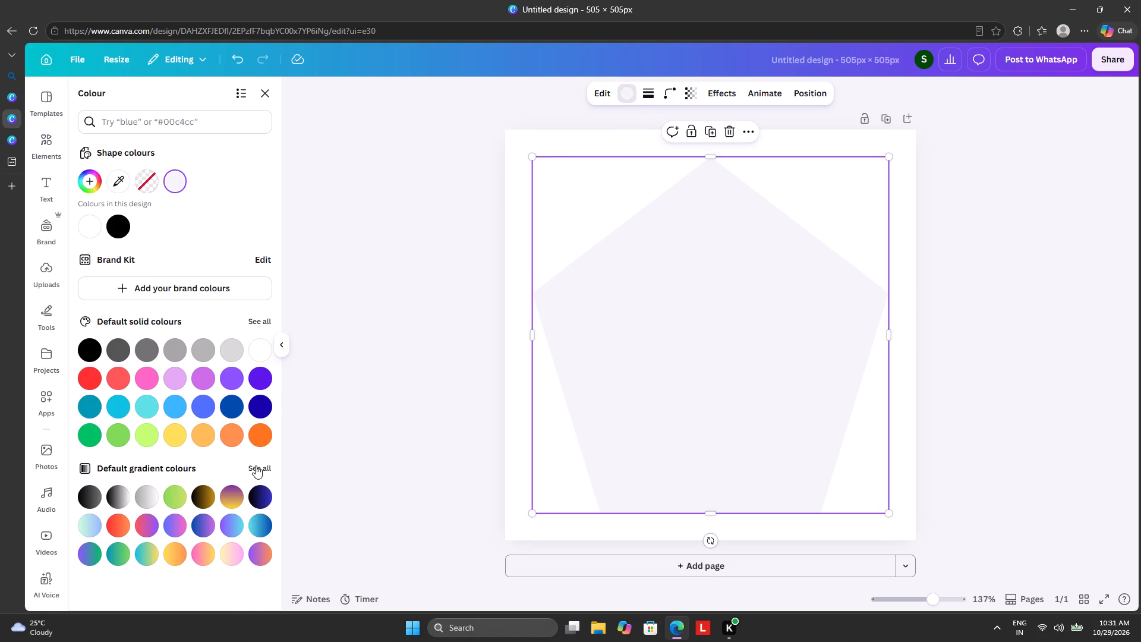
click(256, 465)
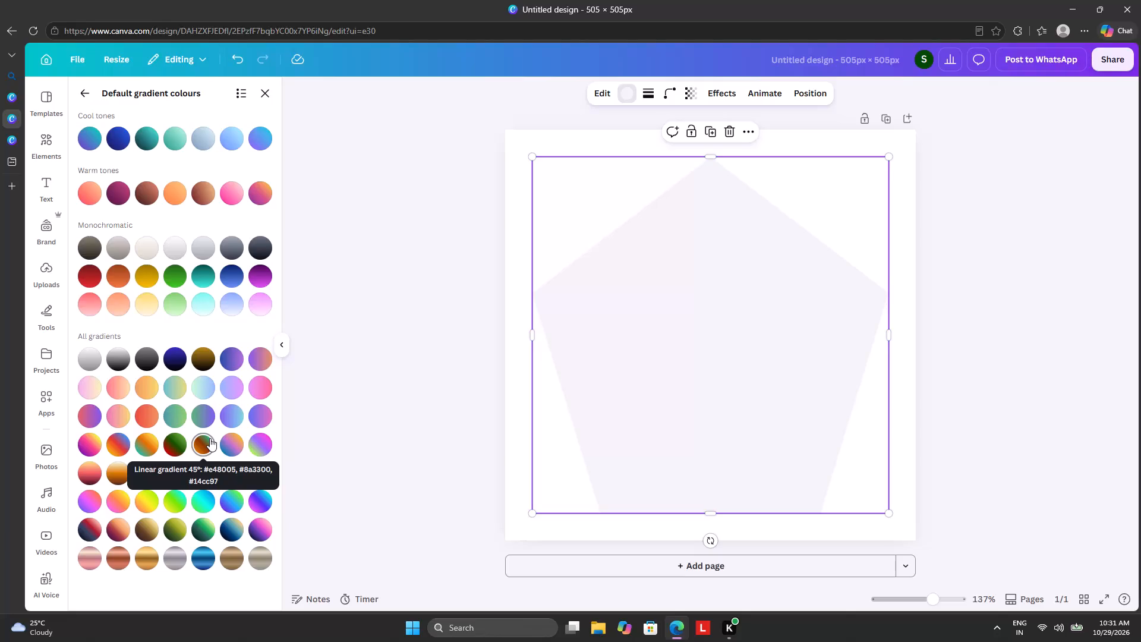
click(229, 296)
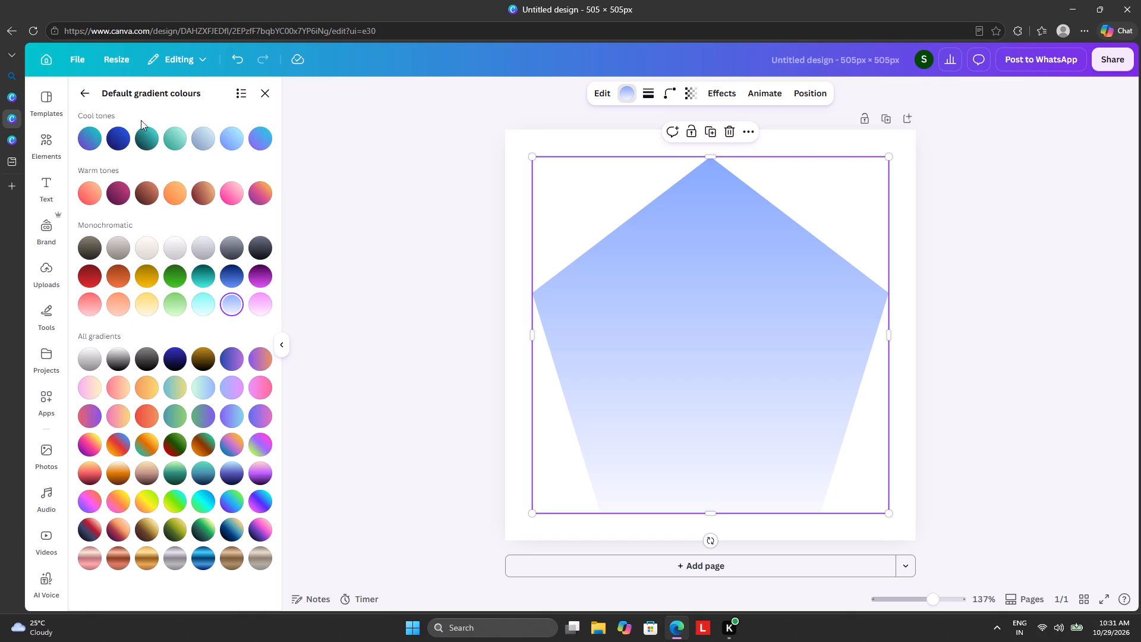
click(91, 147)
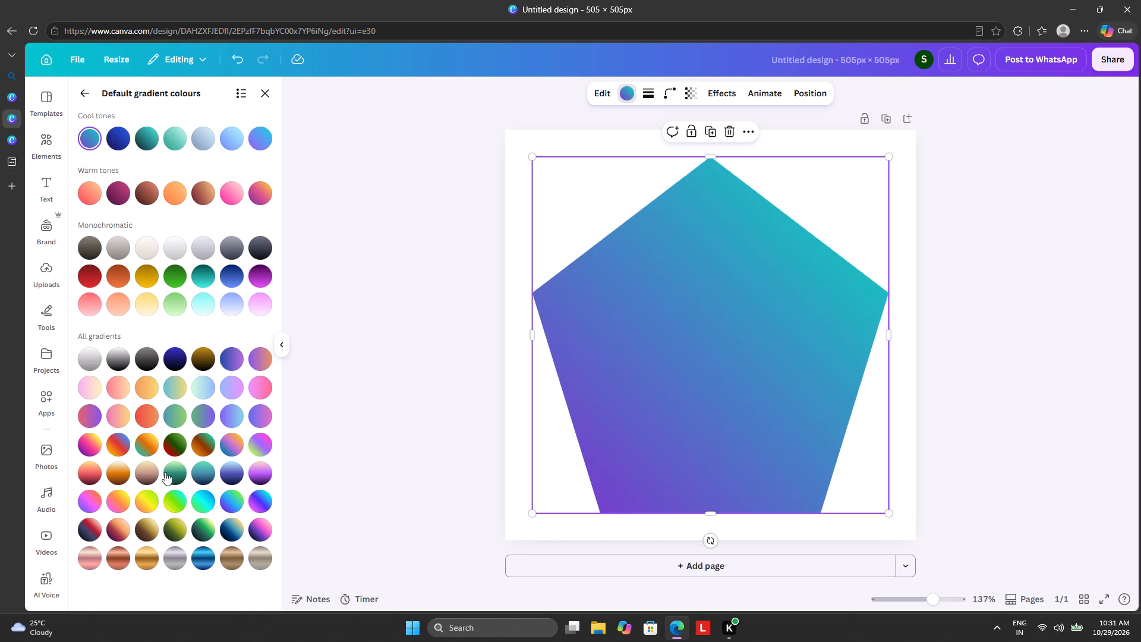
scroll(188, 394, down, 1)
click(227, 406)
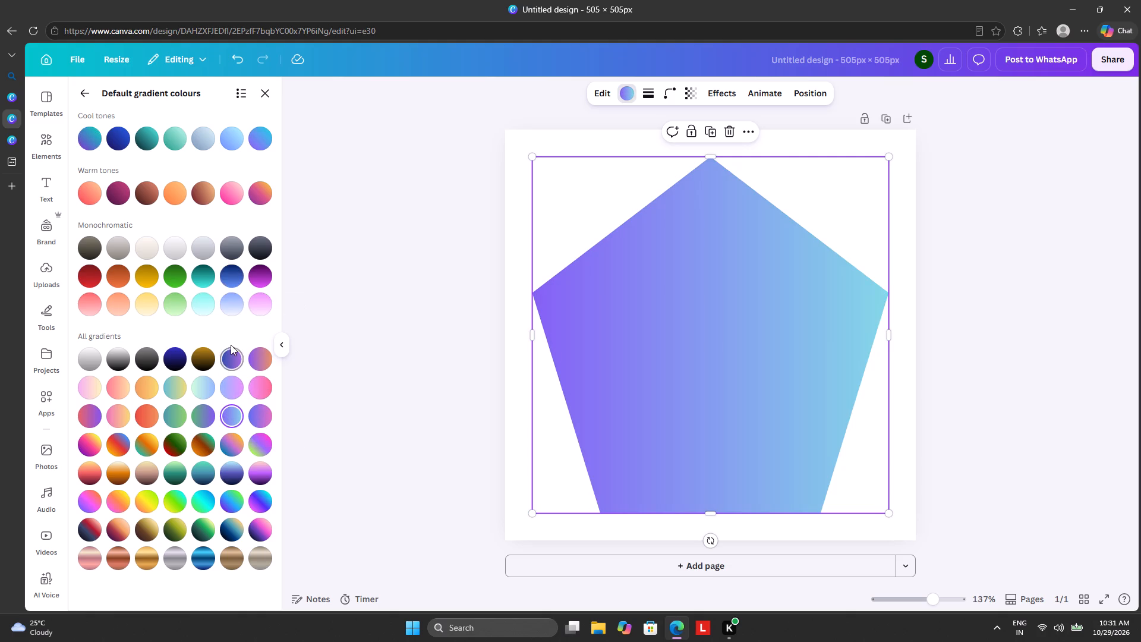
click(228, 273)
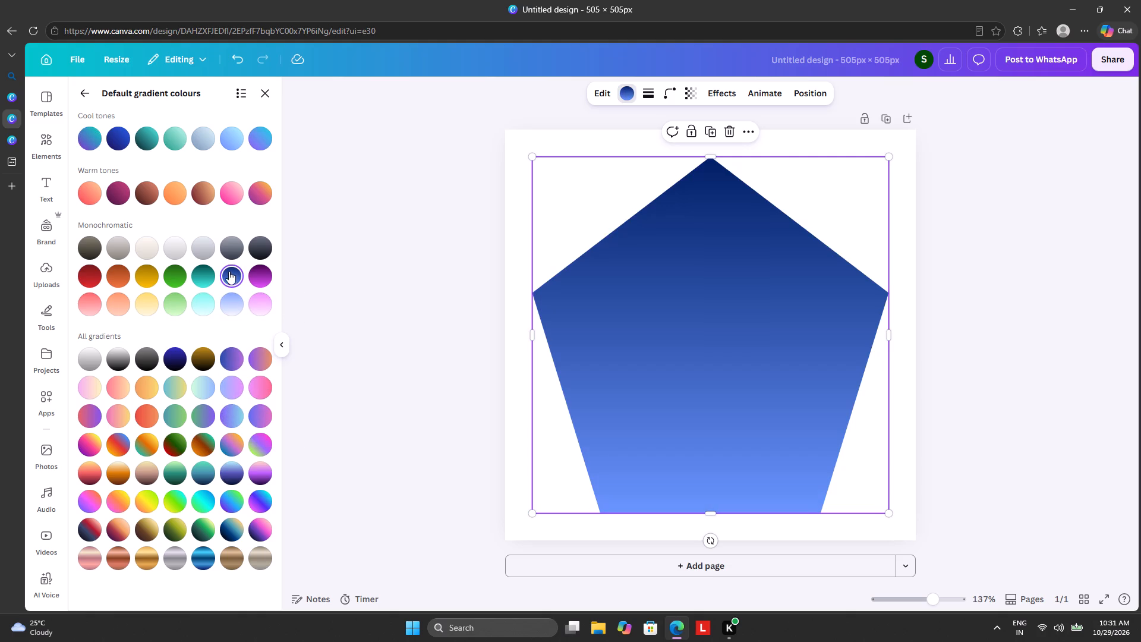
click(256, 134)
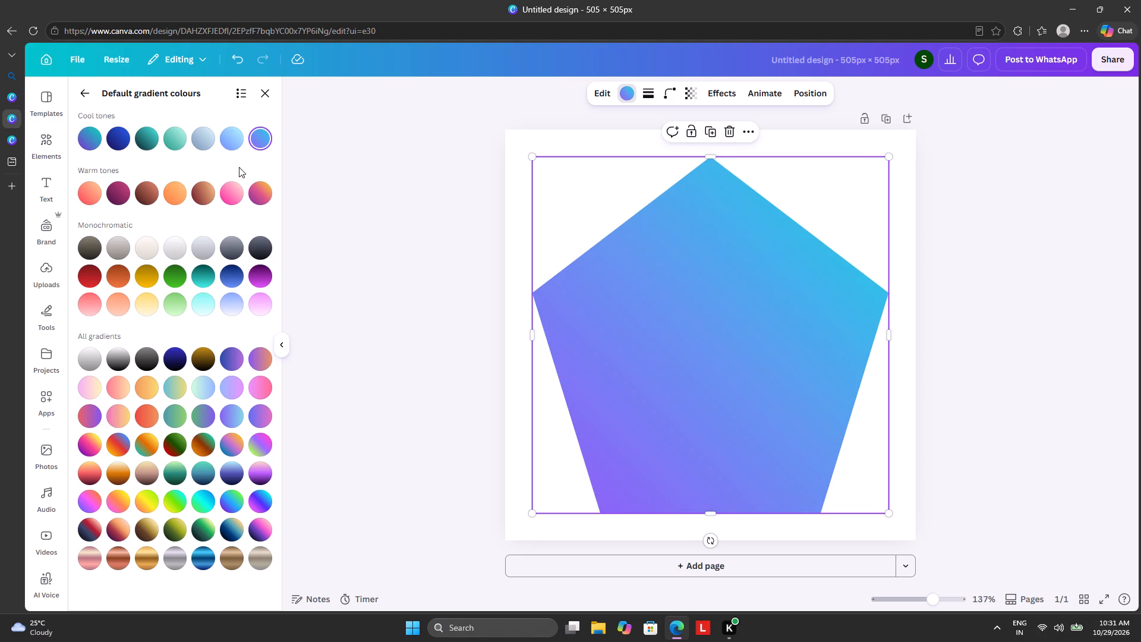
click(260, 89)
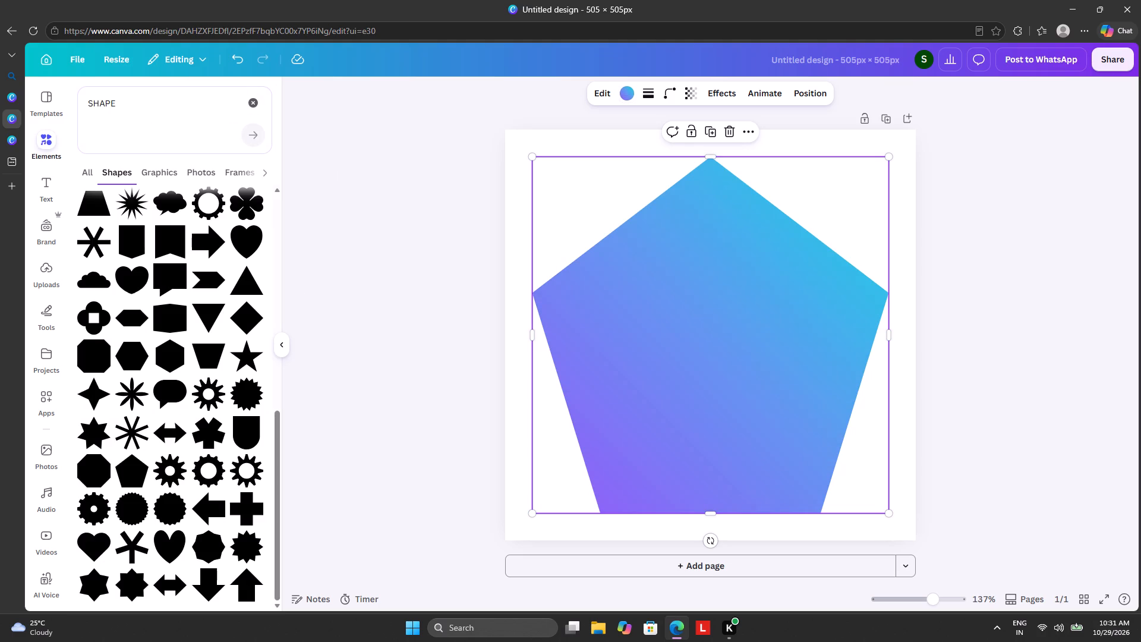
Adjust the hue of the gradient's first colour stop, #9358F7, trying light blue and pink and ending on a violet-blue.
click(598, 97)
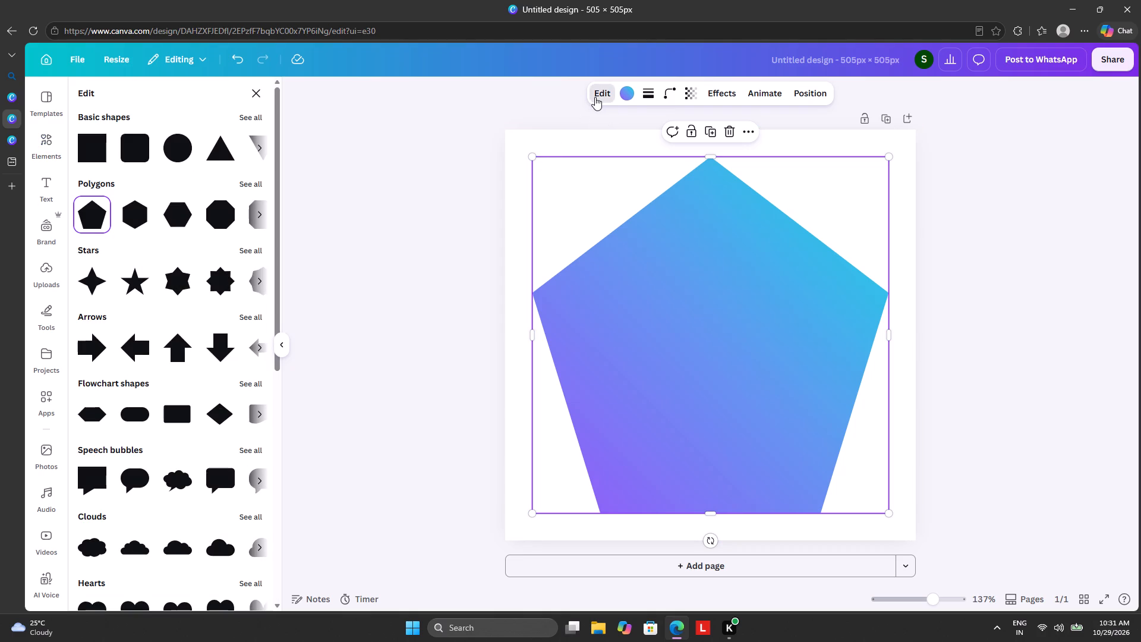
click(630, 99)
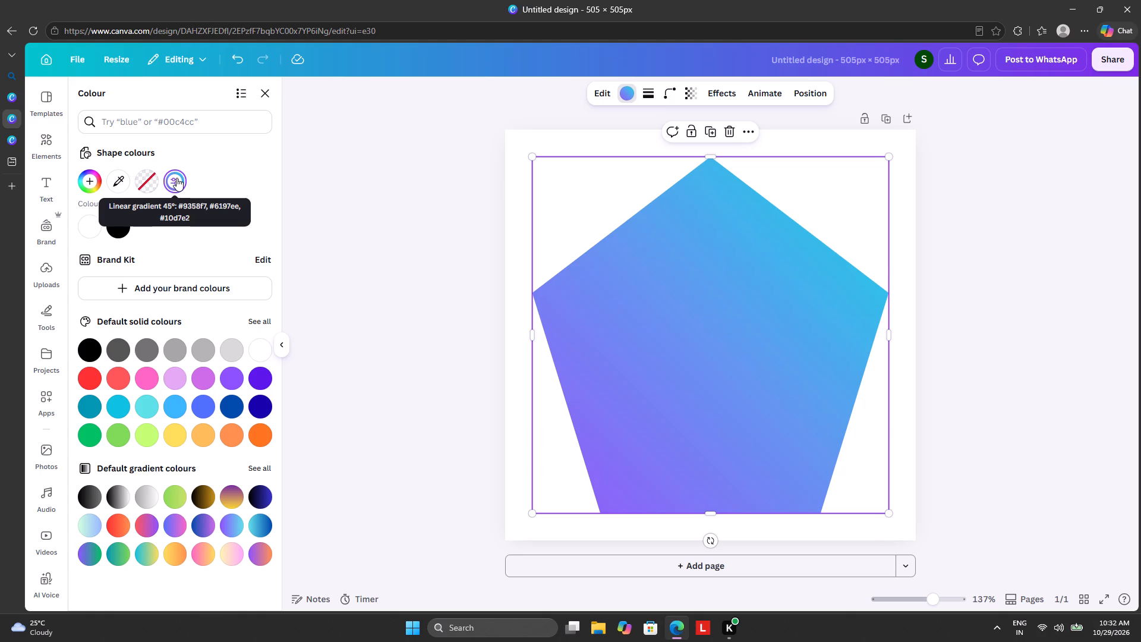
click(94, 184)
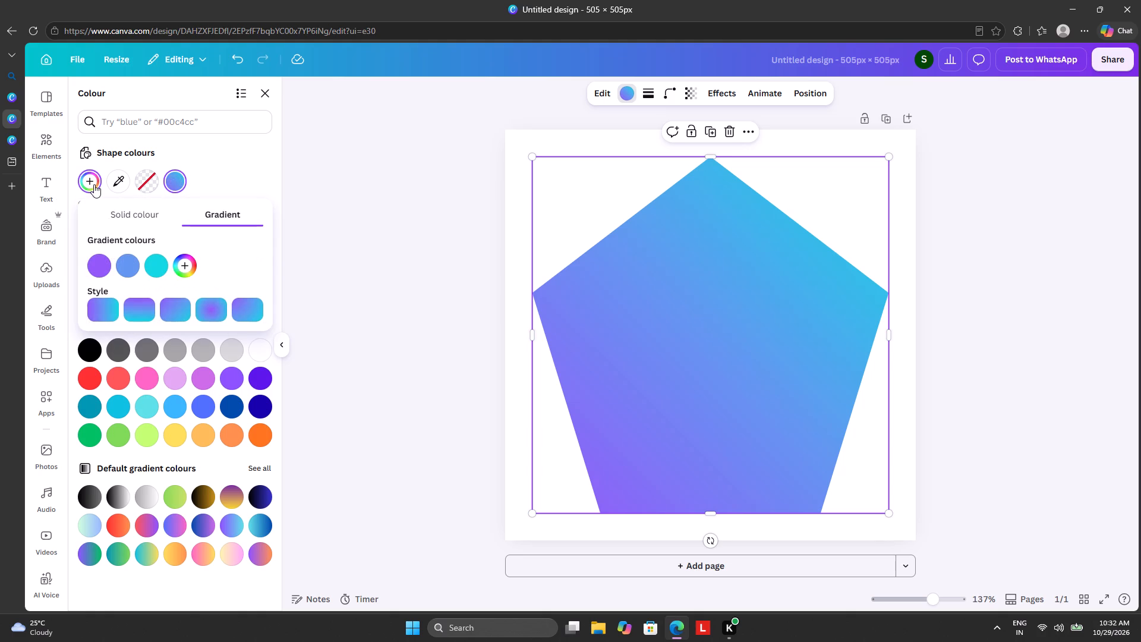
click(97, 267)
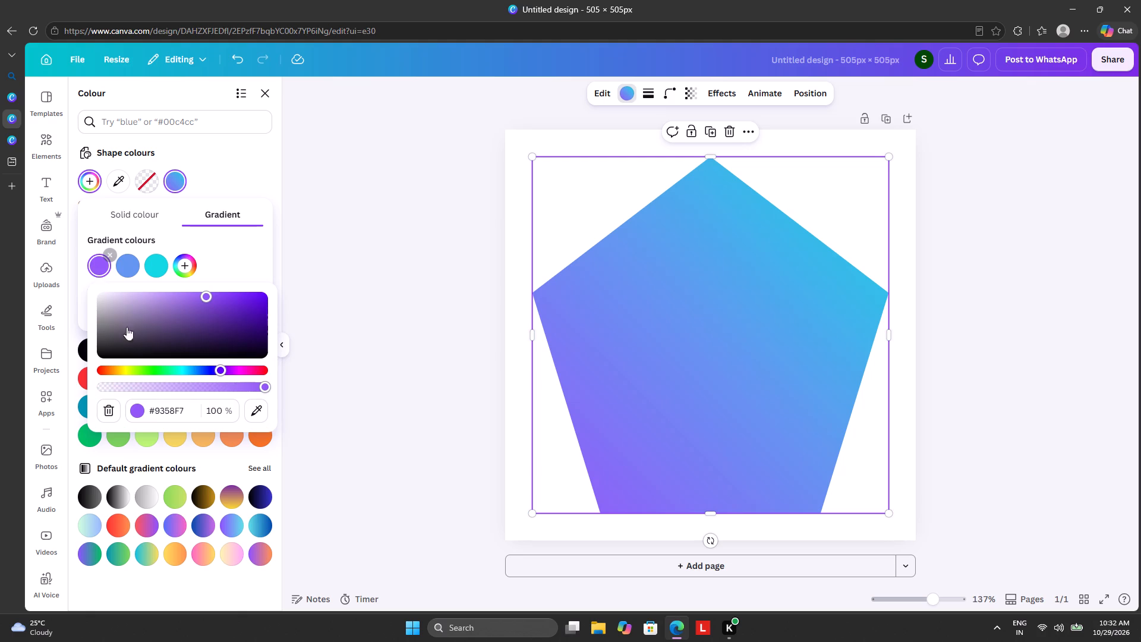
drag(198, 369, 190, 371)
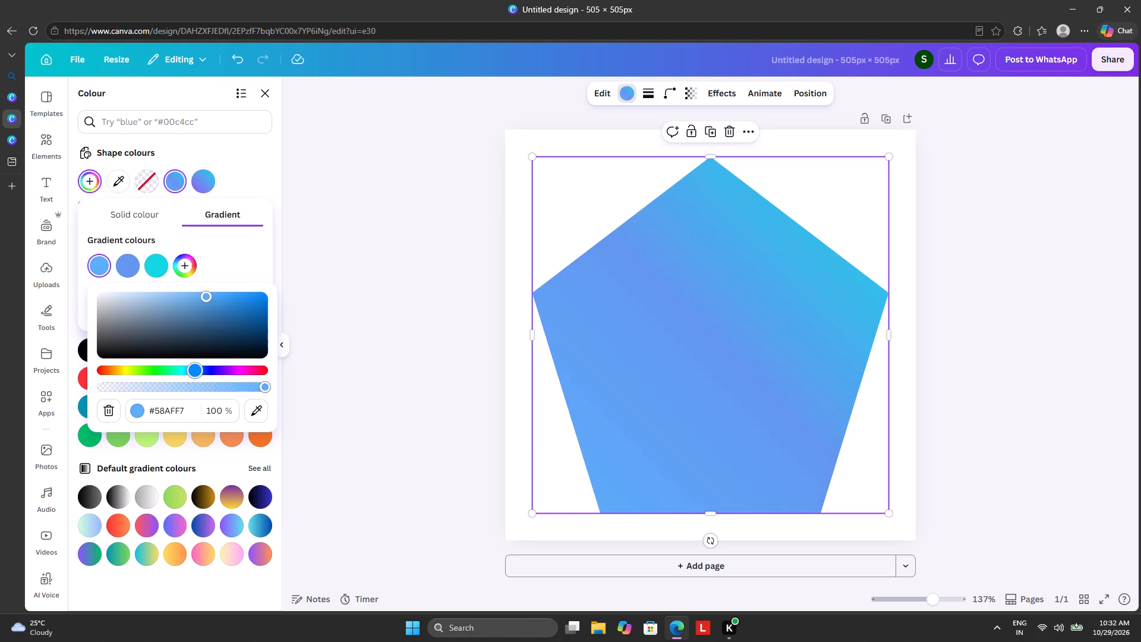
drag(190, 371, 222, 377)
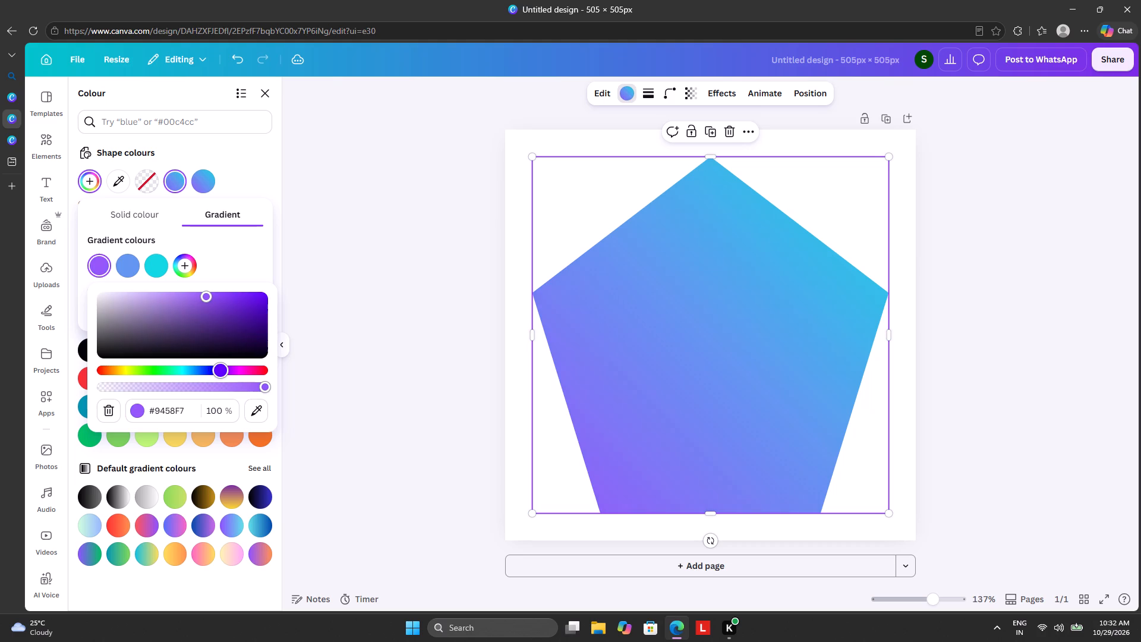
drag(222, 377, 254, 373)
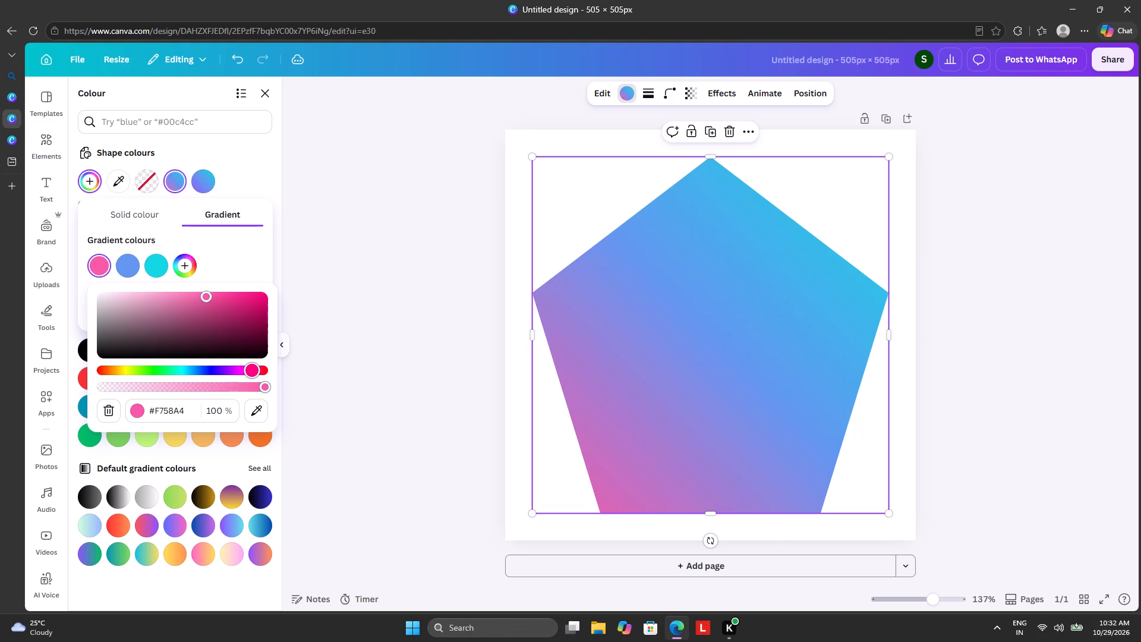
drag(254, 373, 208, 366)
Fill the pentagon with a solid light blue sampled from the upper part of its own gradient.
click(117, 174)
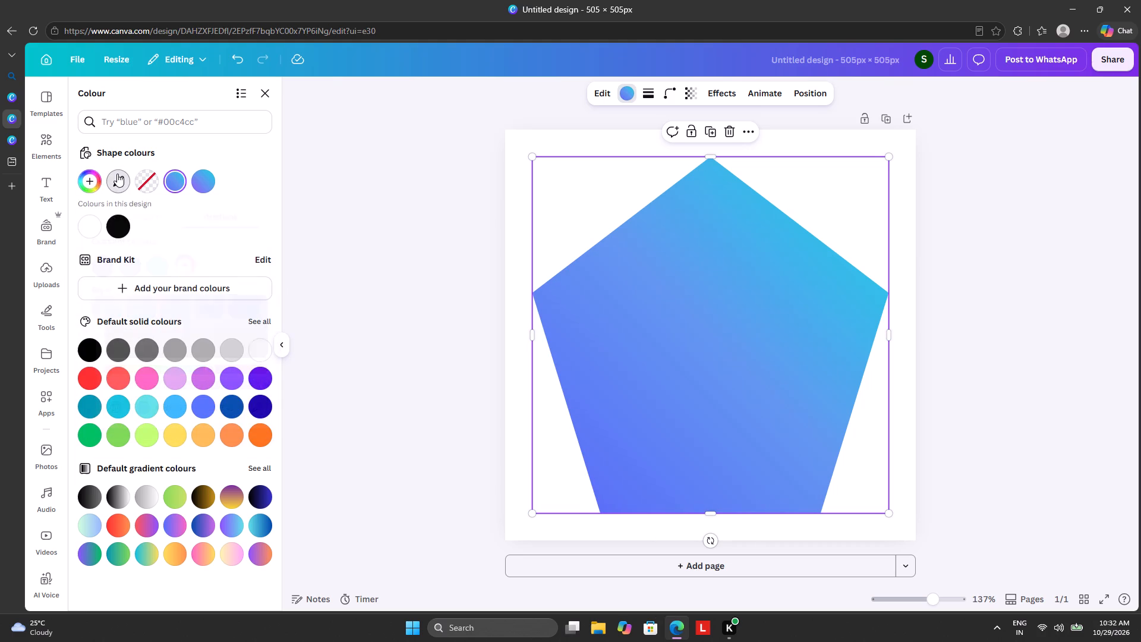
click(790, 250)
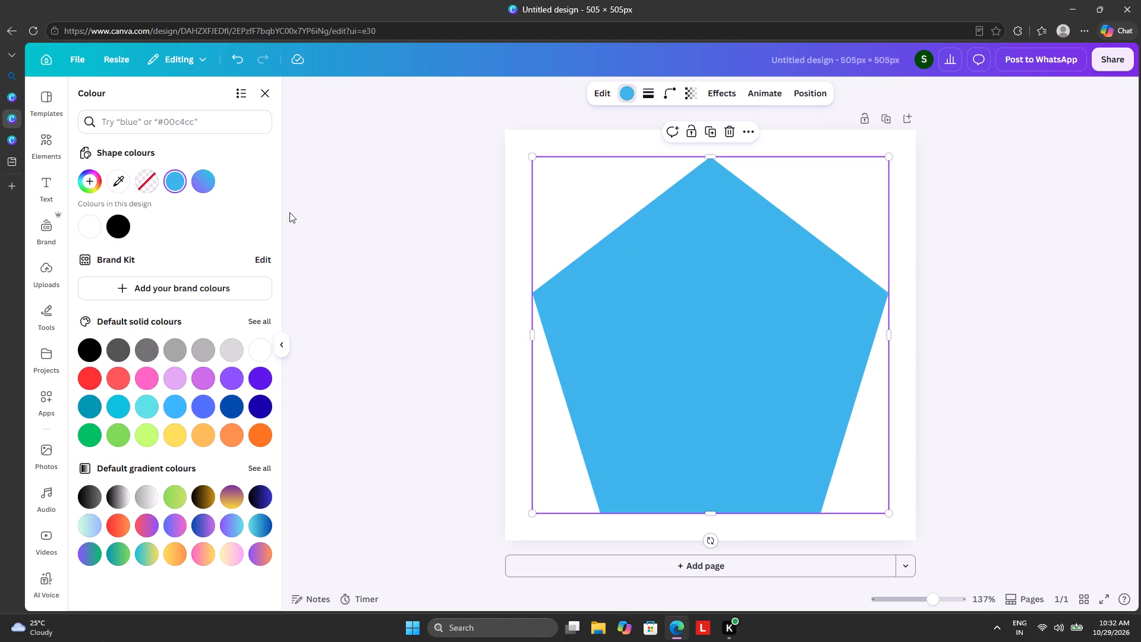
Recolour the pentagon with a solid mid-blue sampled from the middle of the purple-to-cyan gradient swatch.
click(116, 188)
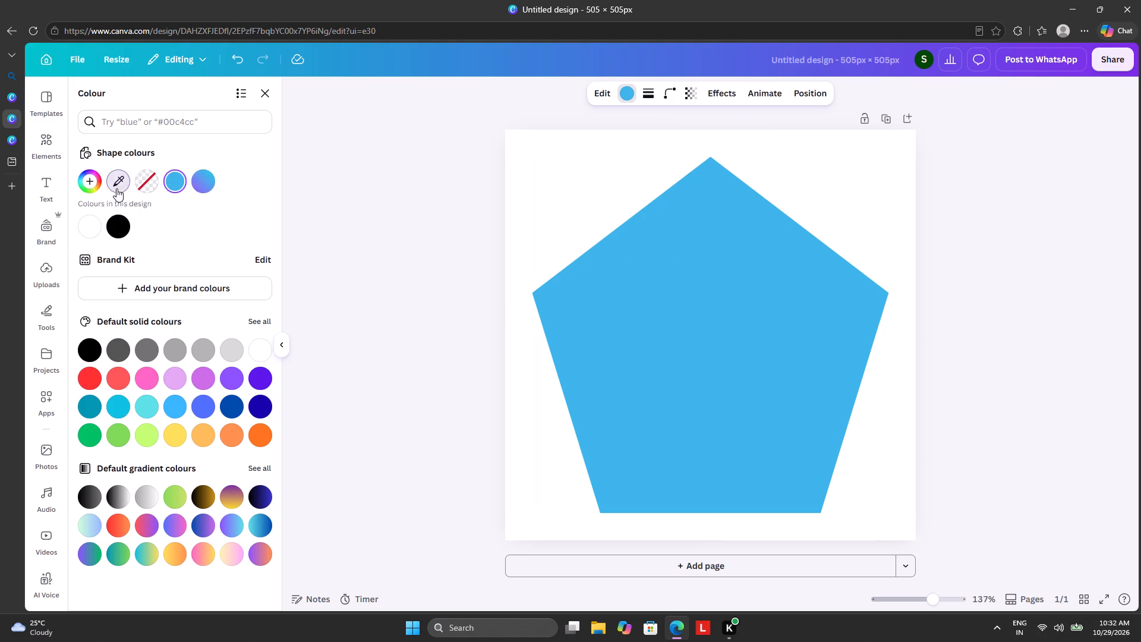
click(206, 186)
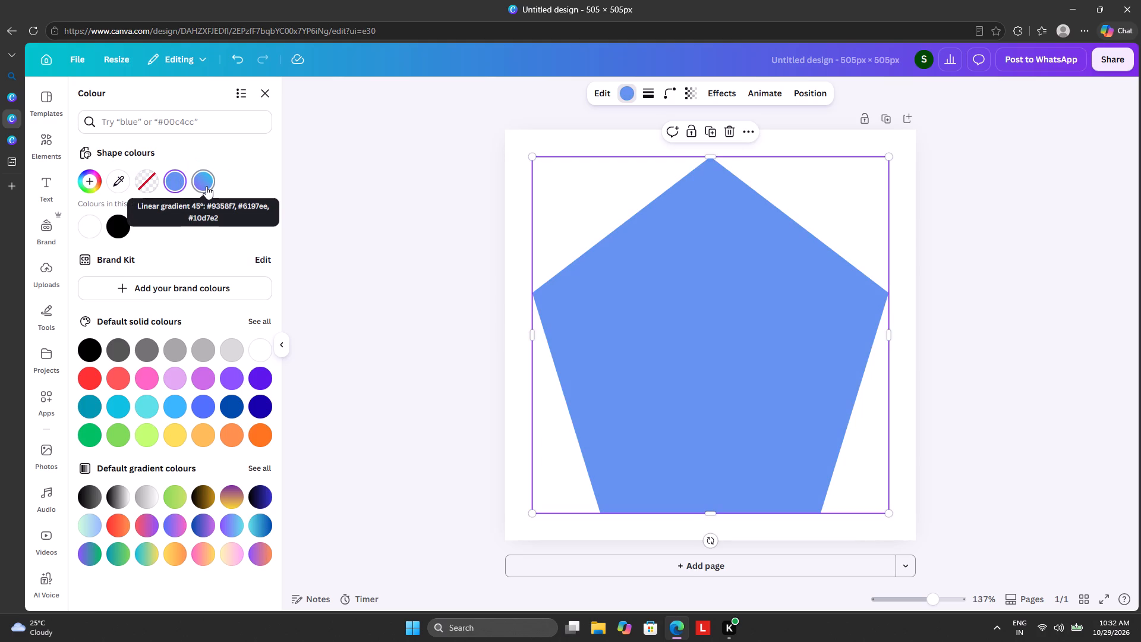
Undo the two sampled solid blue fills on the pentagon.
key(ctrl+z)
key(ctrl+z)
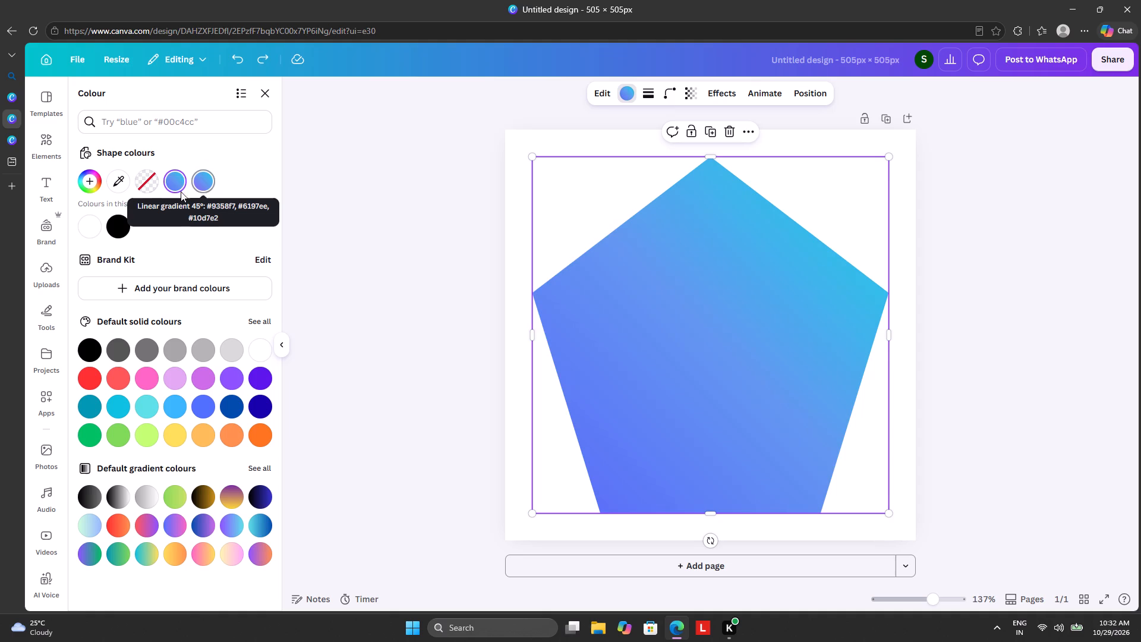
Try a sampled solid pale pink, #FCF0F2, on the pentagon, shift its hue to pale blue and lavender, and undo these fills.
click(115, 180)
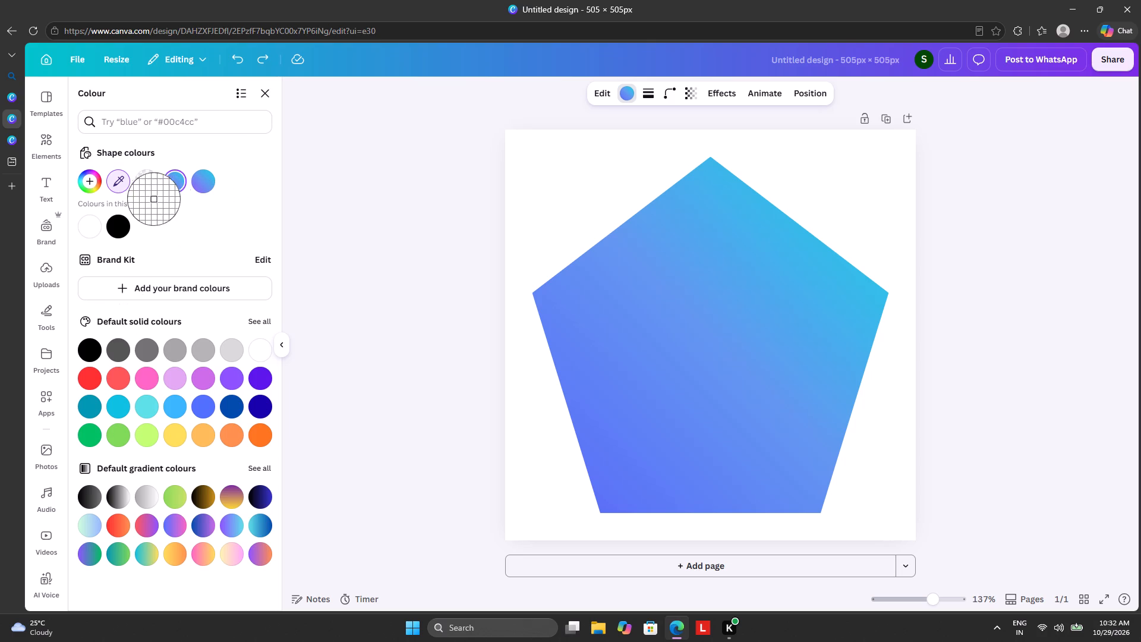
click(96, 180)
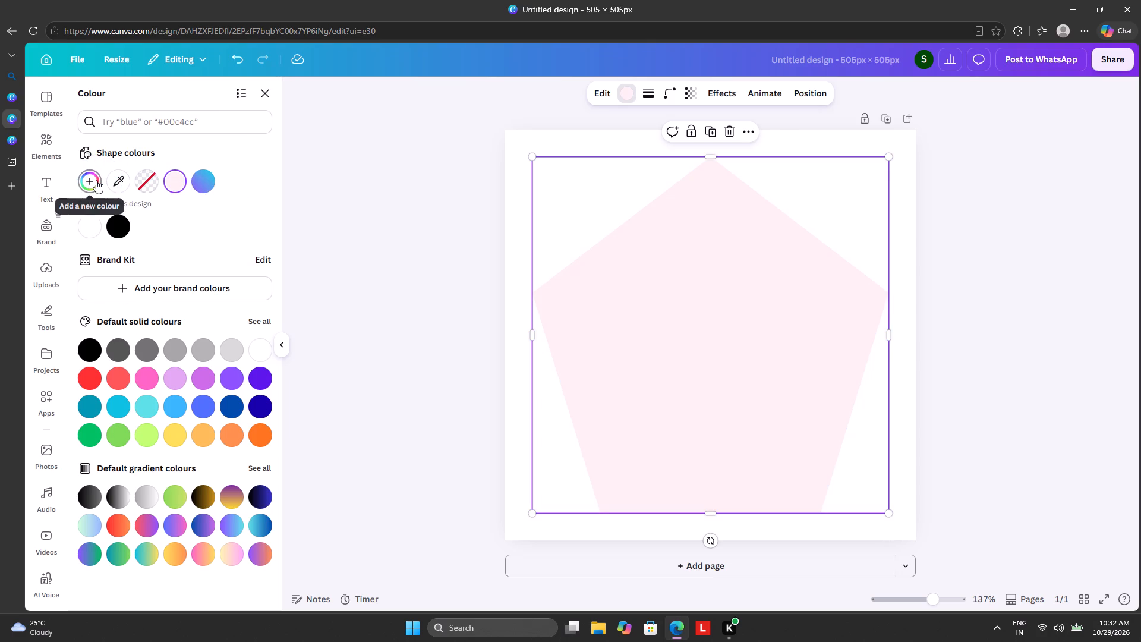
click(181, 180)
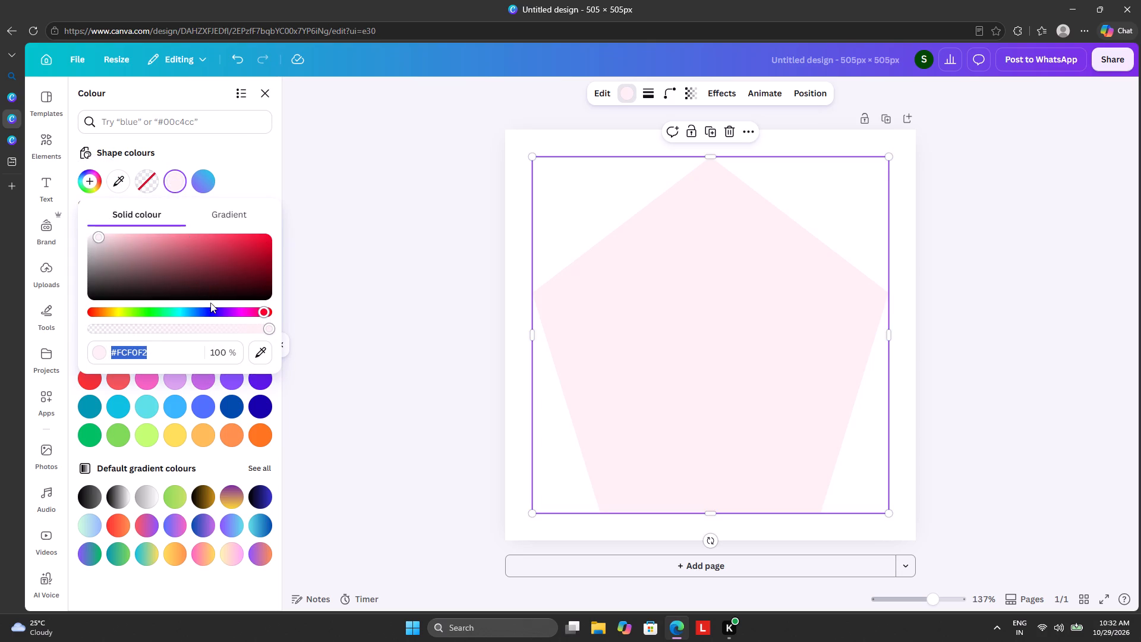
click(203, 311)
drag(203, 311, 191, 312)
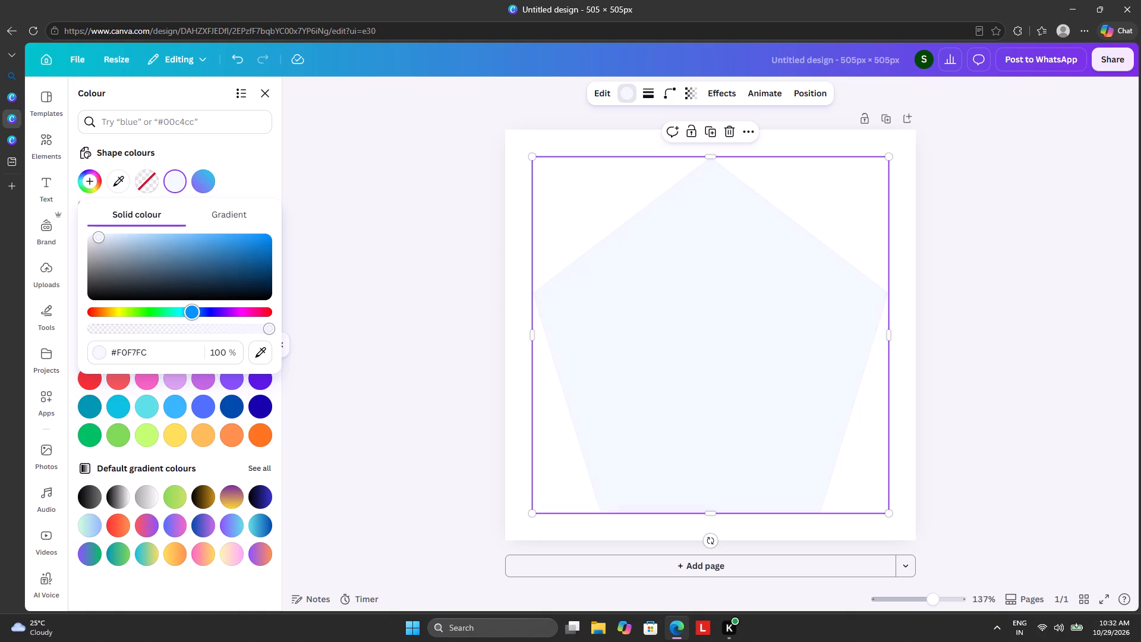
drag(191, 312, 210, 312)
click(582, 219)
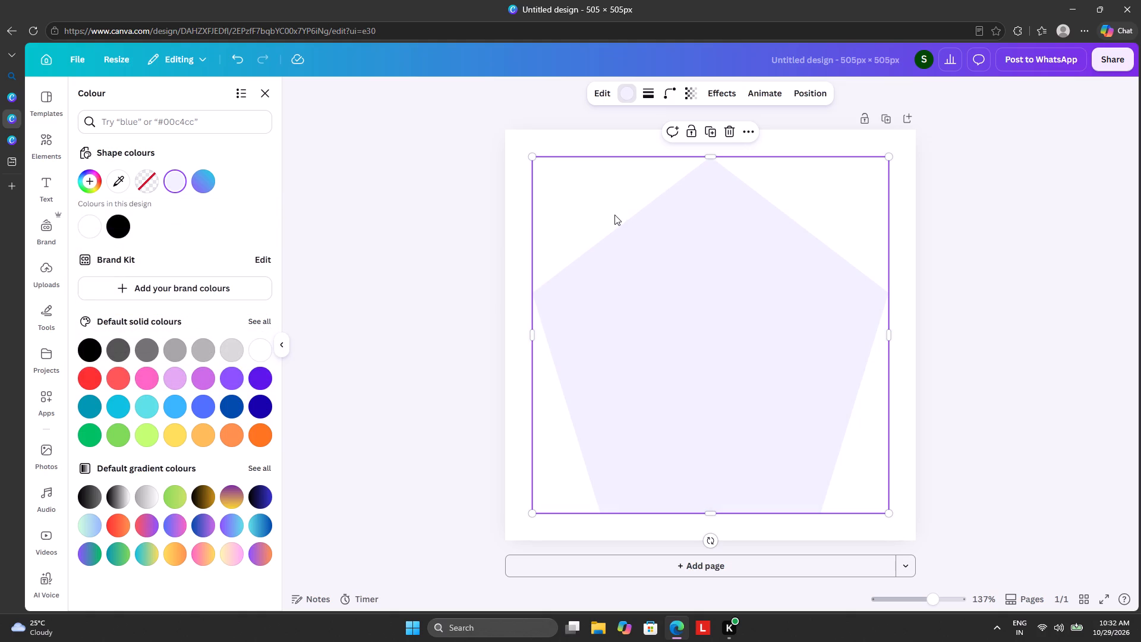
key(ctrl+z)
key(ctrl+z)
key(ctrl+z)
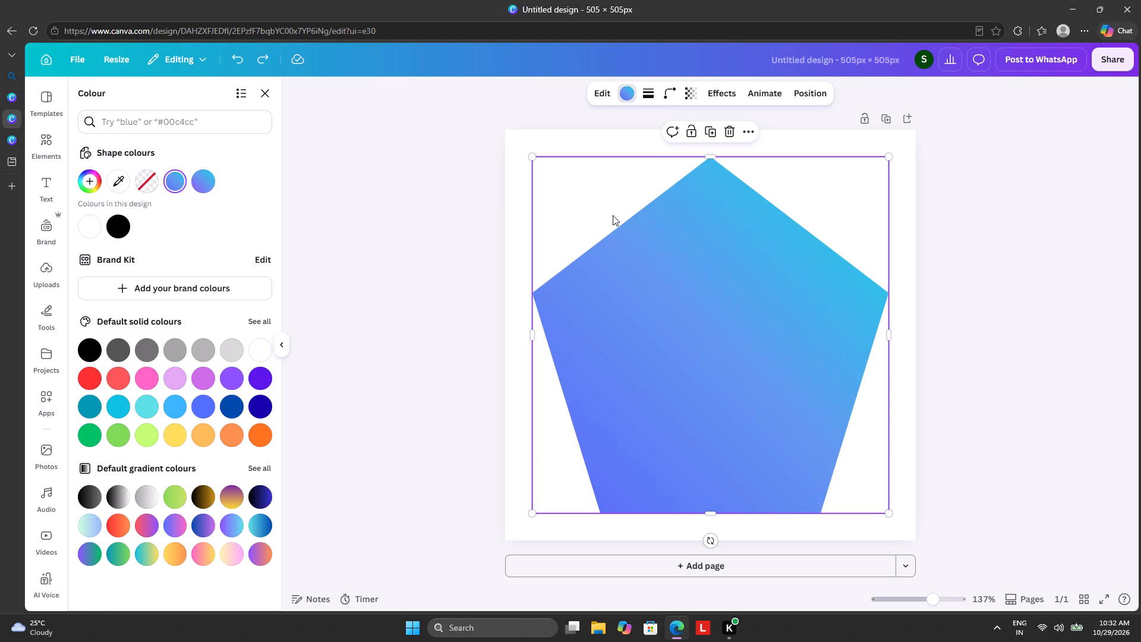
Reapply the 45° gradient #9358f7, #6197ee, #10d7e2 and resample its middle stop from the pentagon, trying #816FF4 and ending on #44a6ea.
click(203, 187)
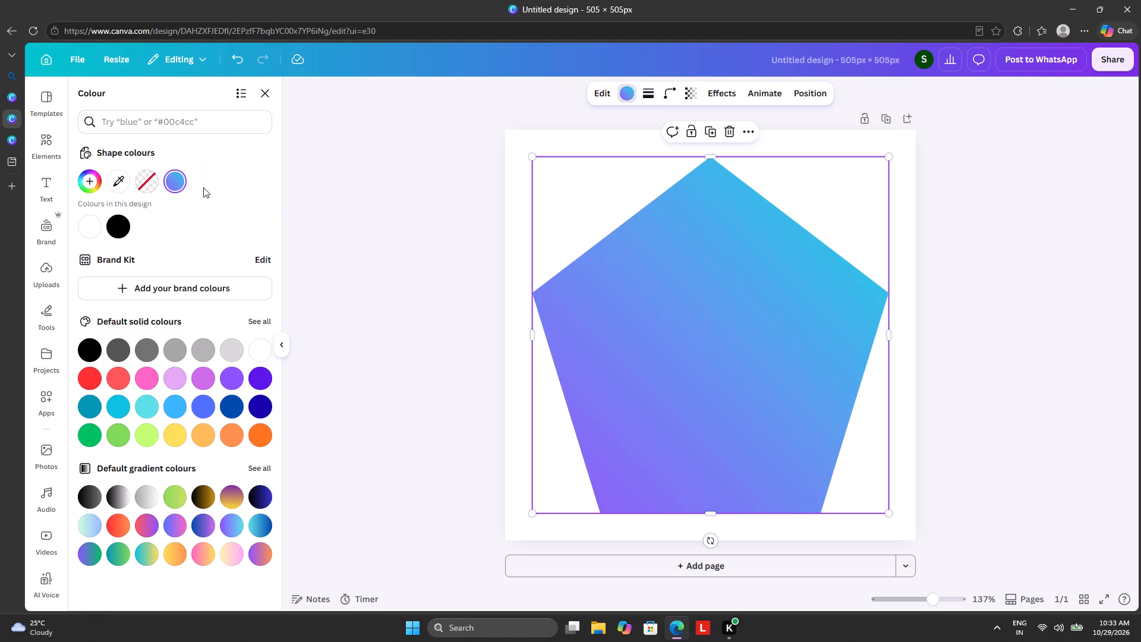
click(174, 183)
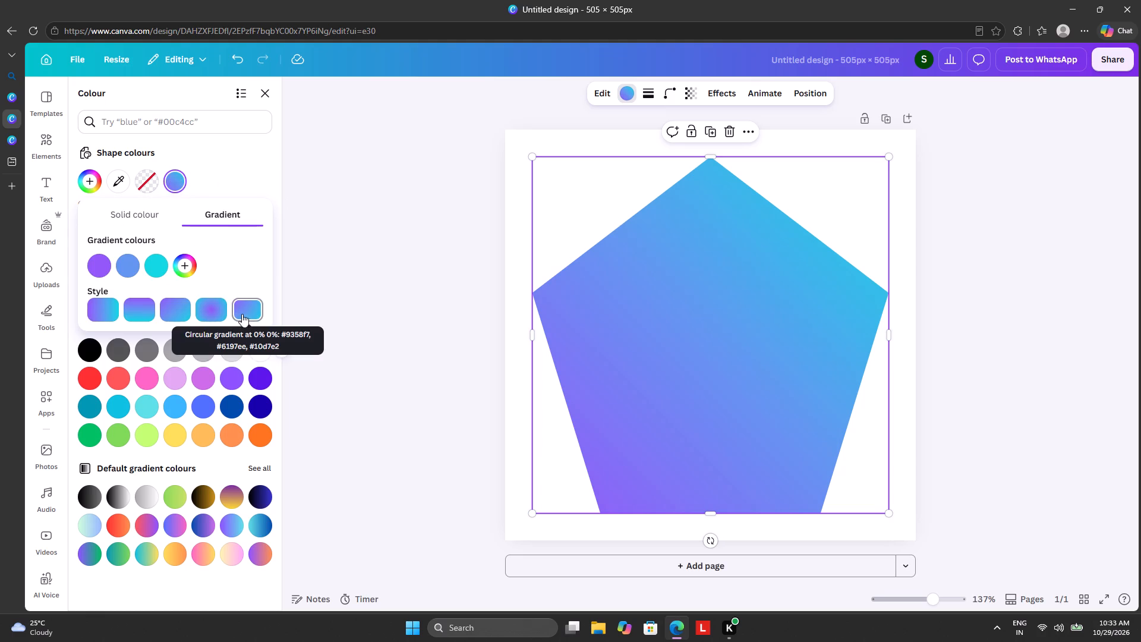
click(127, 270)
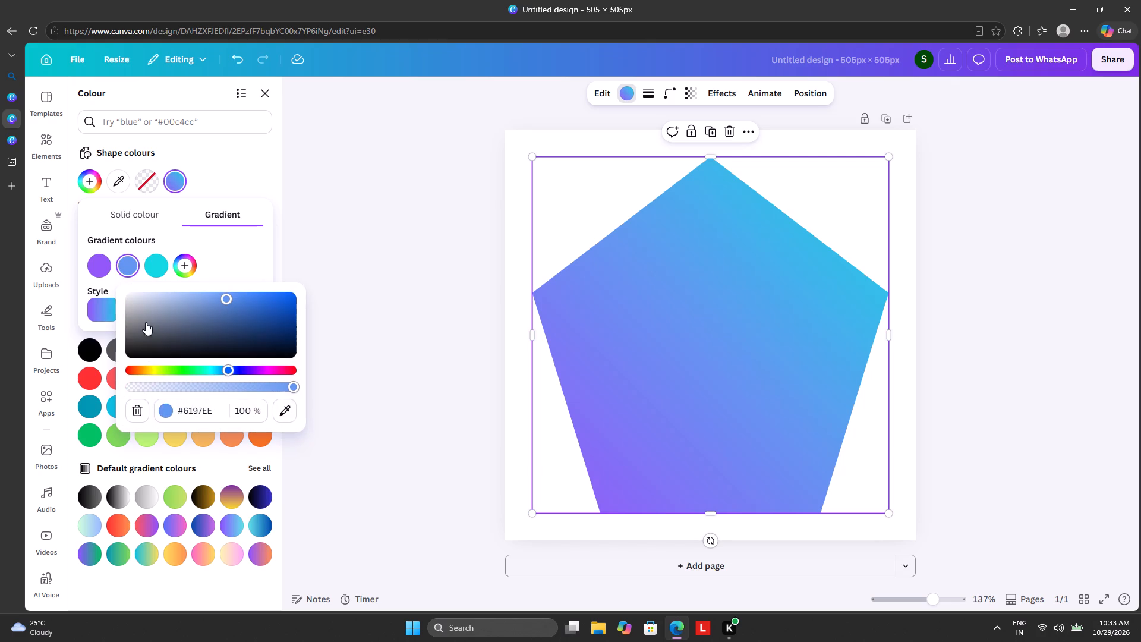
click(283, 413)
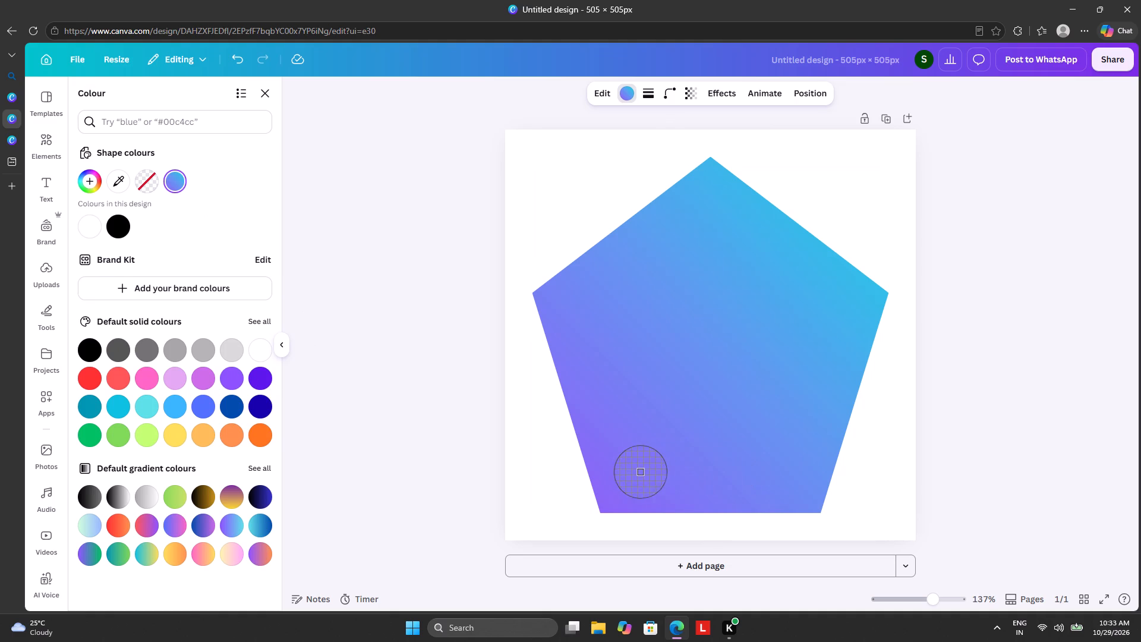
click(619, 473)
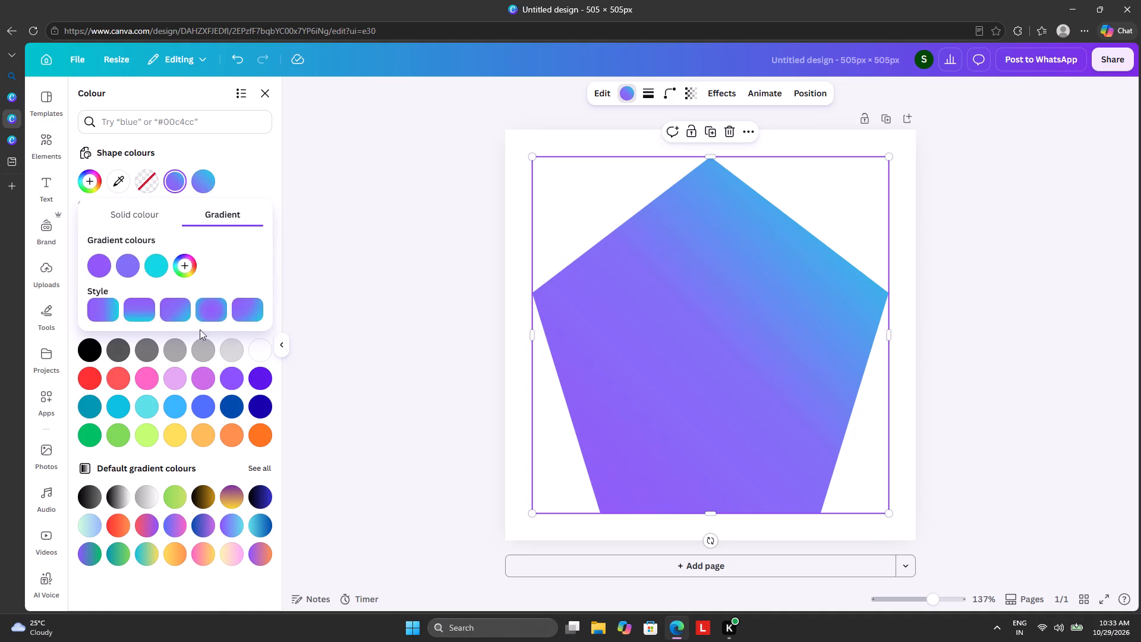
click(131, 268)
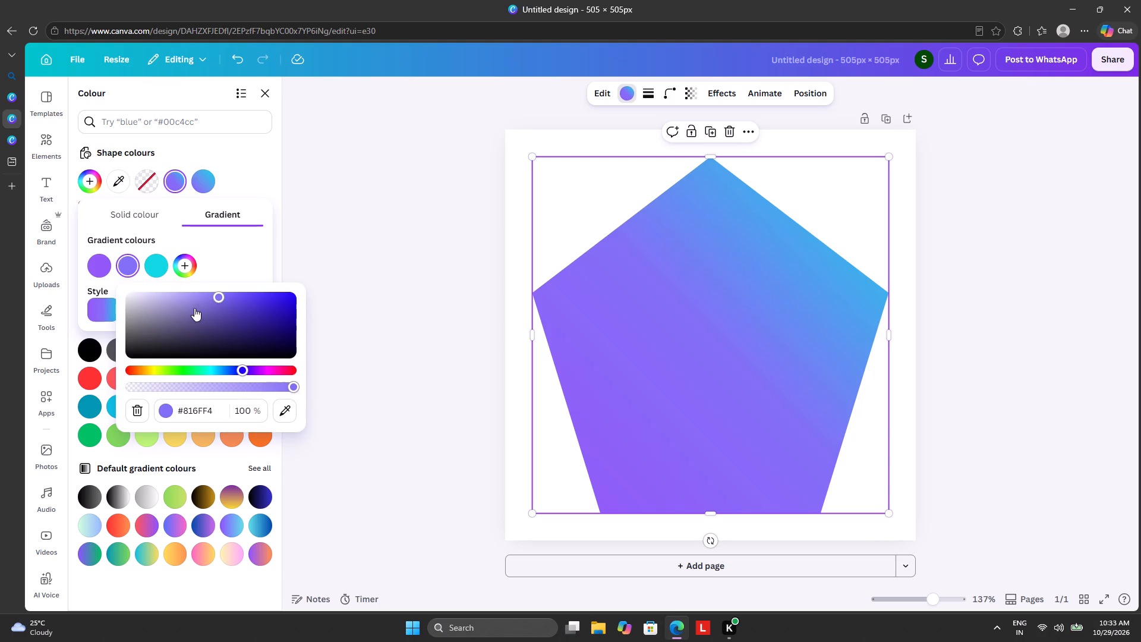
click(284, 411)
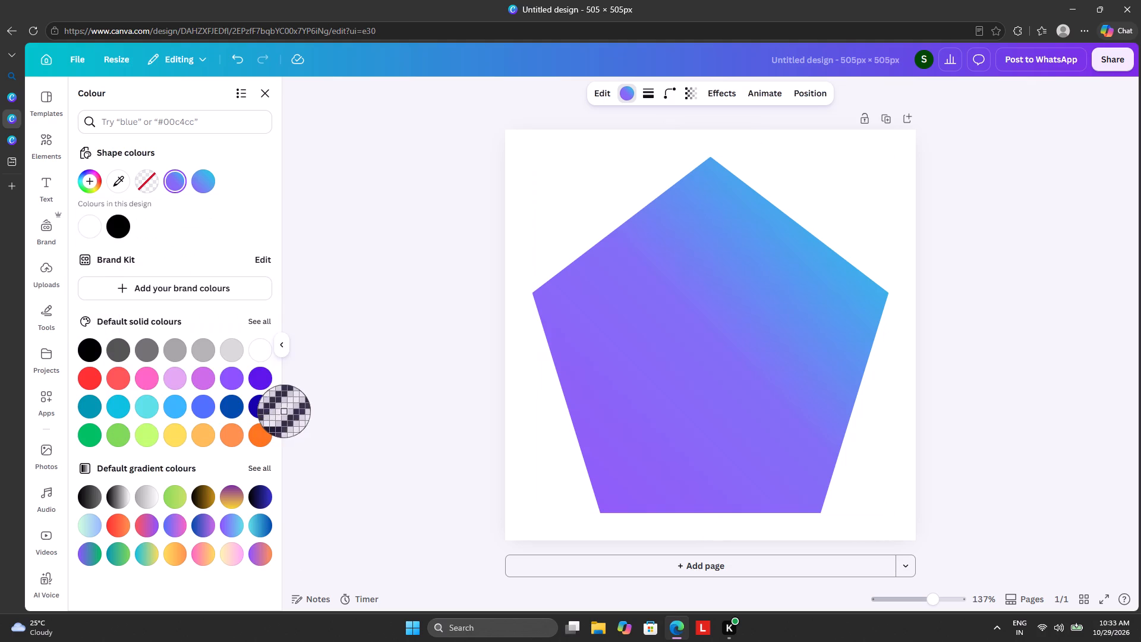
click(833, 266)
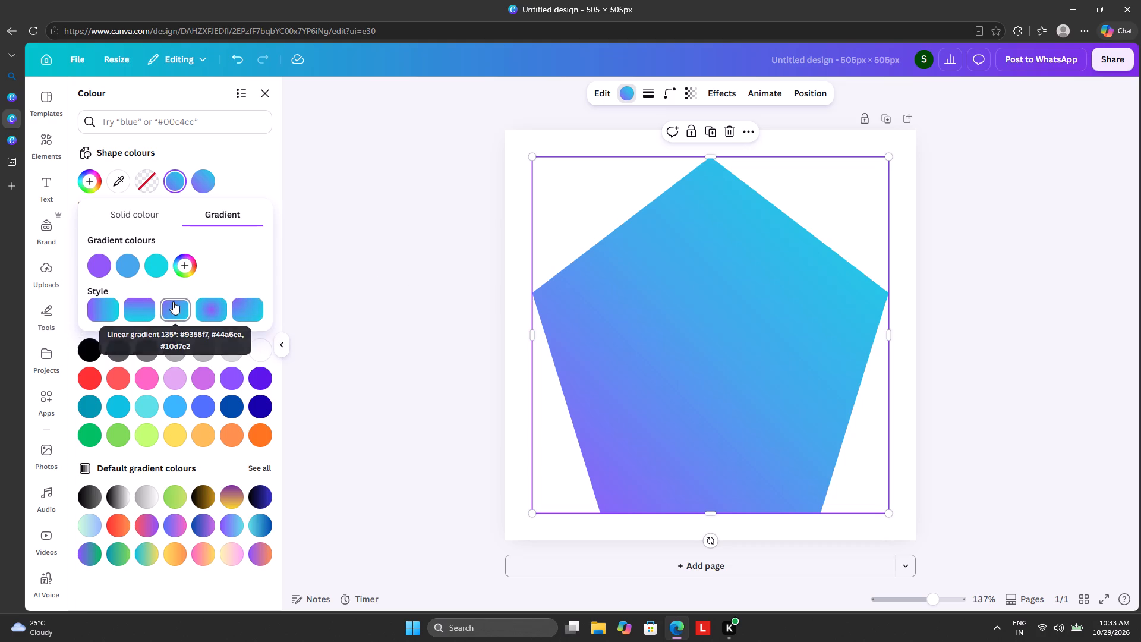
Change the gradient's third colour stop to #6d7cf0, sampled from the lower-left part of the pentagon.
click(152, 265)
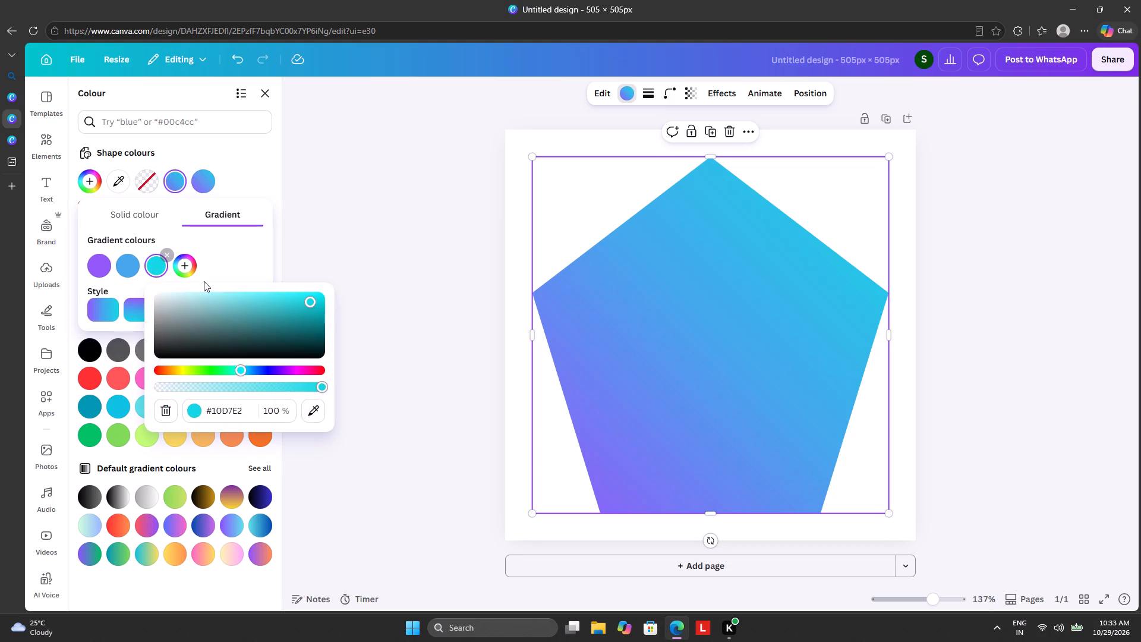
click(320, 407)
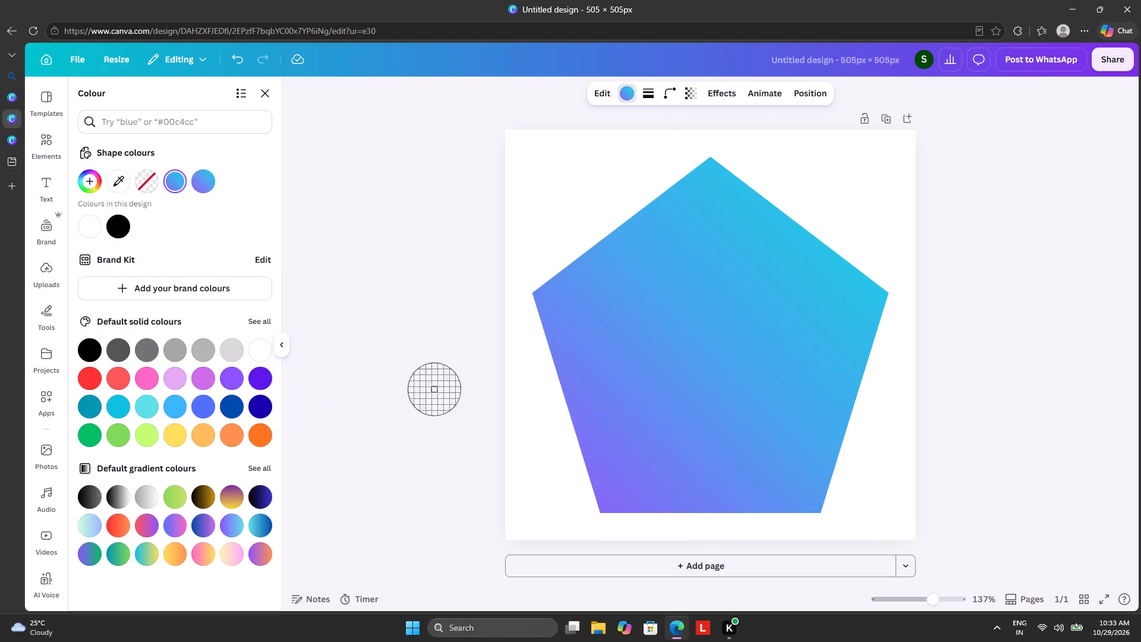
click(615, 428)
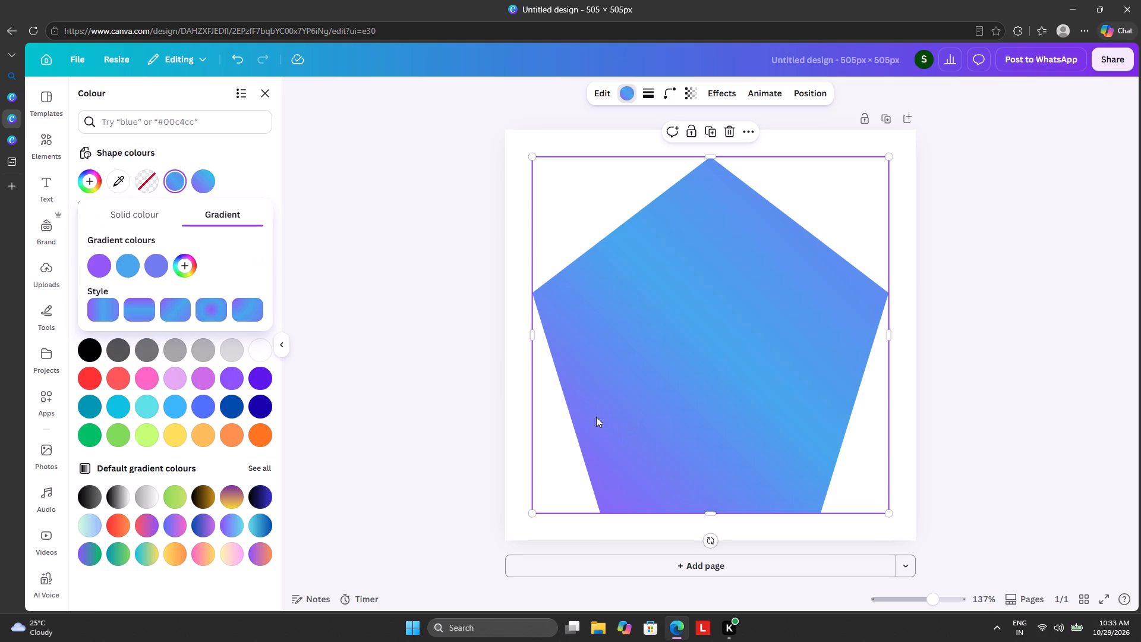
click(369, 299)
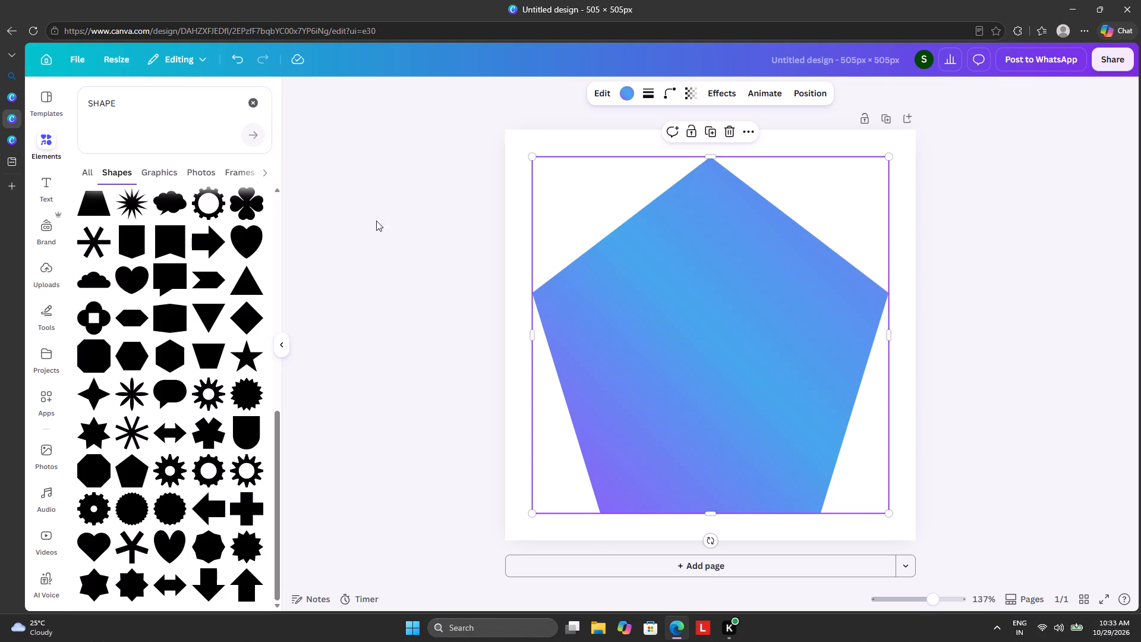
Fill the pentagon with the default linear gradient from light cyan #5de0e6 to dark blue #004aad.
click(631, 91)
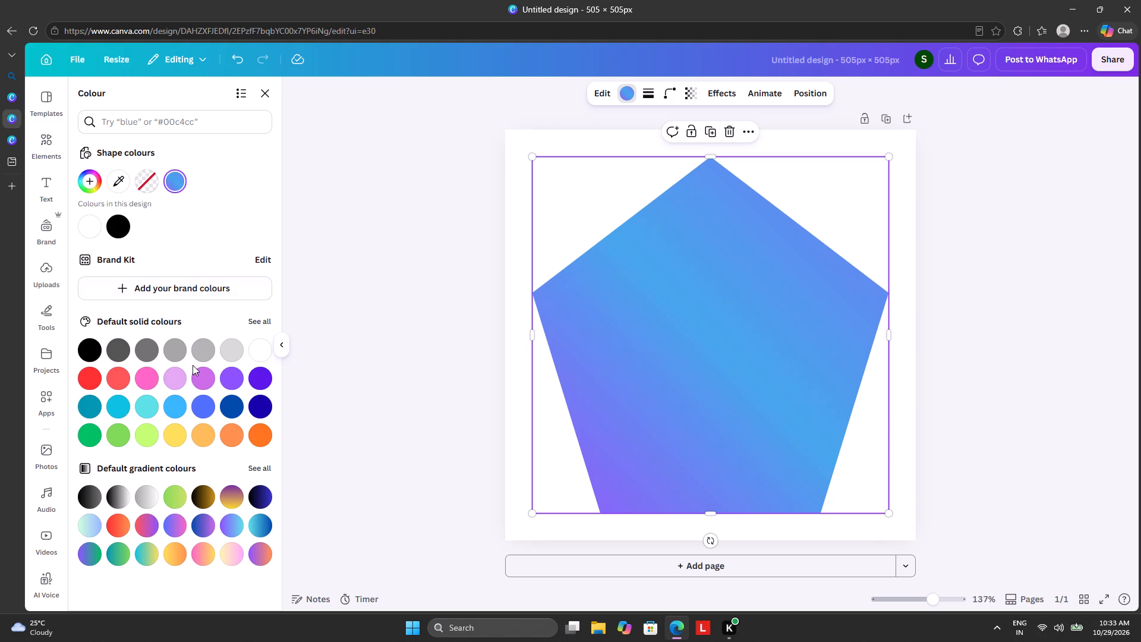
scroll(193, 367, down, 5)
click(263, 463)
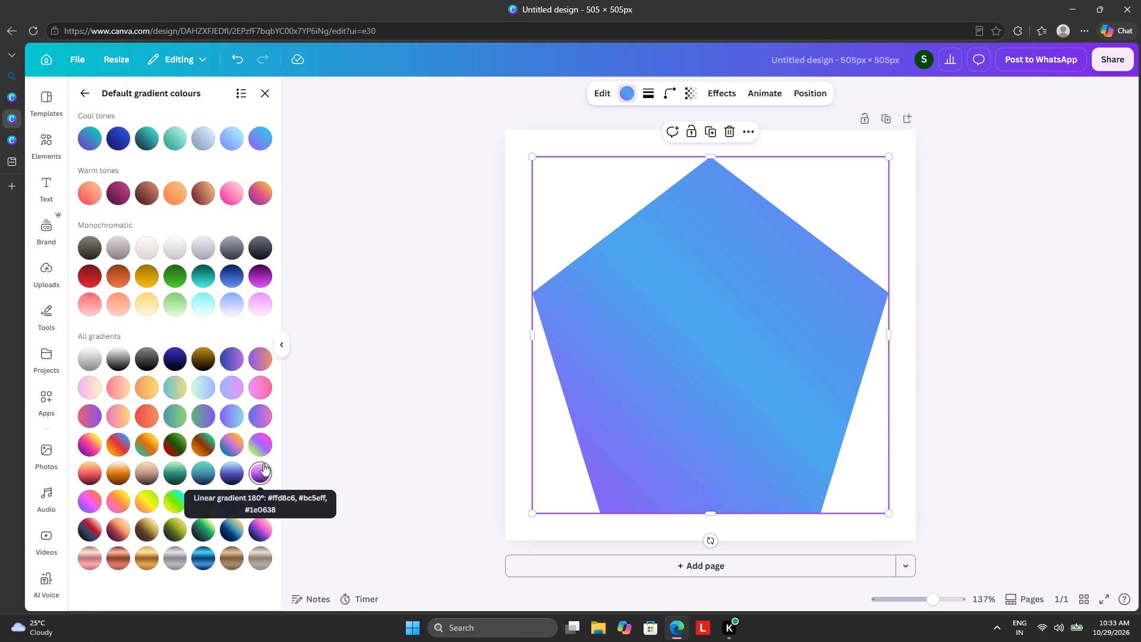
click(360, 319)
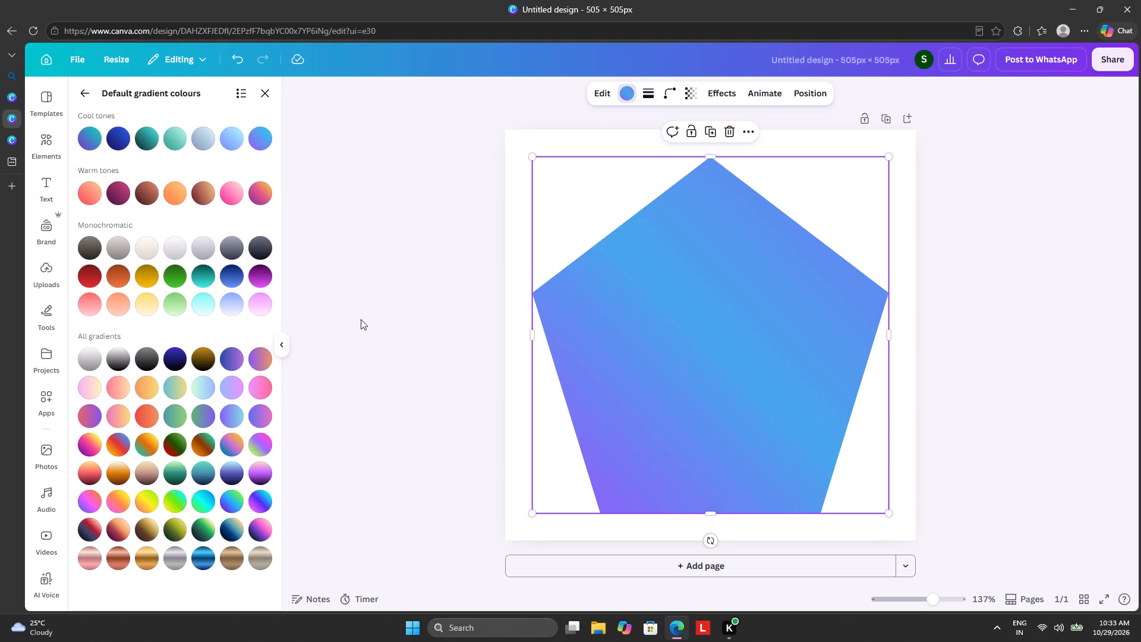
click(626, 90)
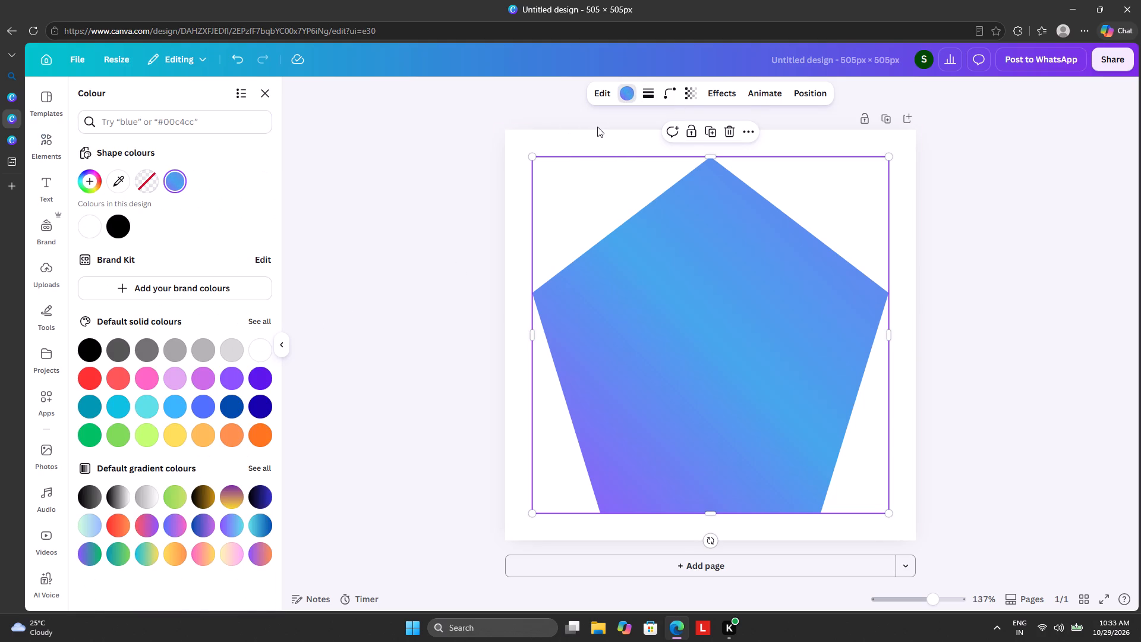
click(256, 529)
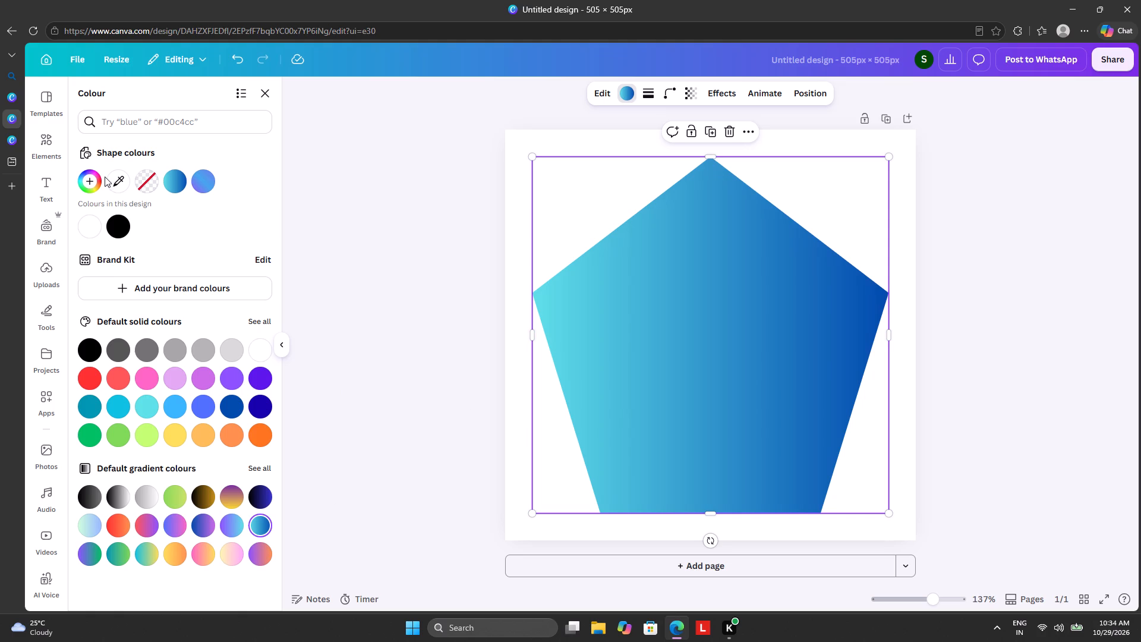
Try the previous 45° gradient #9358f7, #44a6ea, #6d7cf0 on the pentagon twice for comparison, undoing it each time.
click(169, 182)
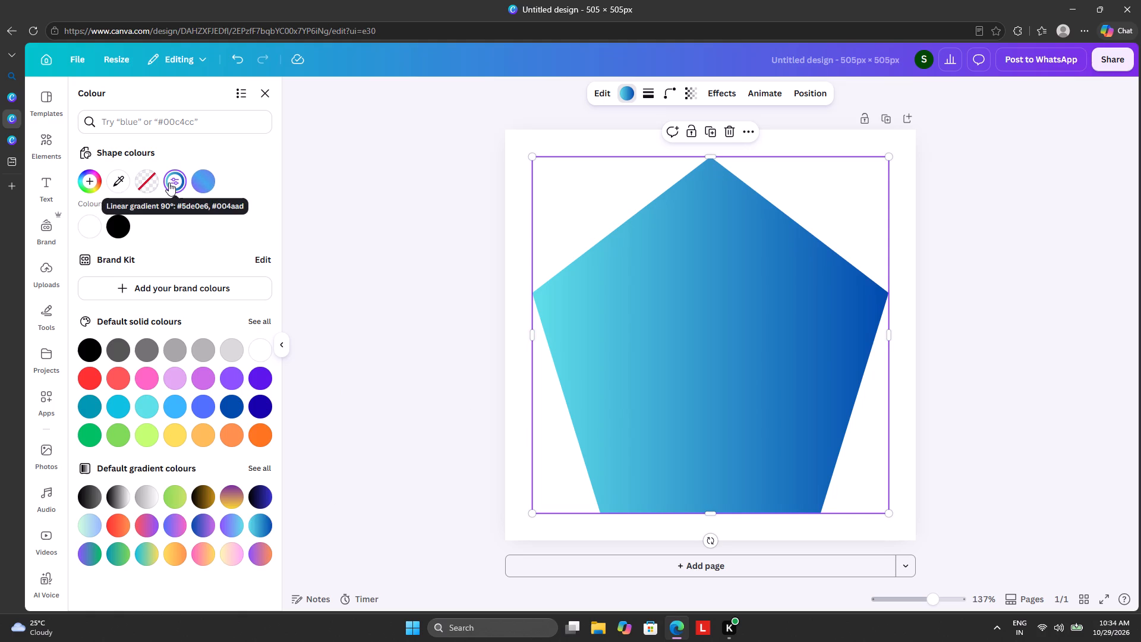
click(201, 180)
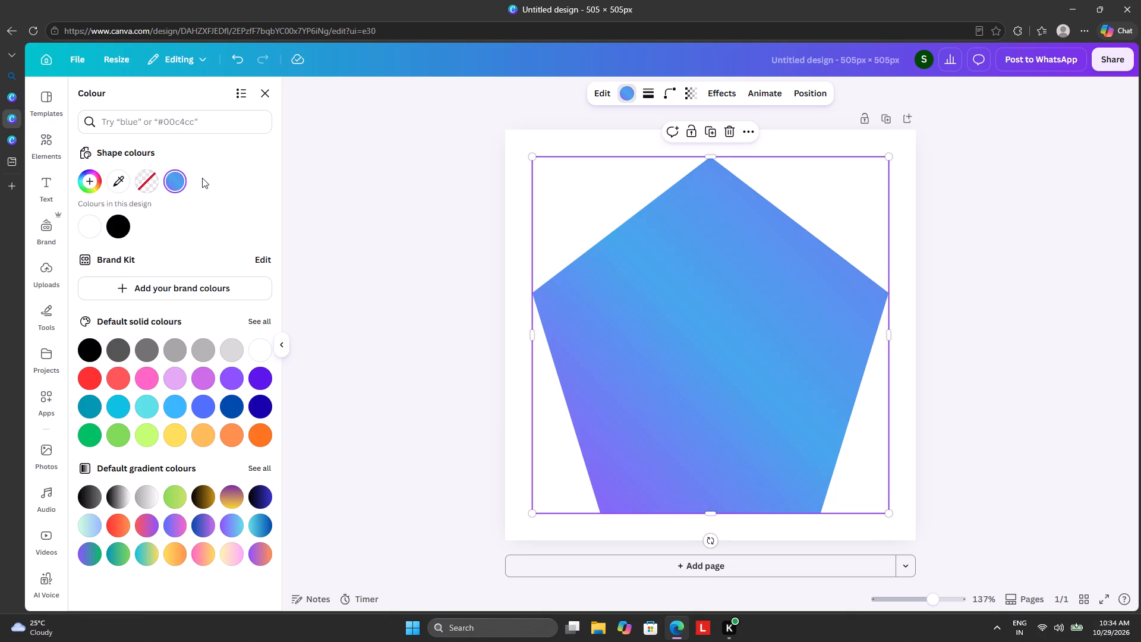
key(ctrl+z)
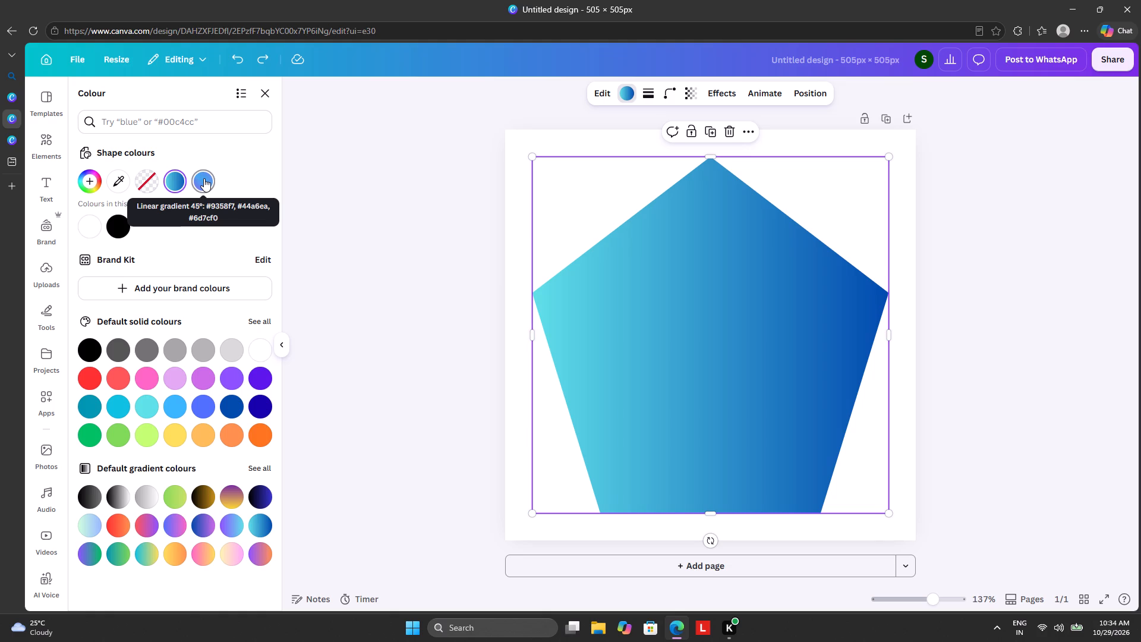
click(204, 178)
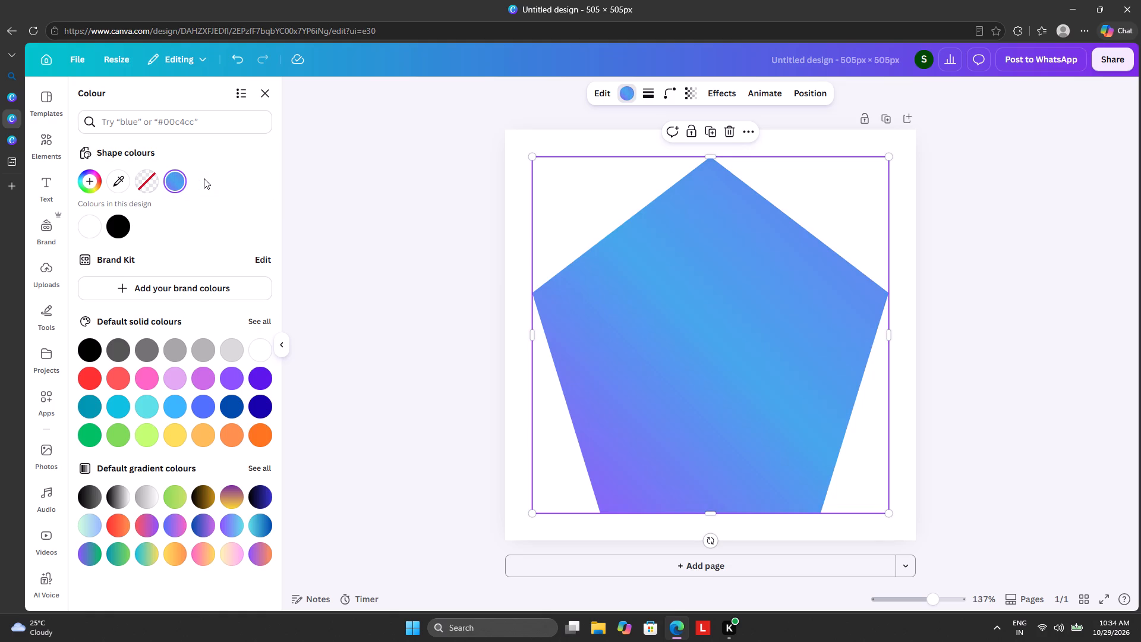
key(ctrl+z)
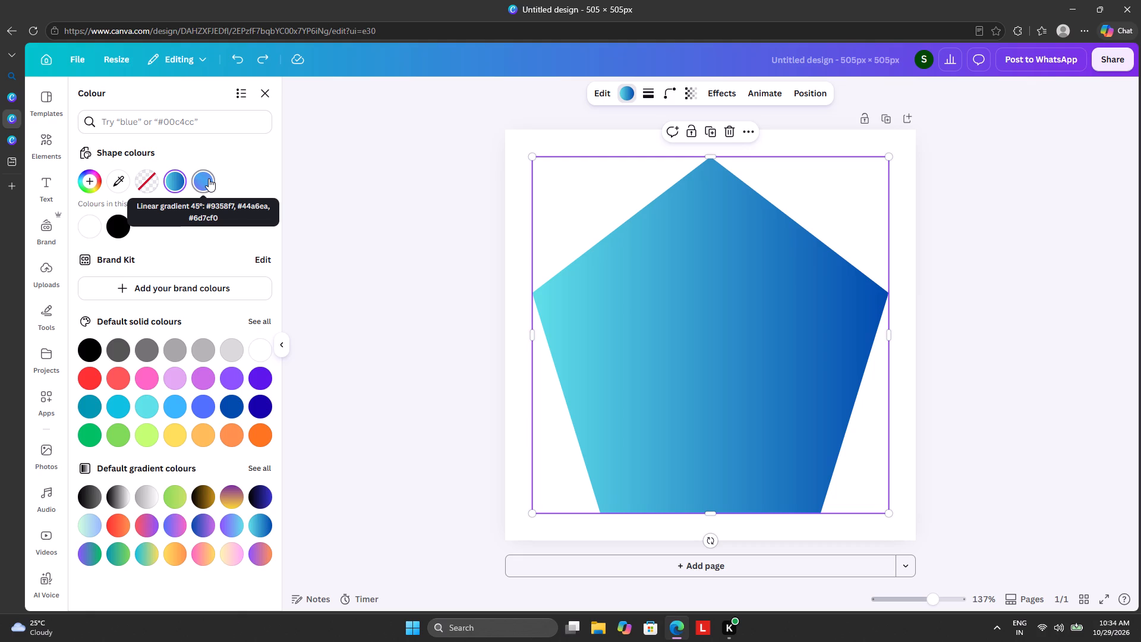
Change the pentagon's cyan-to-blue gradient style to circular, centred at 50% 50%.
click(91, 176)
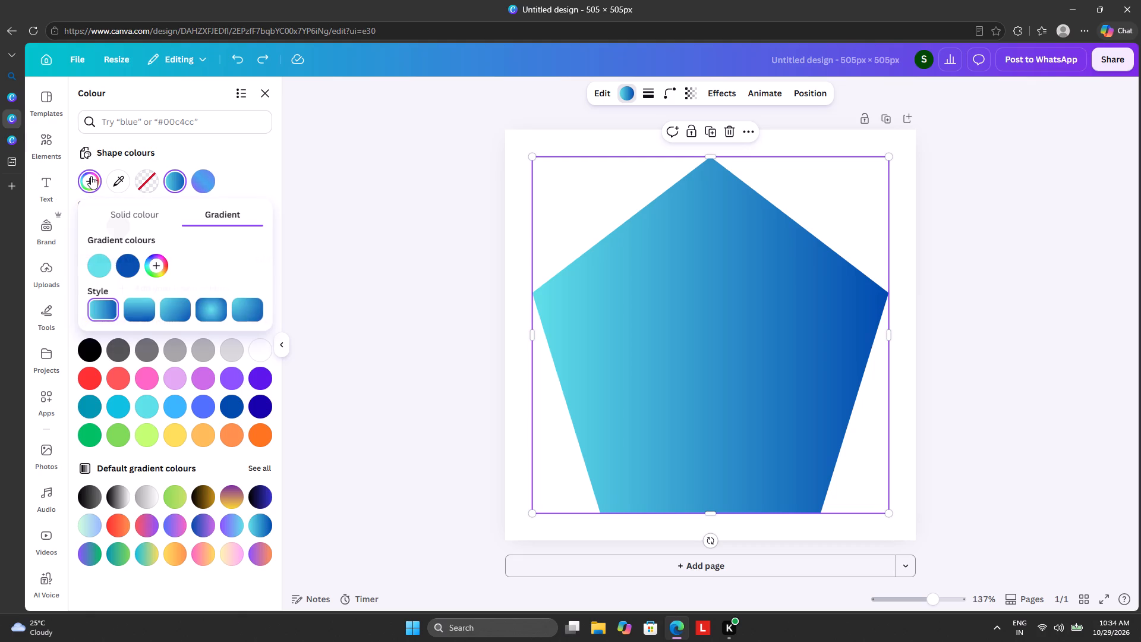
click(214, 305)
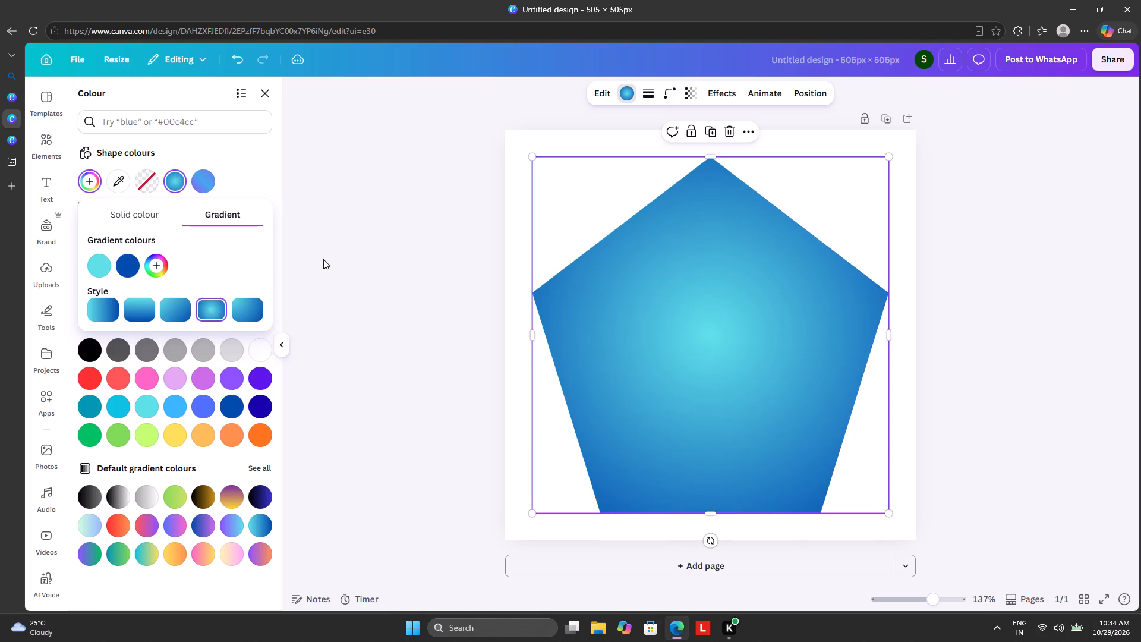
click(411, 231)
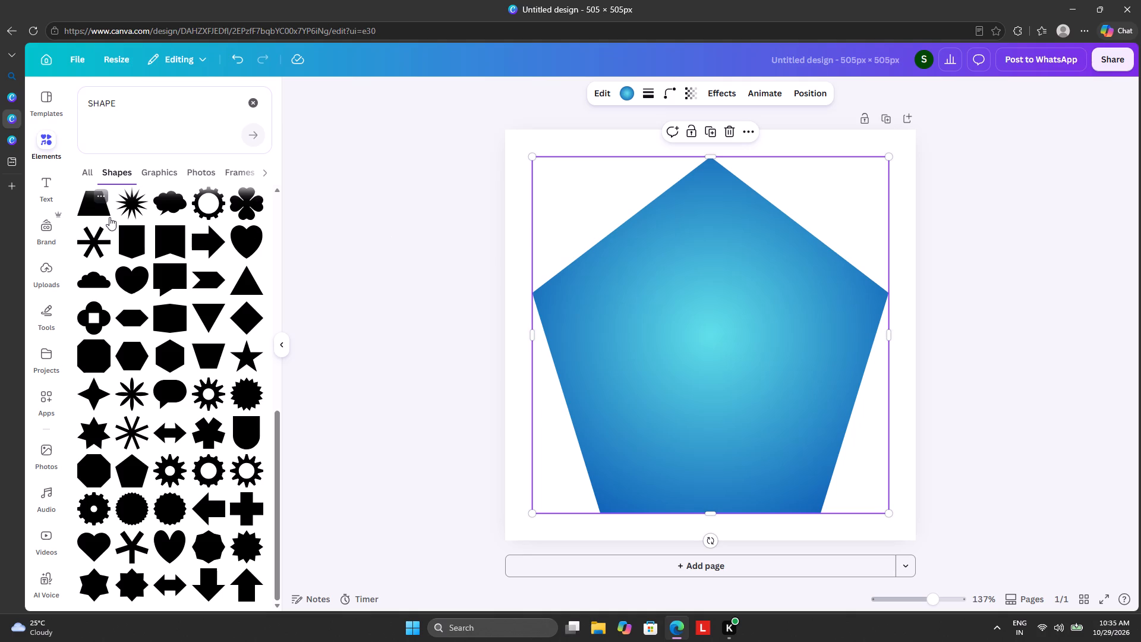
Add a text box over the lower half of the pentagon and replace its placeholder text with M.
click(49, 199)
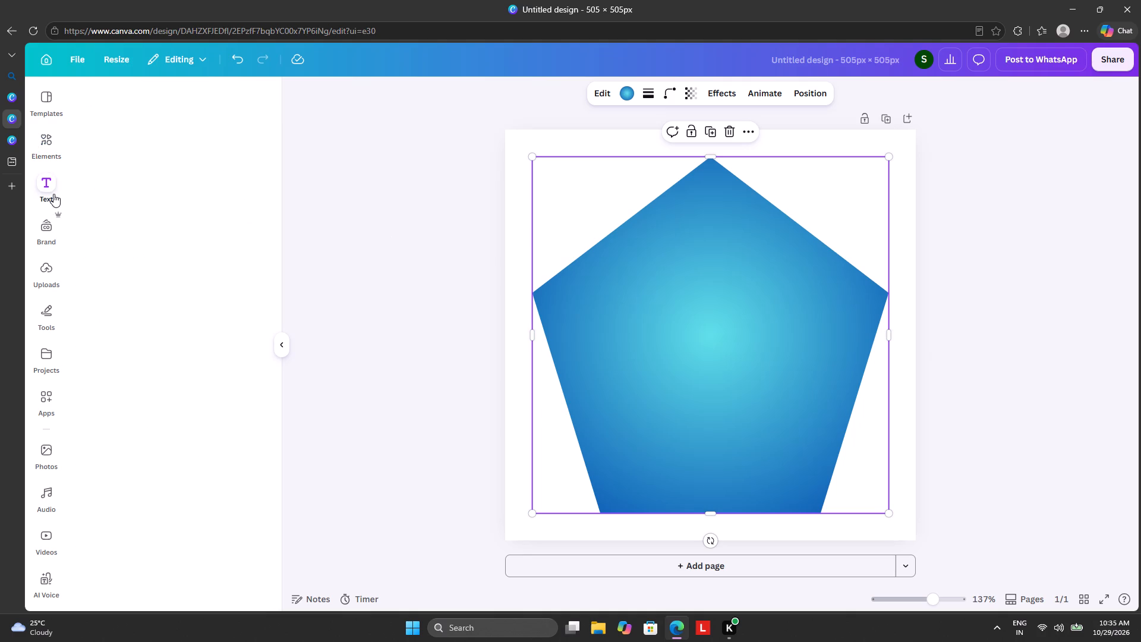
click(48, 186)
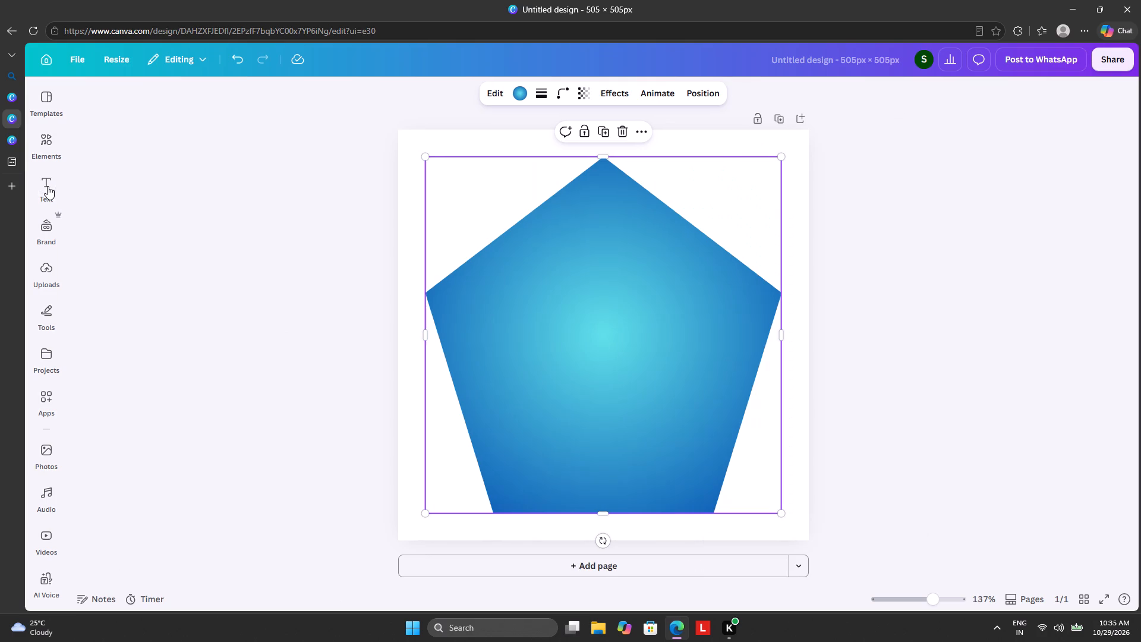
click(48, 186)
click(147, 138)
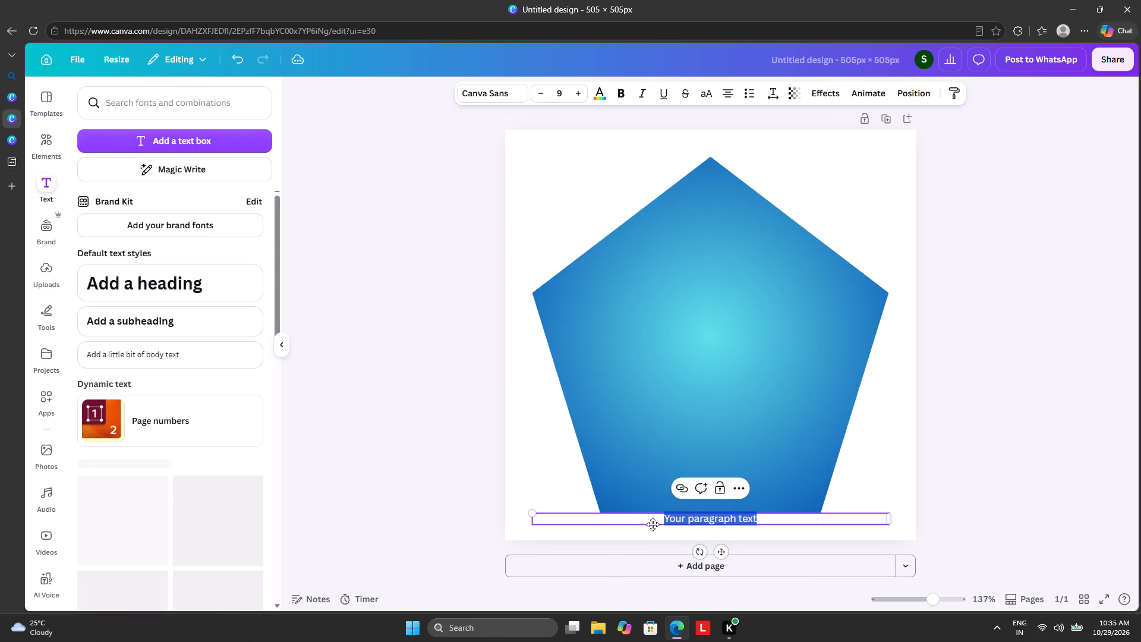
drag(653, 523, 651, 512)
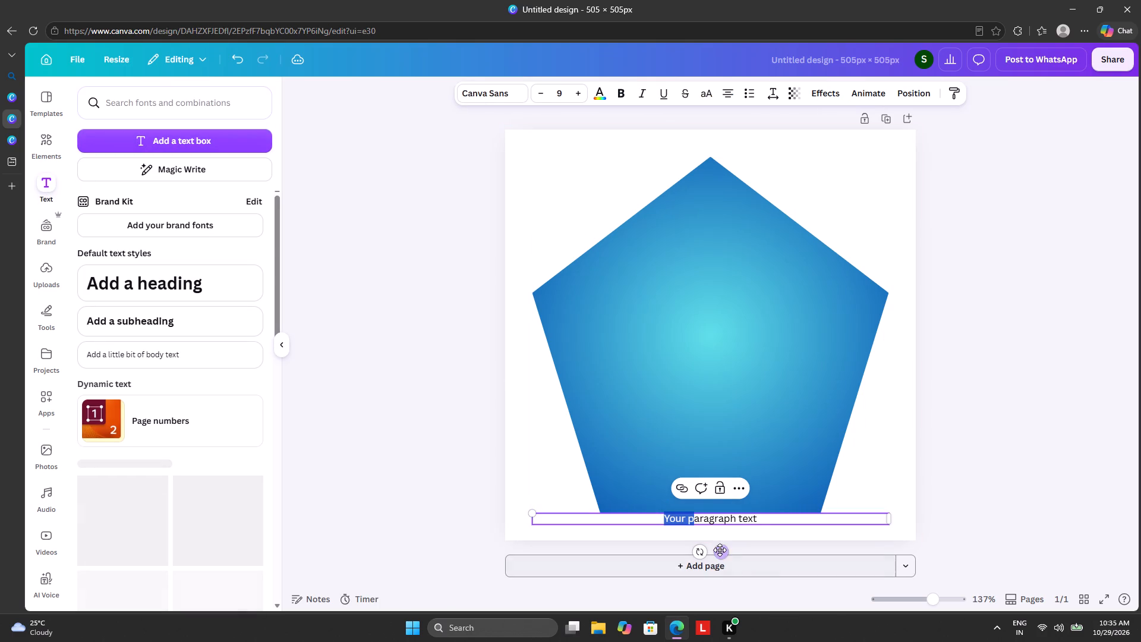
drag(723, 550, 695, 424)
click(728, 388)
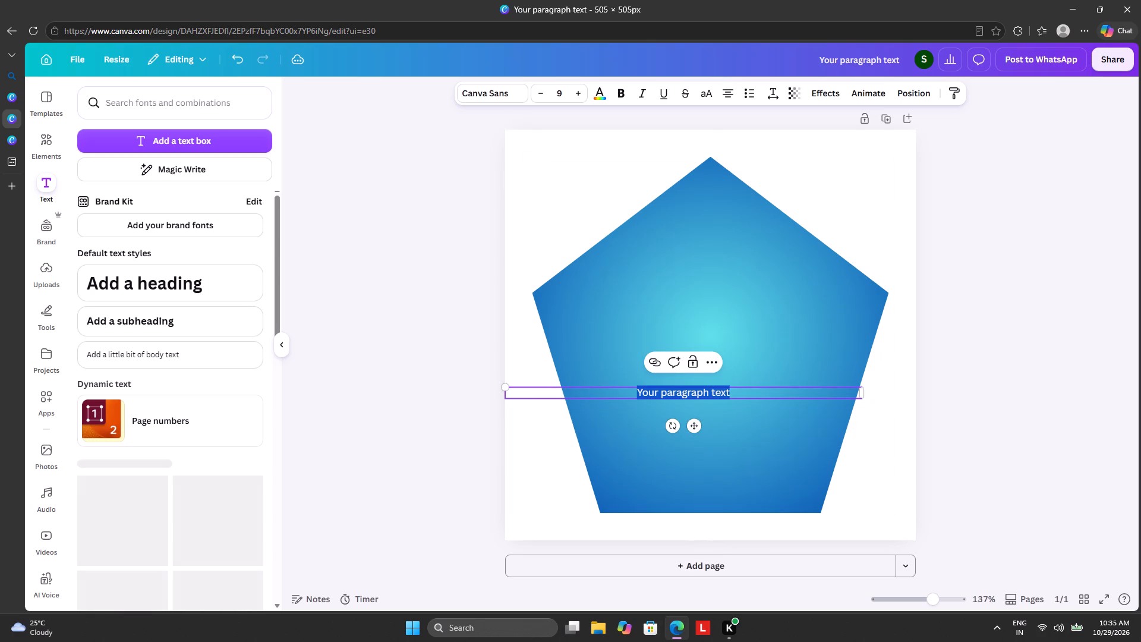
key(BackSpace)
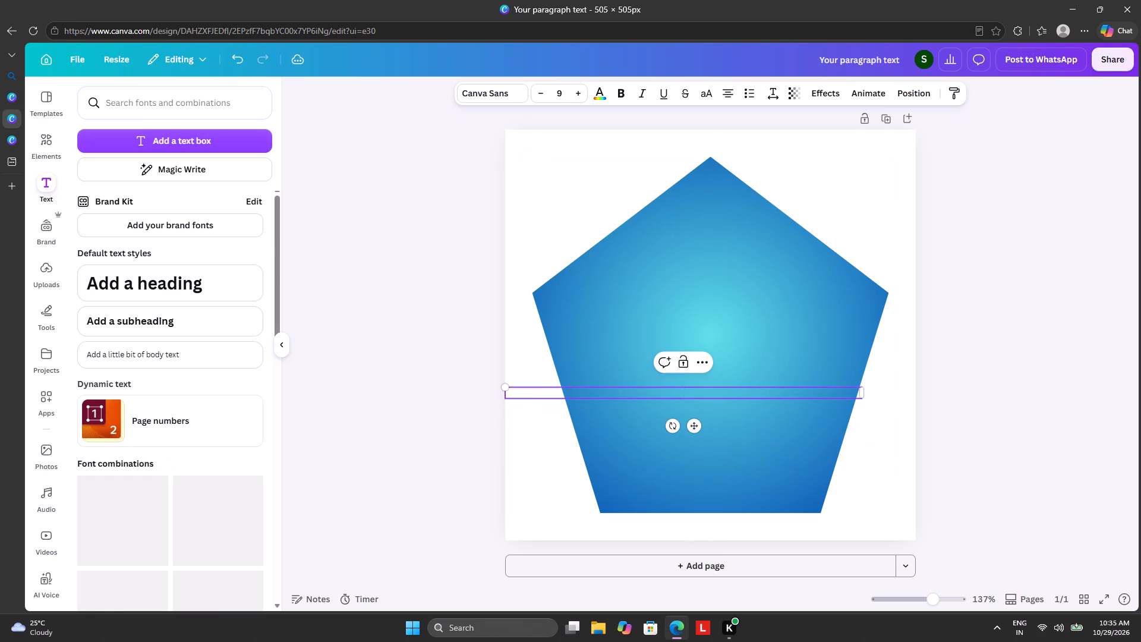
key(m)
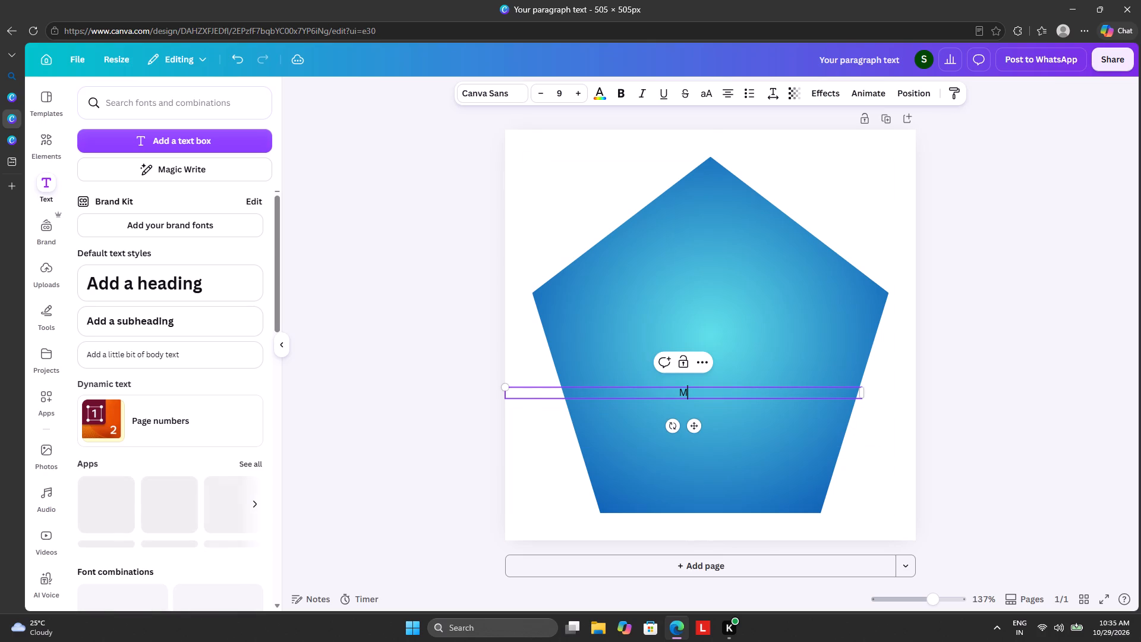
Enlarge the M to font size 309, keeping it over the pentagon.
click(580, 95)
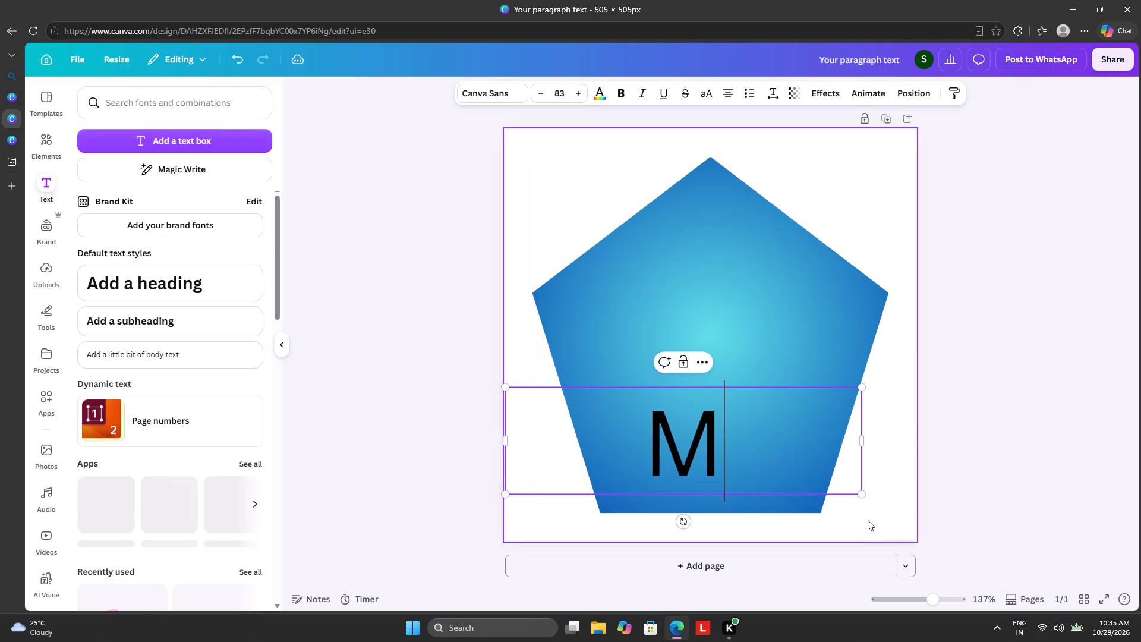
drag(861, 498, 1140, 537)
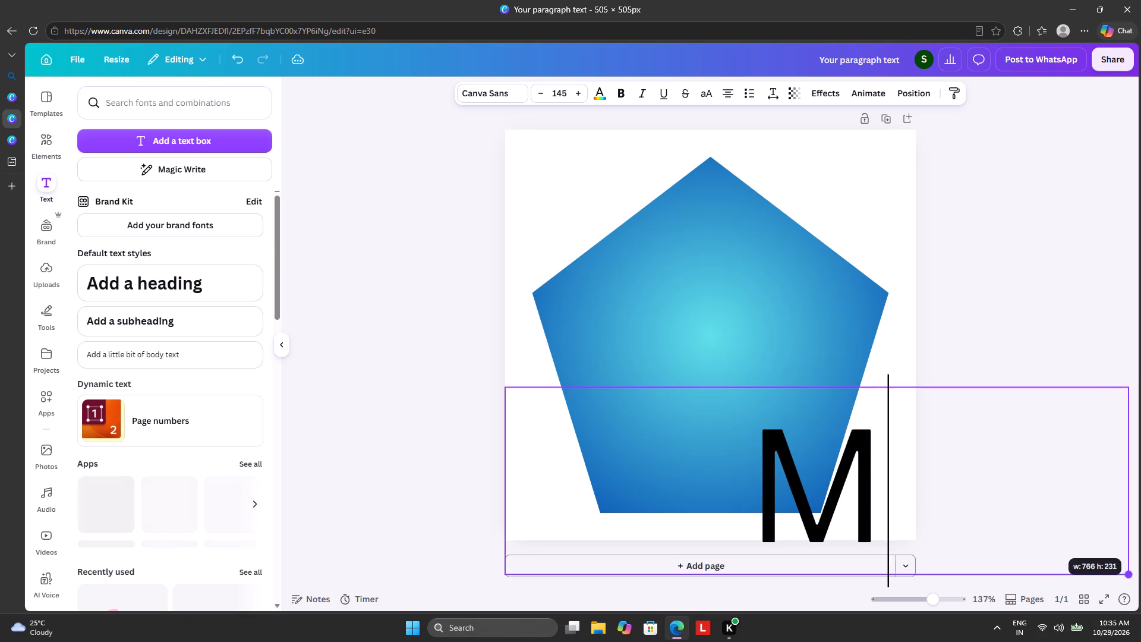
drag(1055, 509, 891, 298)
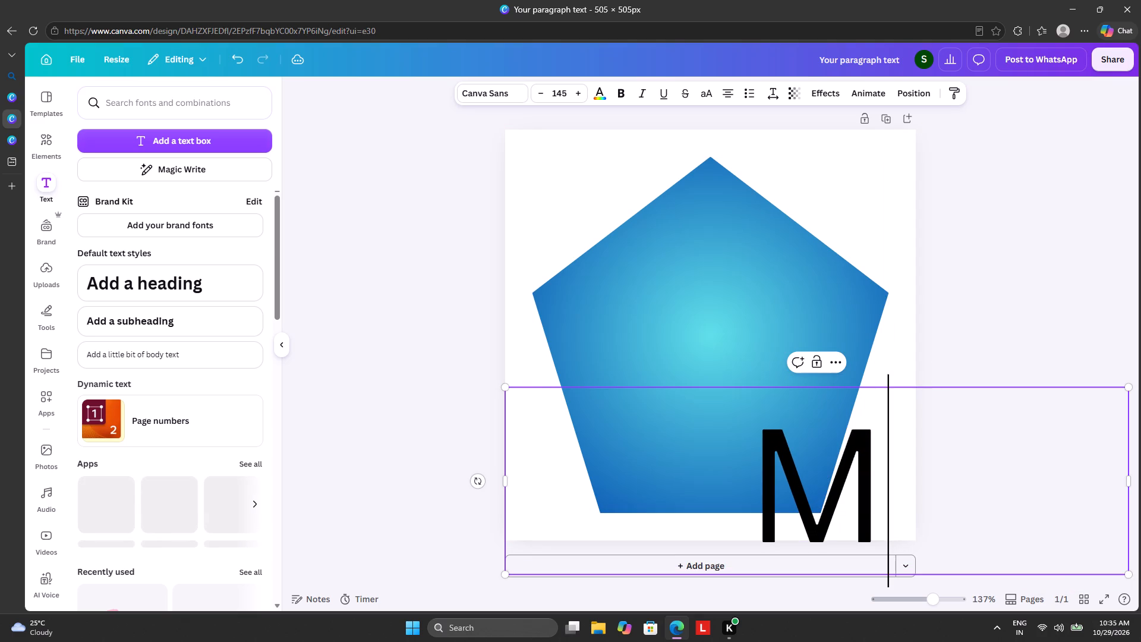
drag(951, 387, 868, 244)
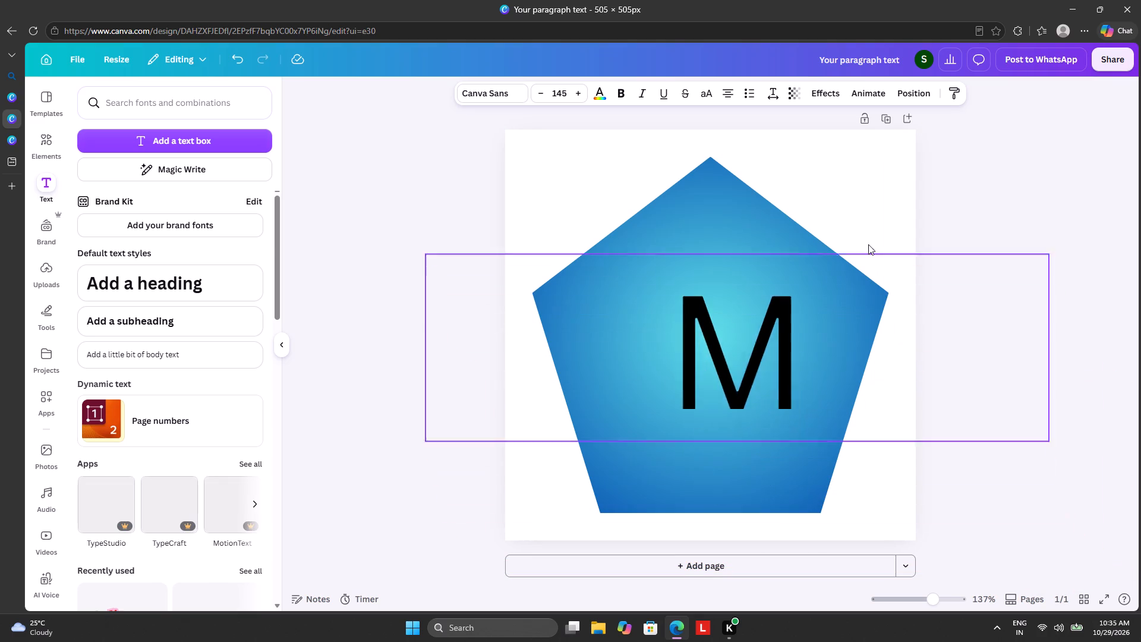
drag(868, 244, 792, 232)
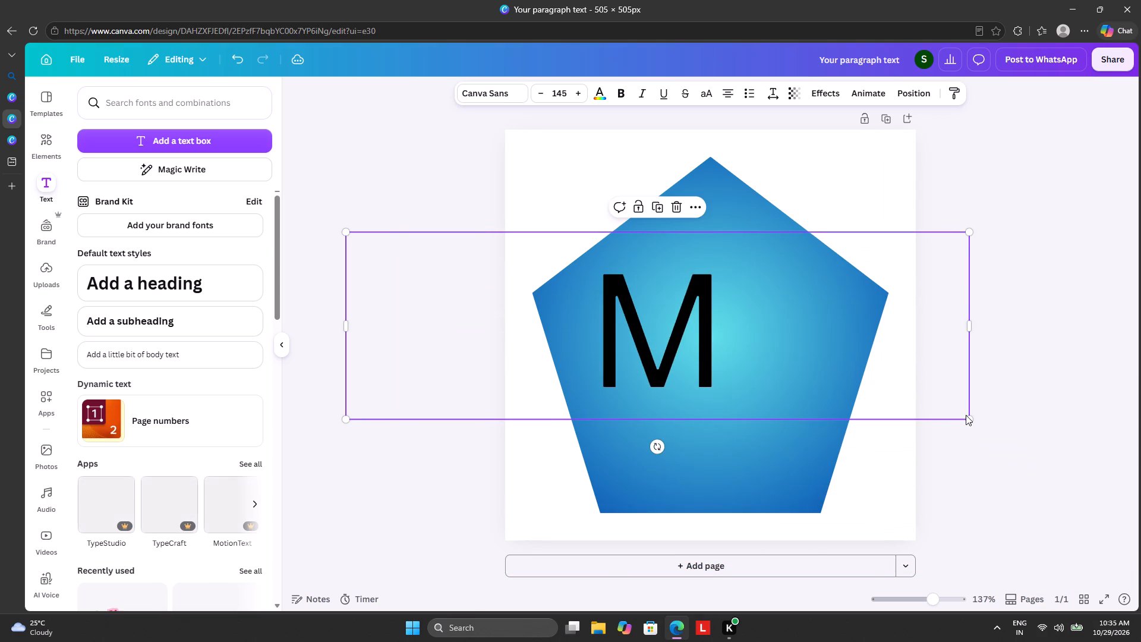
drag(966, 415, 924, 405)
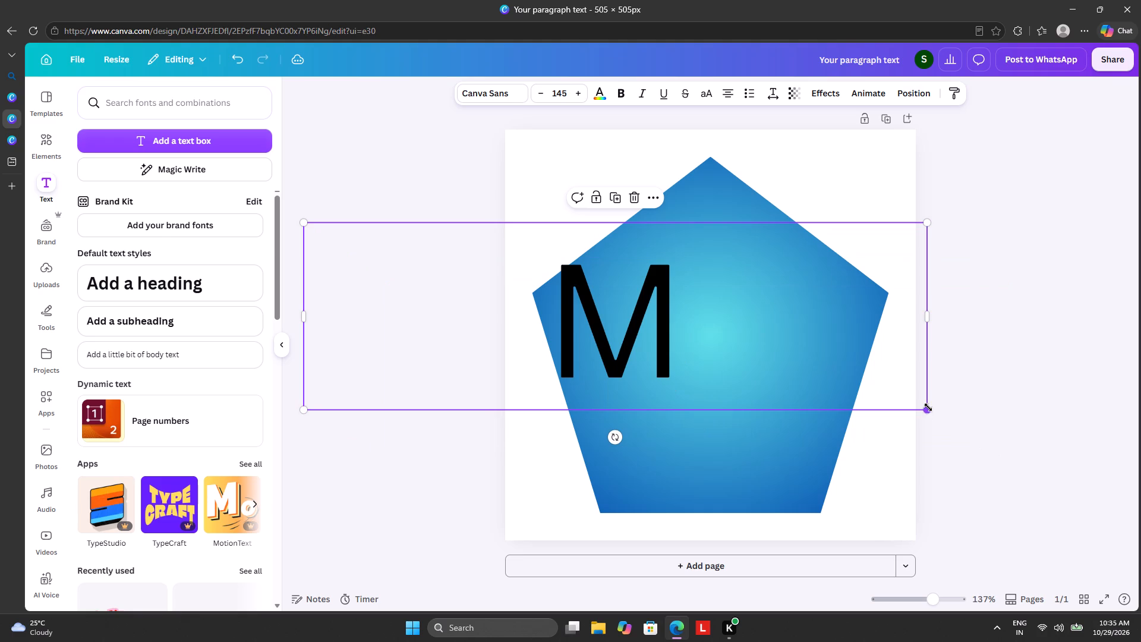
drag(928, 407, 1135, 555)
drag(1039, 376, 948, 338)
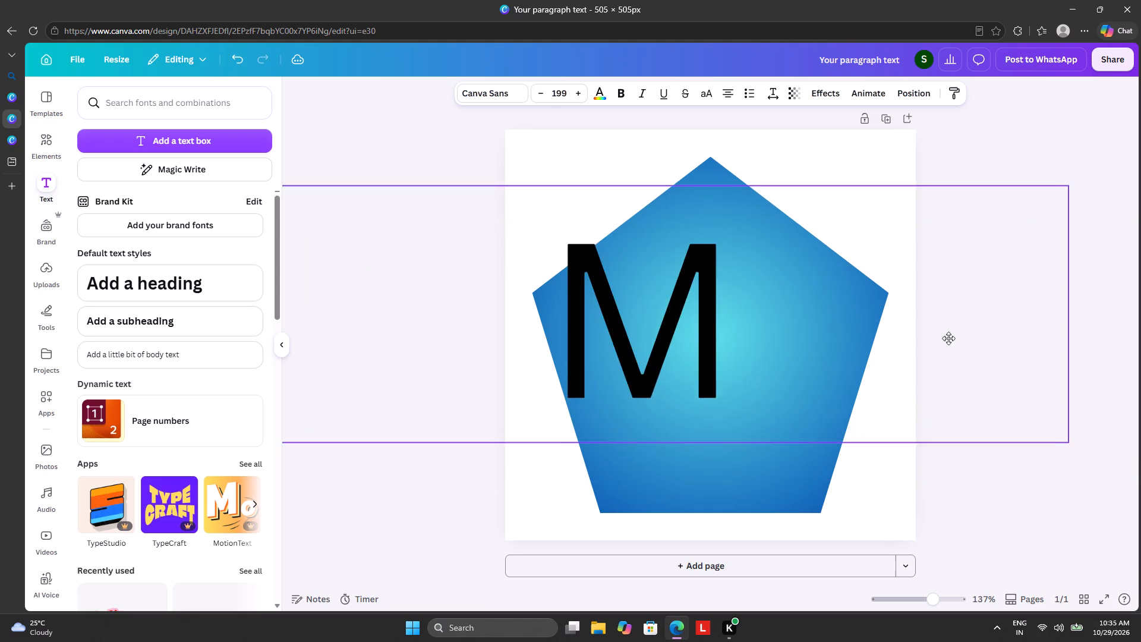
drag(948, 338, 972, 345)
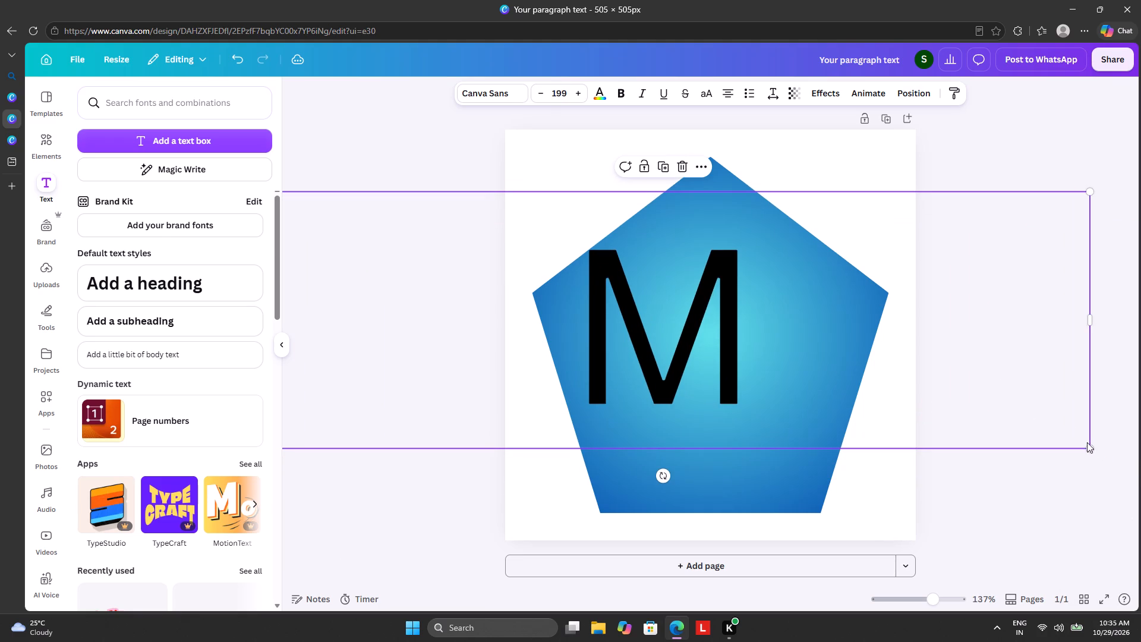
drag(1089, 451, 1140, 559)
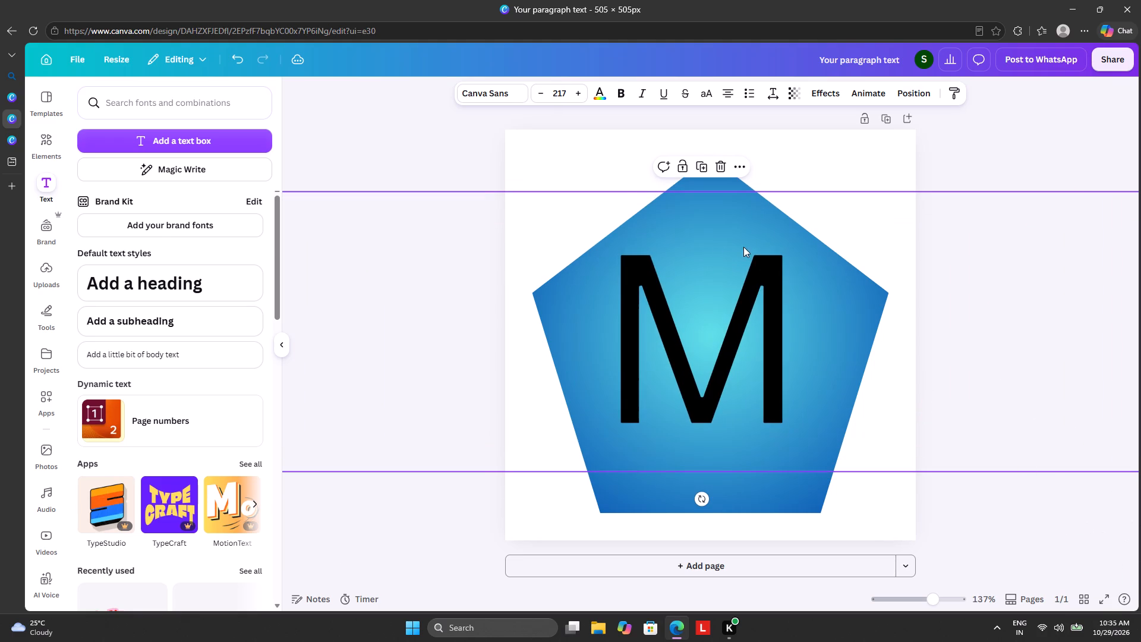
click(578, 87)
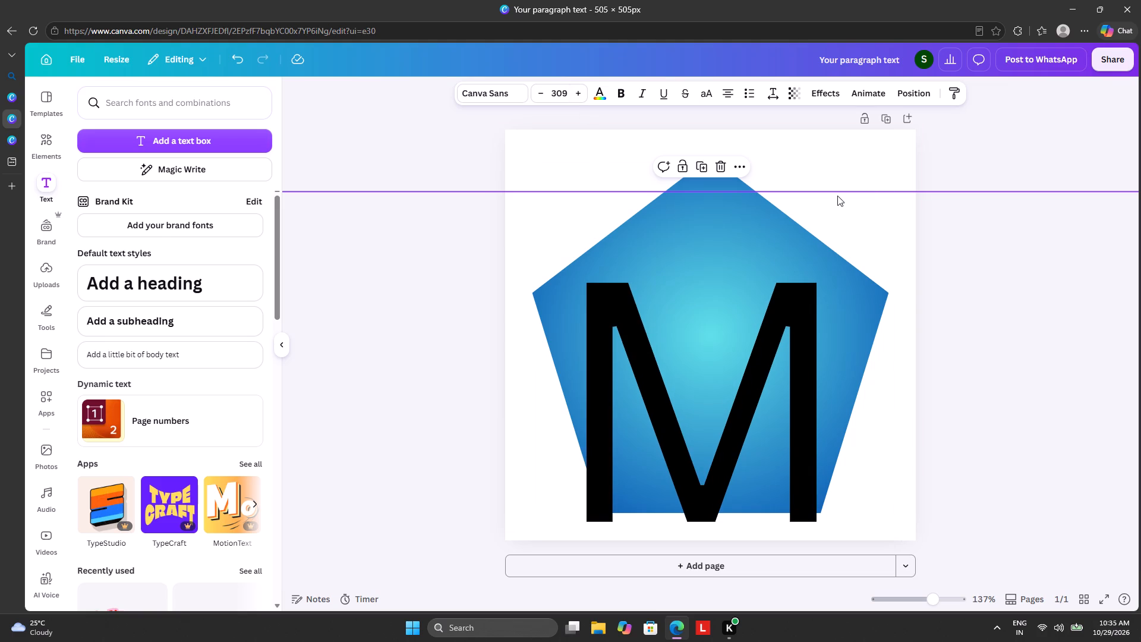
Move the enlarged M up and centre it horizontally on the pentagon.
drag(988, 304, 985, 265)
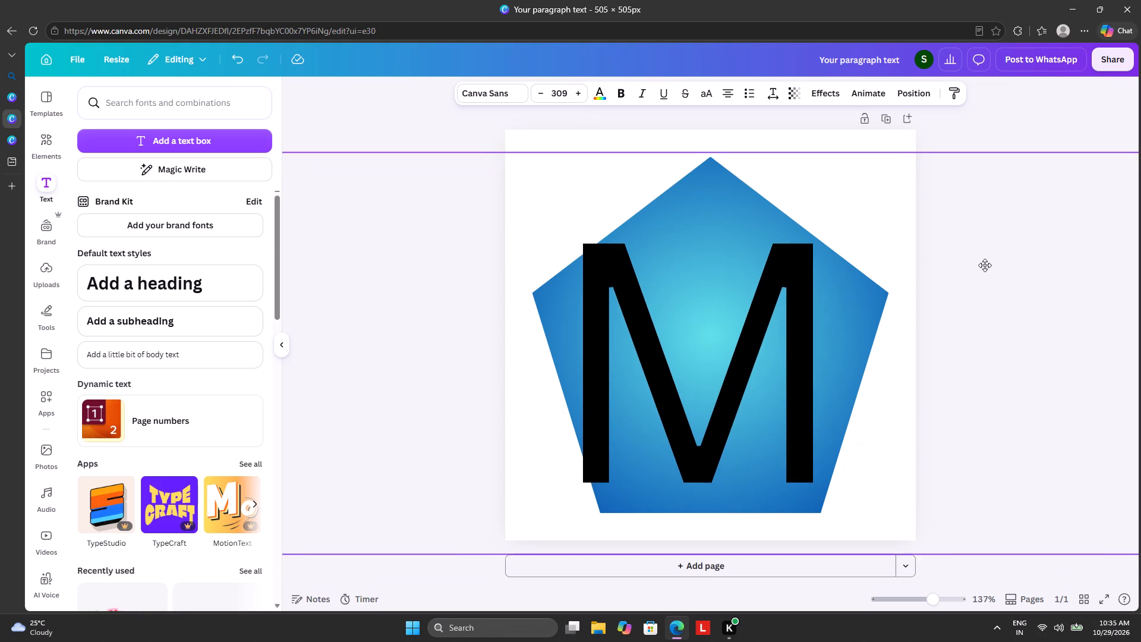
drag(985, 265, 989, 262)
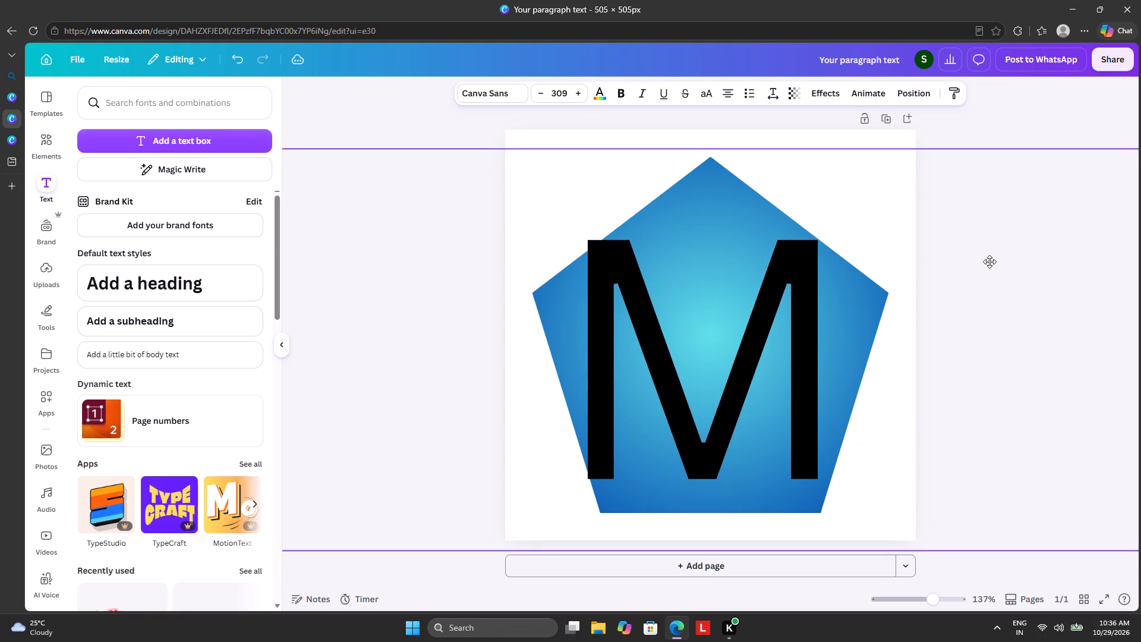
drag(989, 262, 1003, 264)
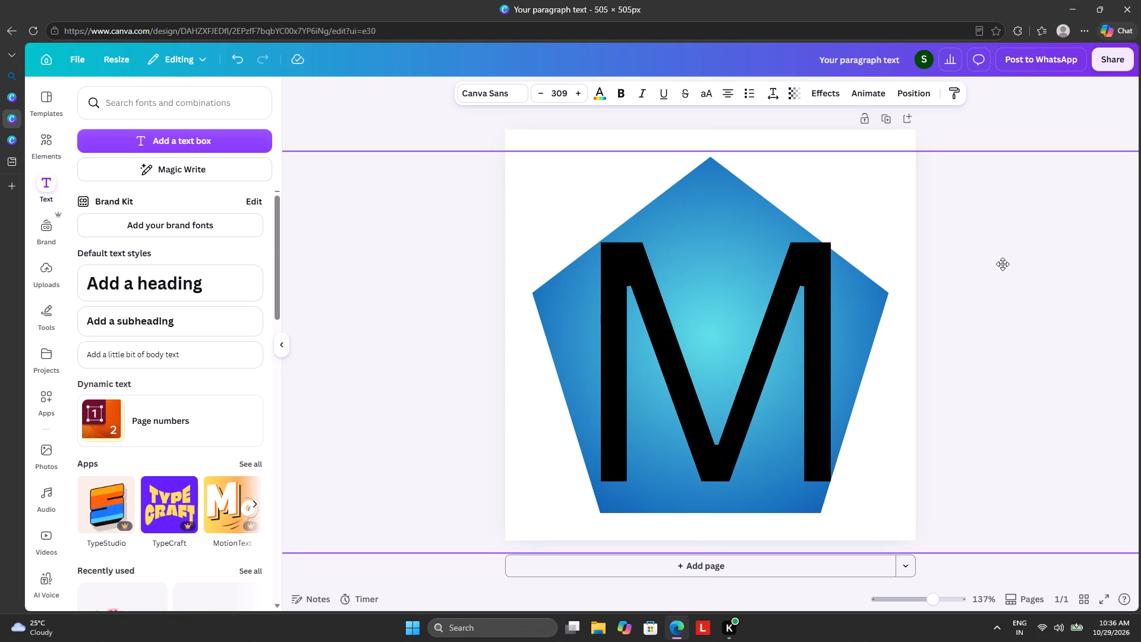
drag(1003, 264, 1000, 264)
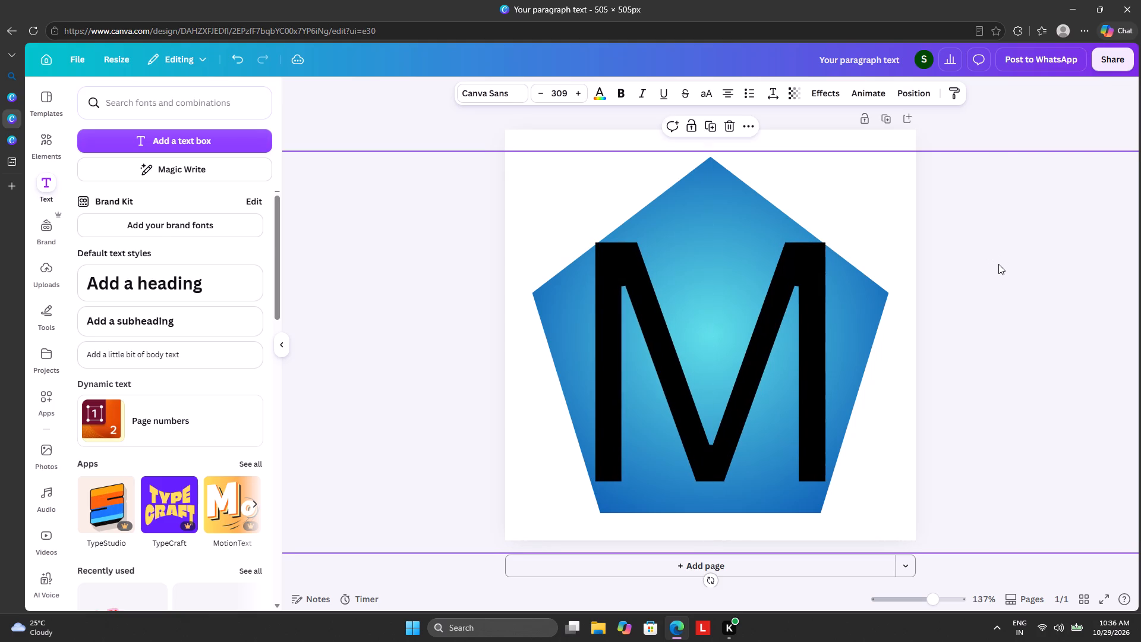
Try Balloon Extra Bold and Ashley Crawford for the M, and settle on the League Spartan font.
click(489, 90)
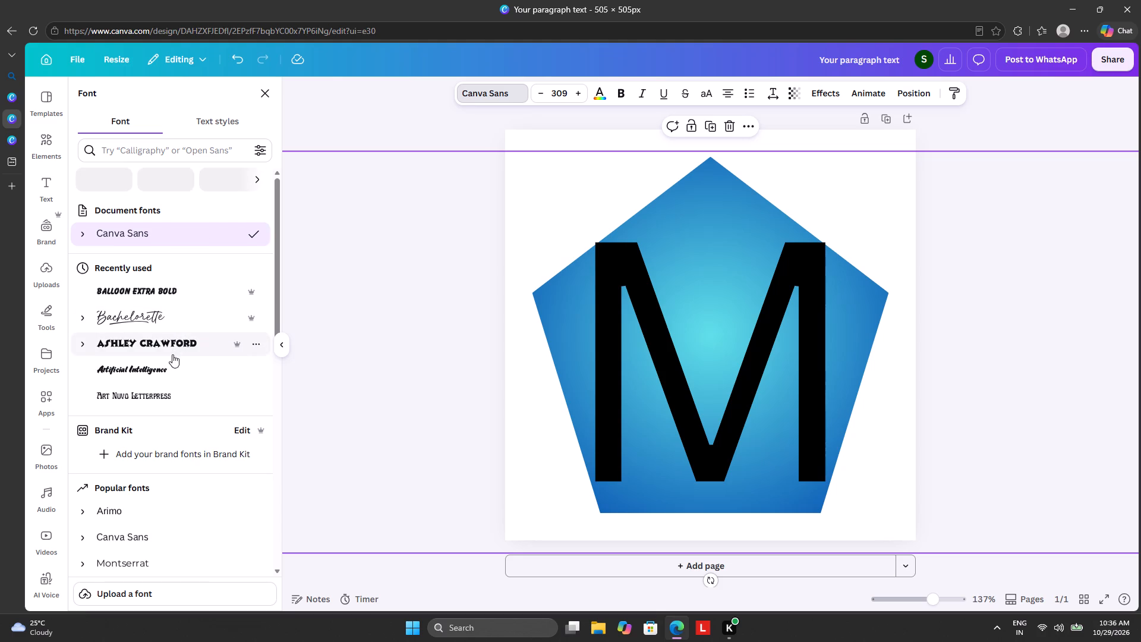
click(170, 285)
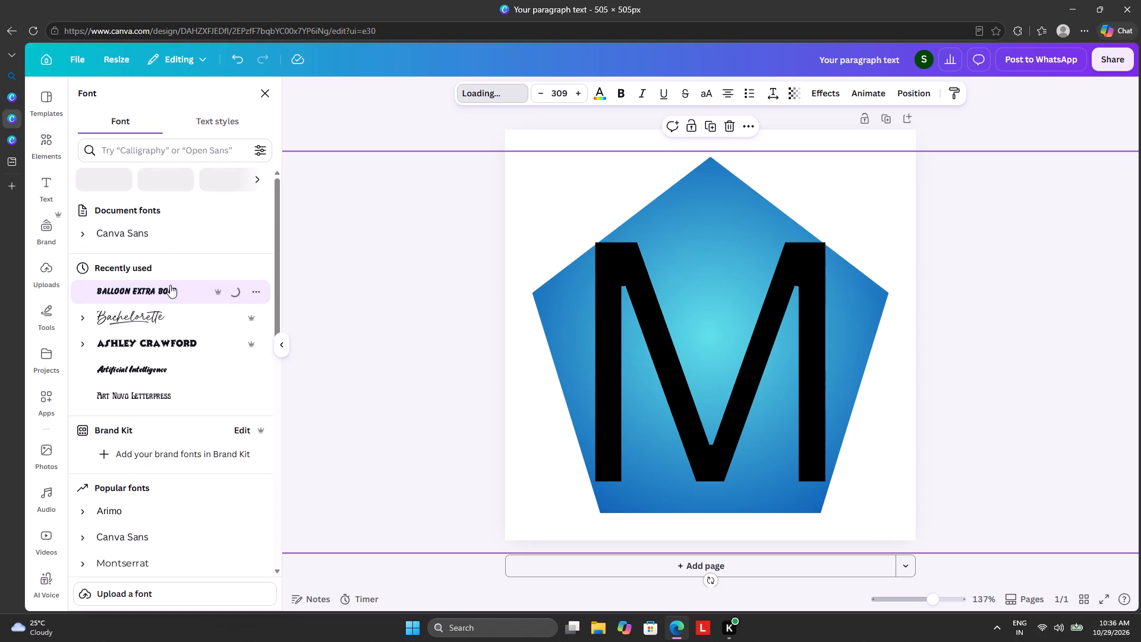
click(172, 348)
scroll(171, 383, down, 4)
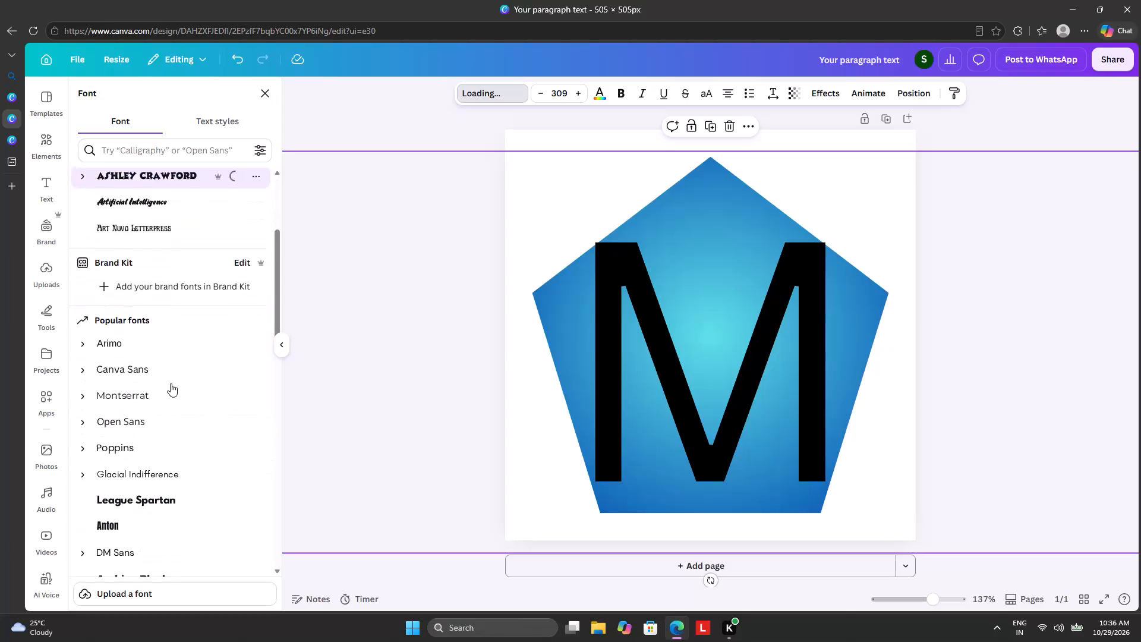
scroll(171, 383, down, 1)
click(169, 364)
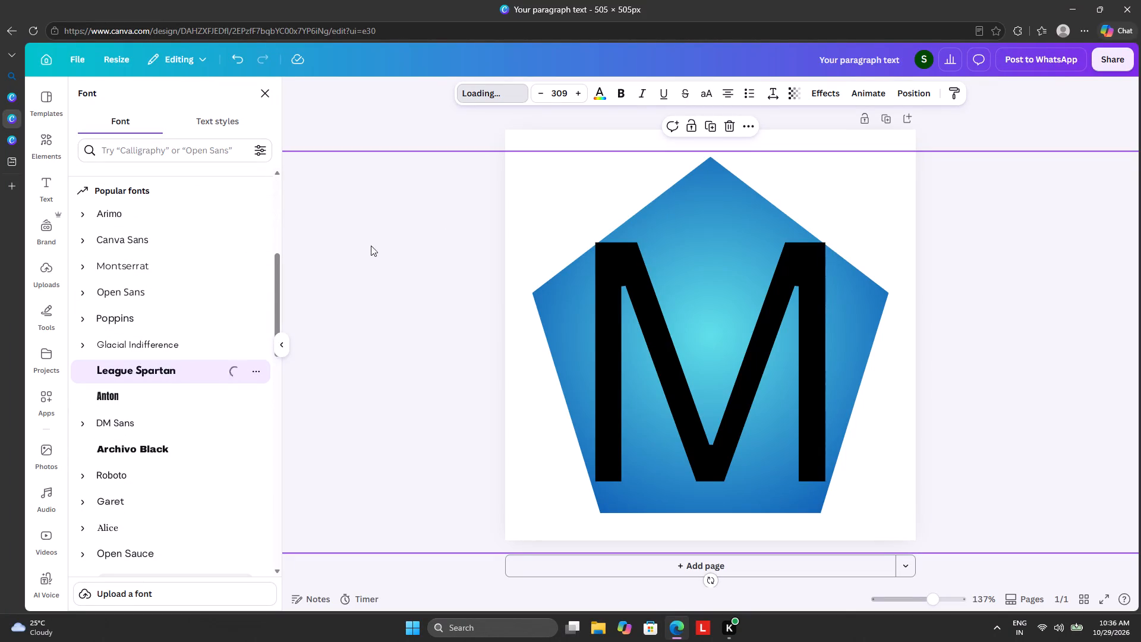
Make the M bold and nudge it slightly down on the pentagon.
click(622, 97)
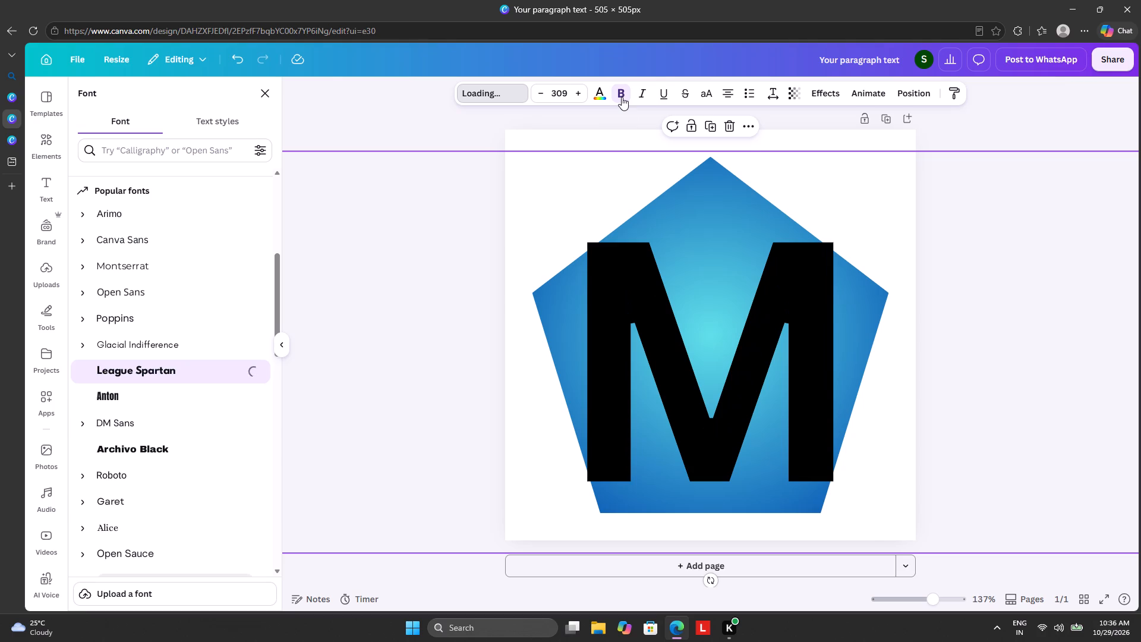
drag(666, 371, 666, 372)
drag(666, 372, 666, 379)
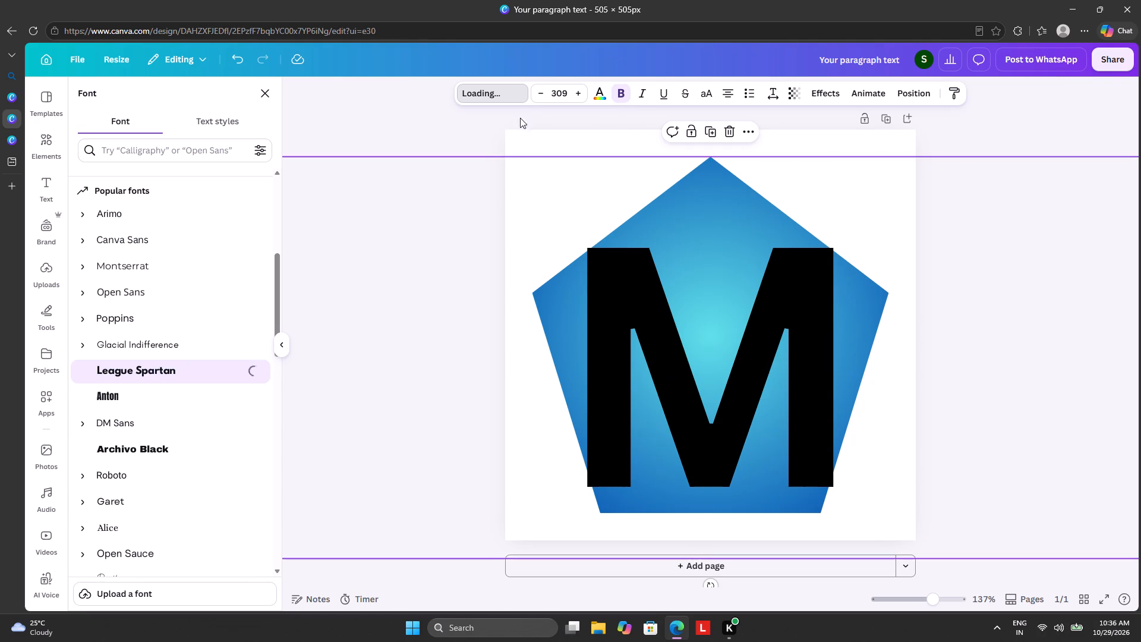
Reduce the M's font size to 295.
click(540, 92)
double_click(540, 92)
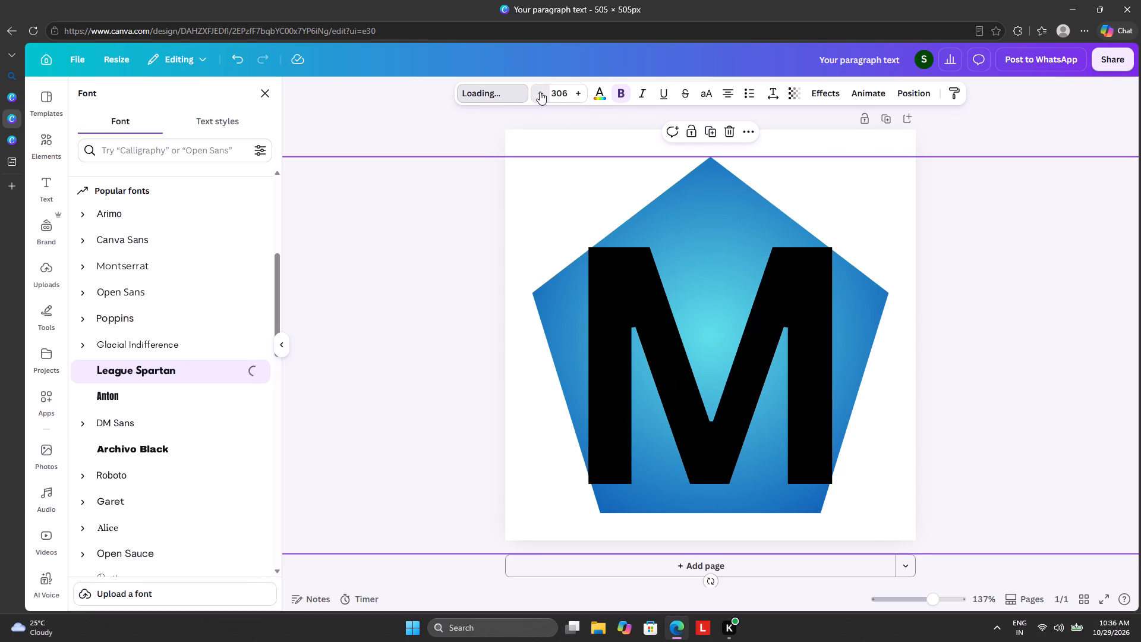
click(540, 92)
click(540, 92)
click(540, 92)
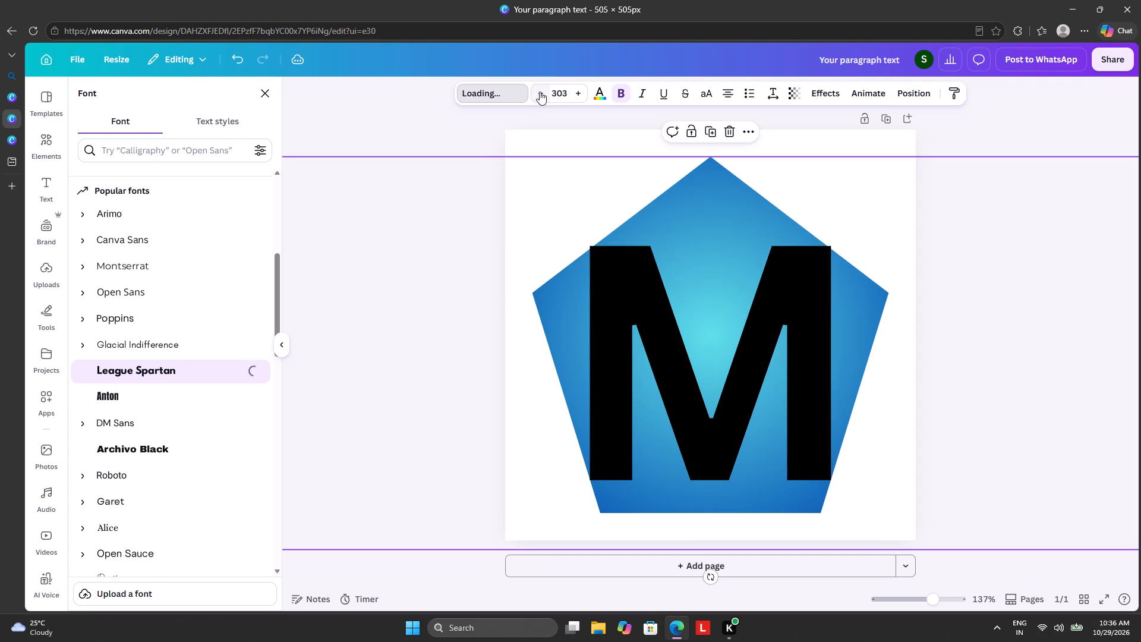
click(540, 92)
click(540, 92)
click(540, 92)
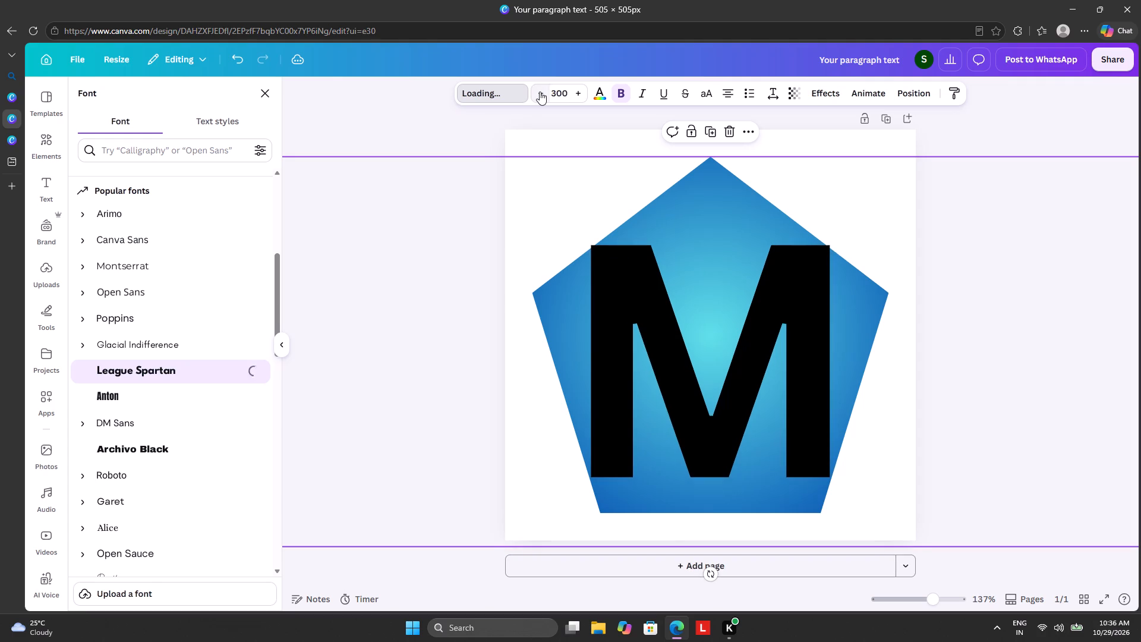
click(540, 92)
click(540, 92)
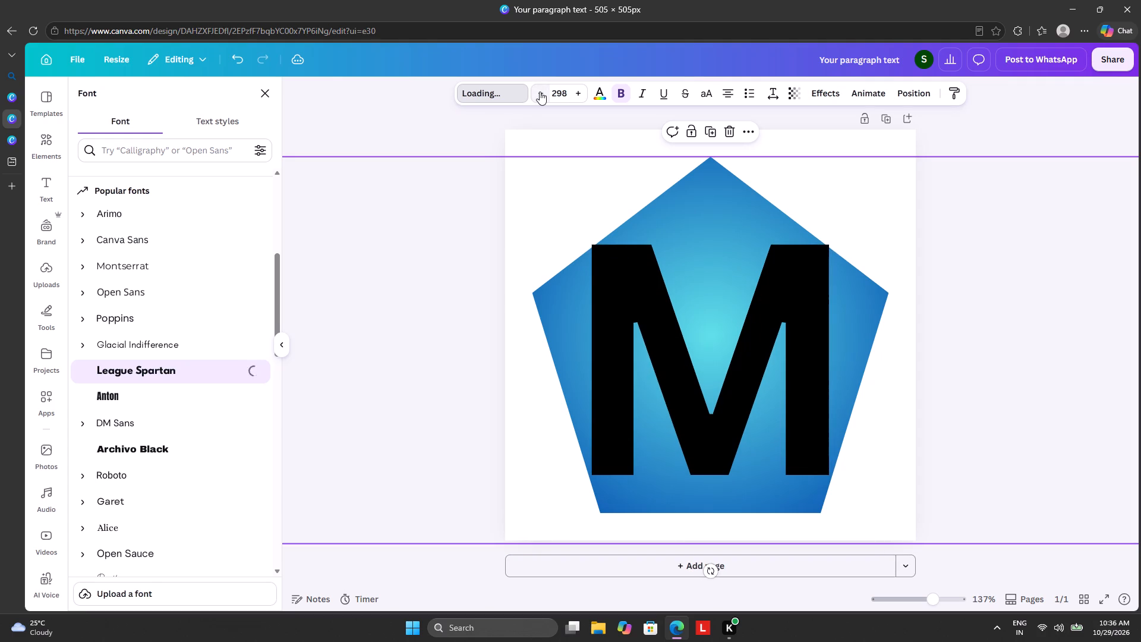
click(540, 92)
click(540, 92)
click(540, 92)
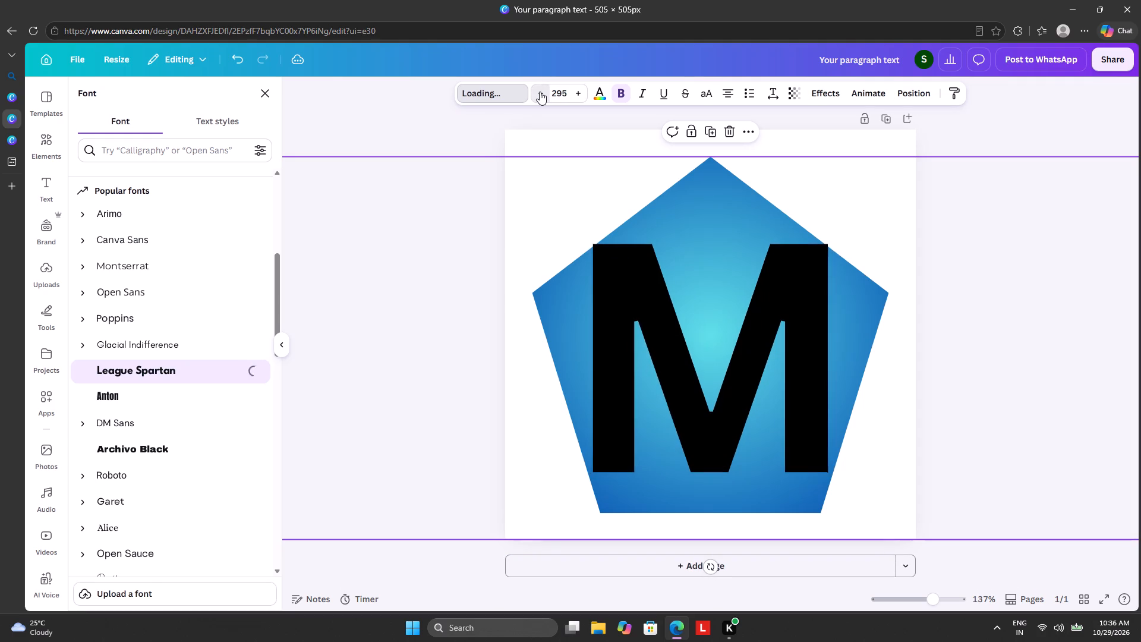
Set the M's font size to 251 and move it down, horizontally centred, so its top corners meet the pentagon's edges.
drag(707, 275, 705, 285)
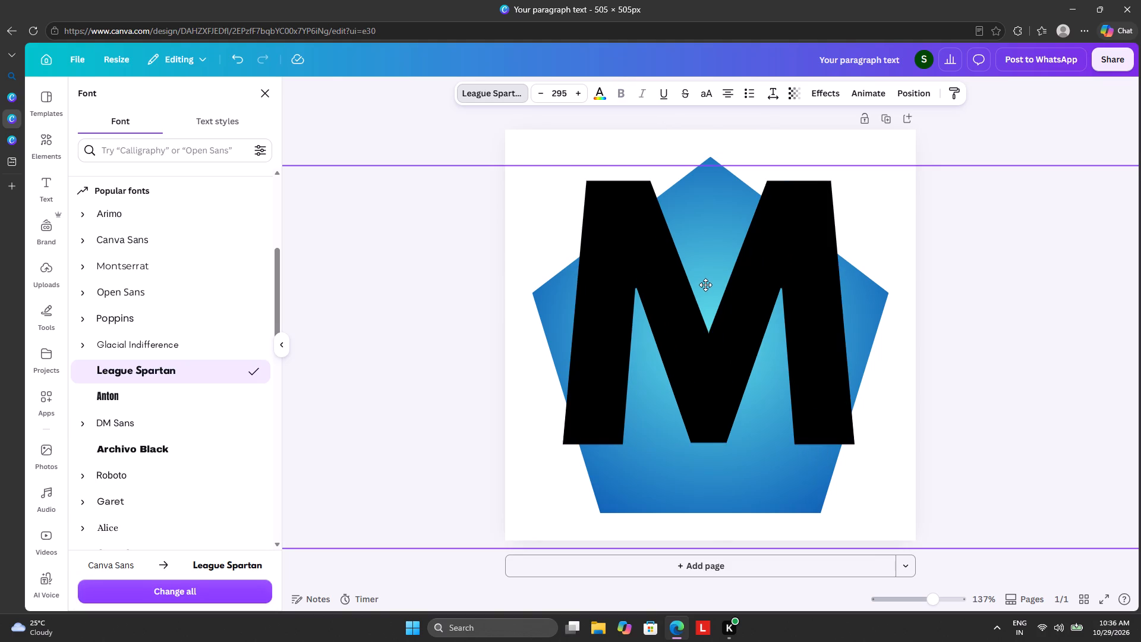
drag(705, 285, 705, 322)
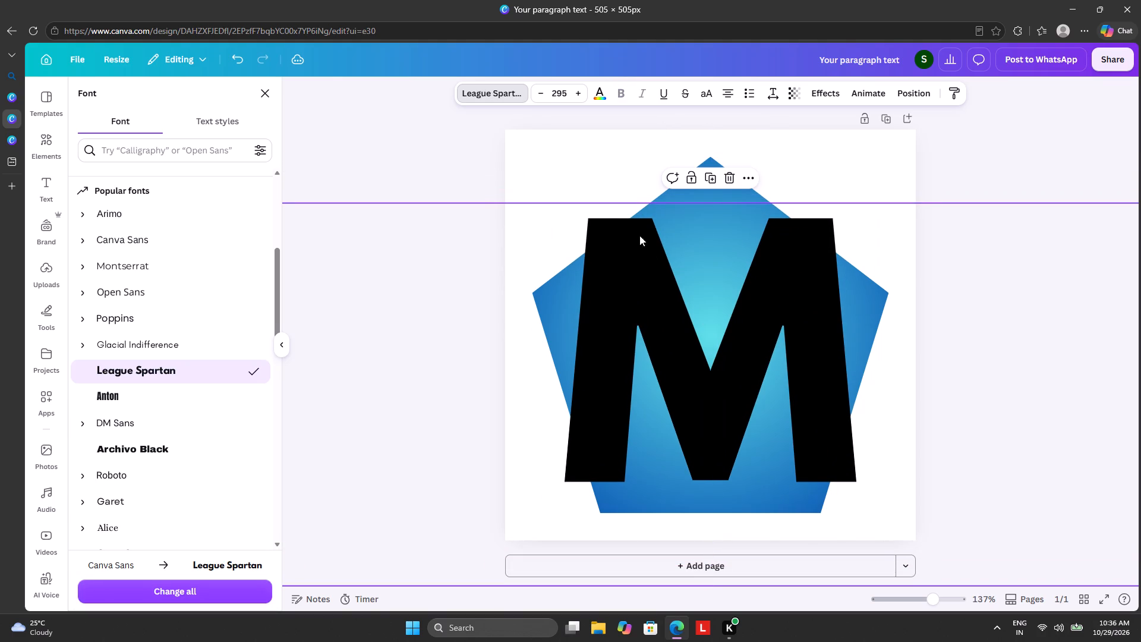
click(538, 94)
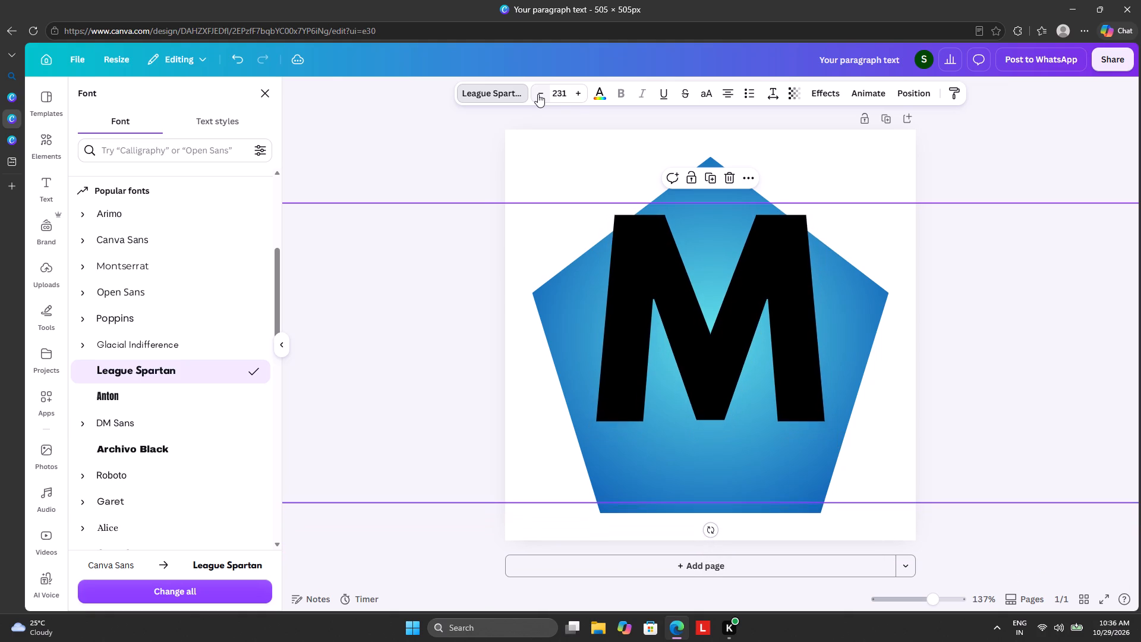
click(579, 99)
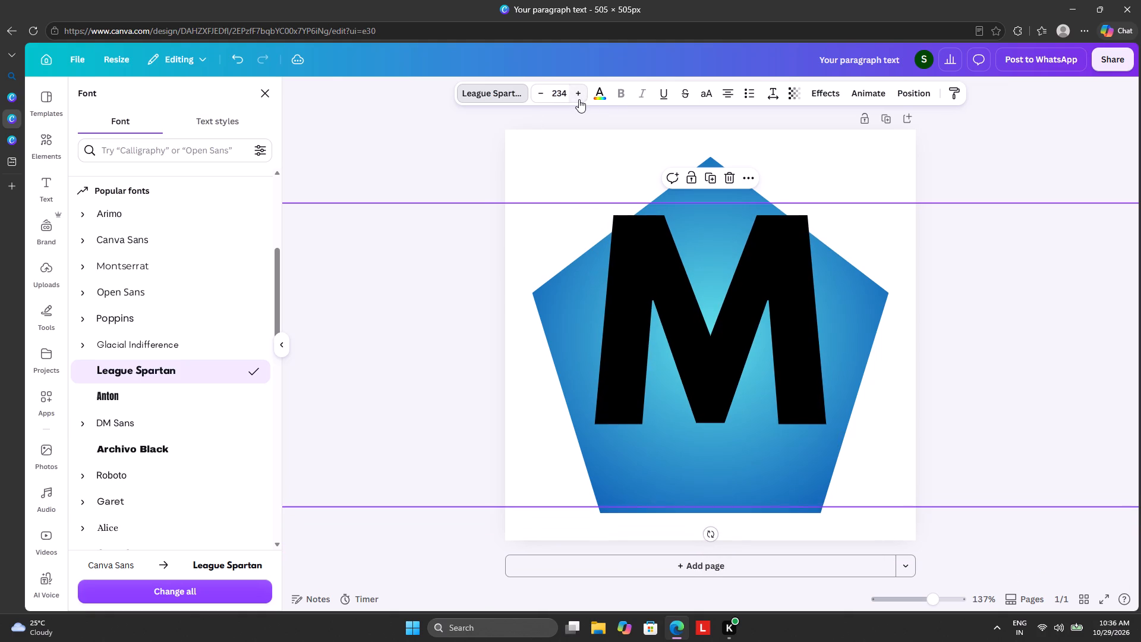
drag(672, 300, 671, 320)
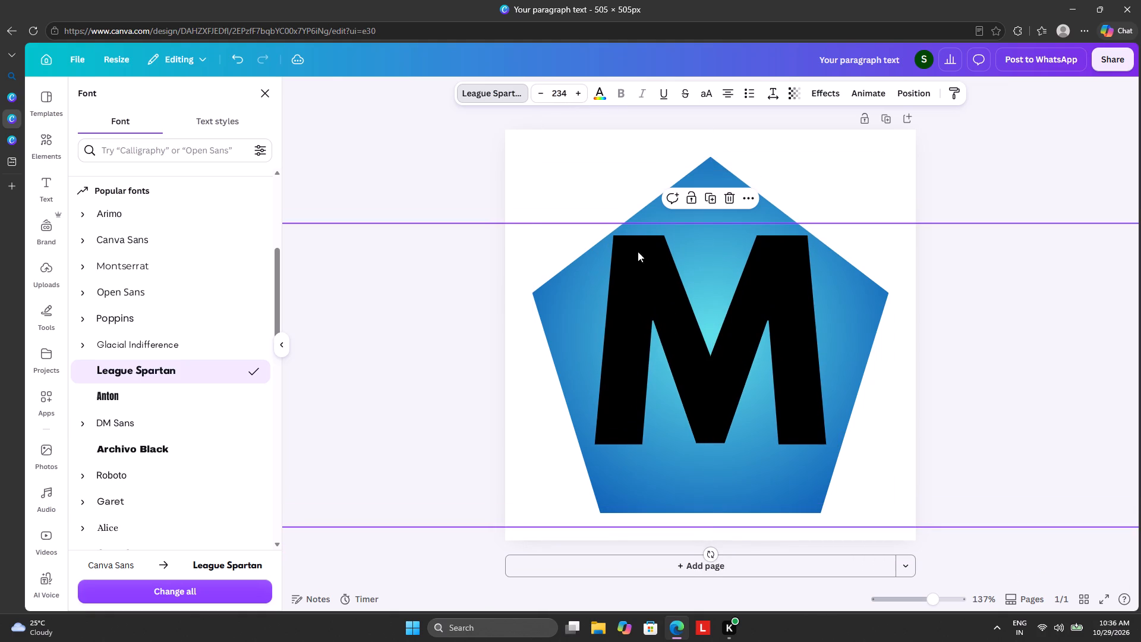
click(580, 99)
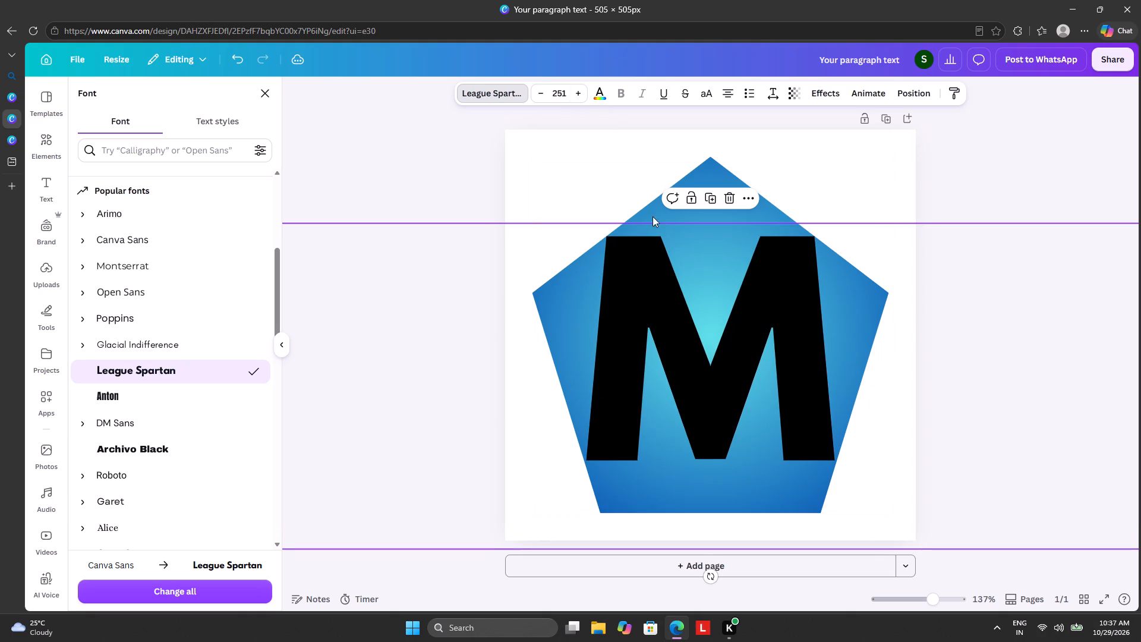
click(979, 159)
click(988, 162)
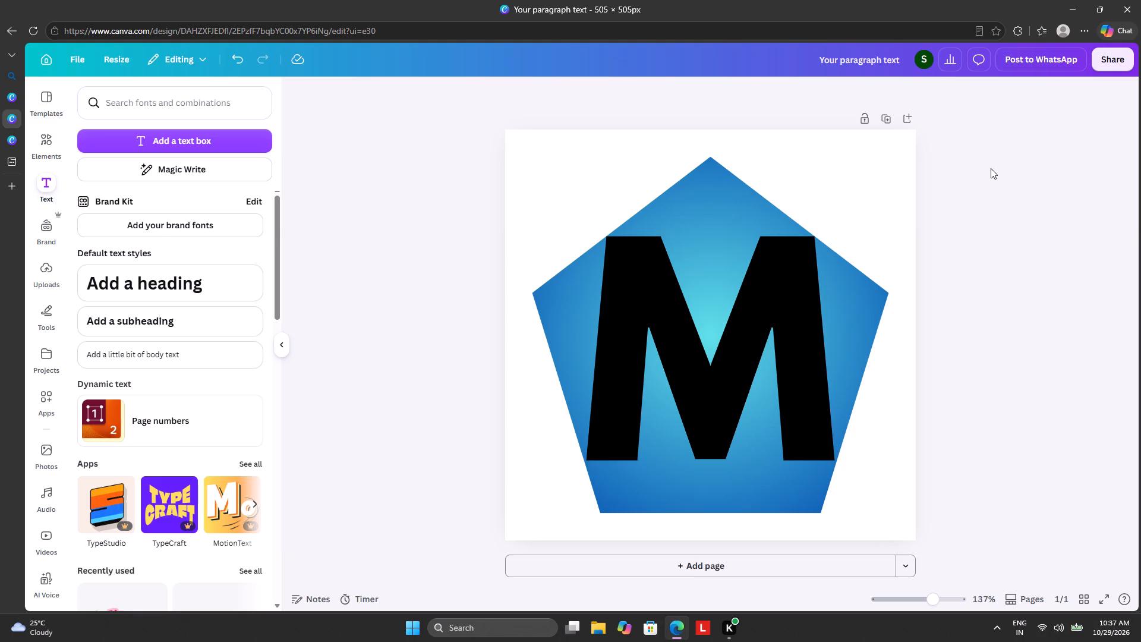
click(741, 384)
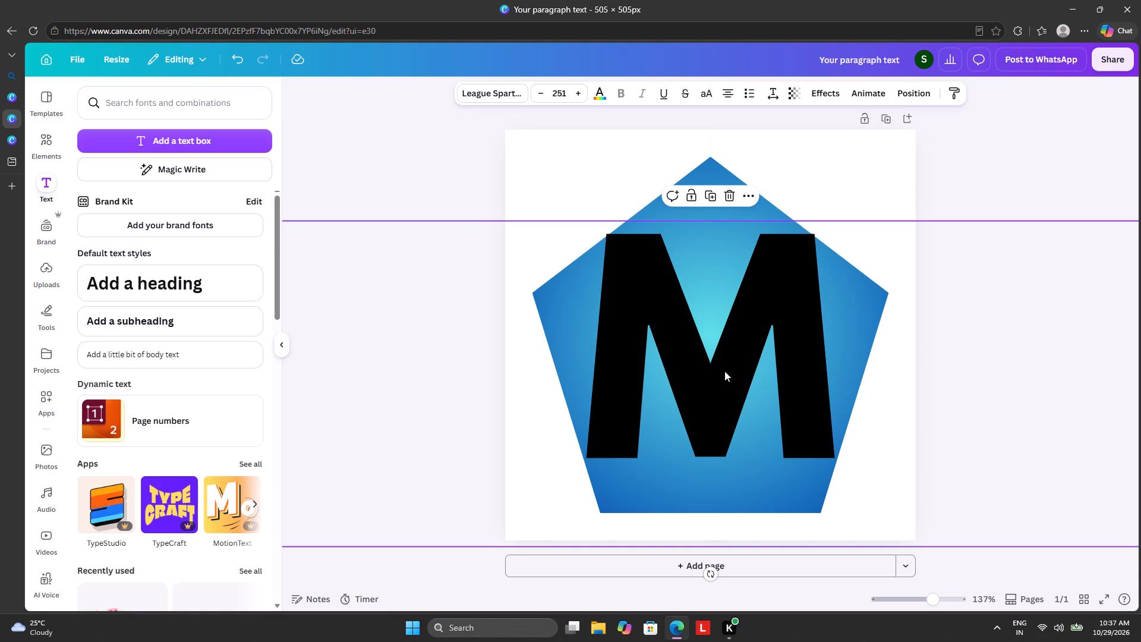
click(679, 366)
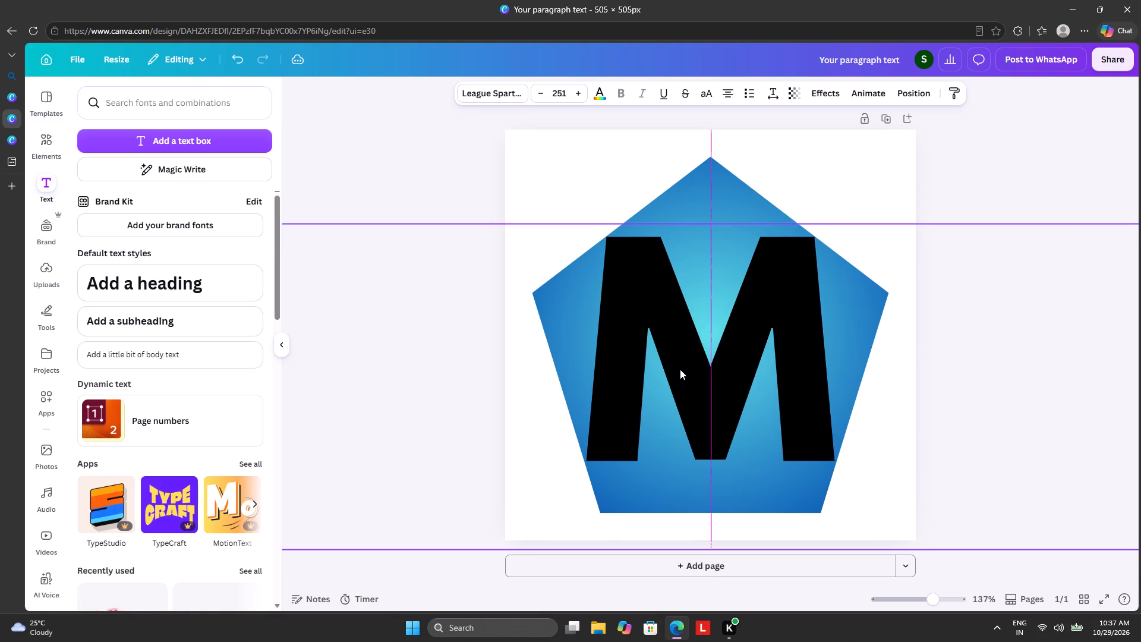
Change the M's text colour to white.
click(604, 97)
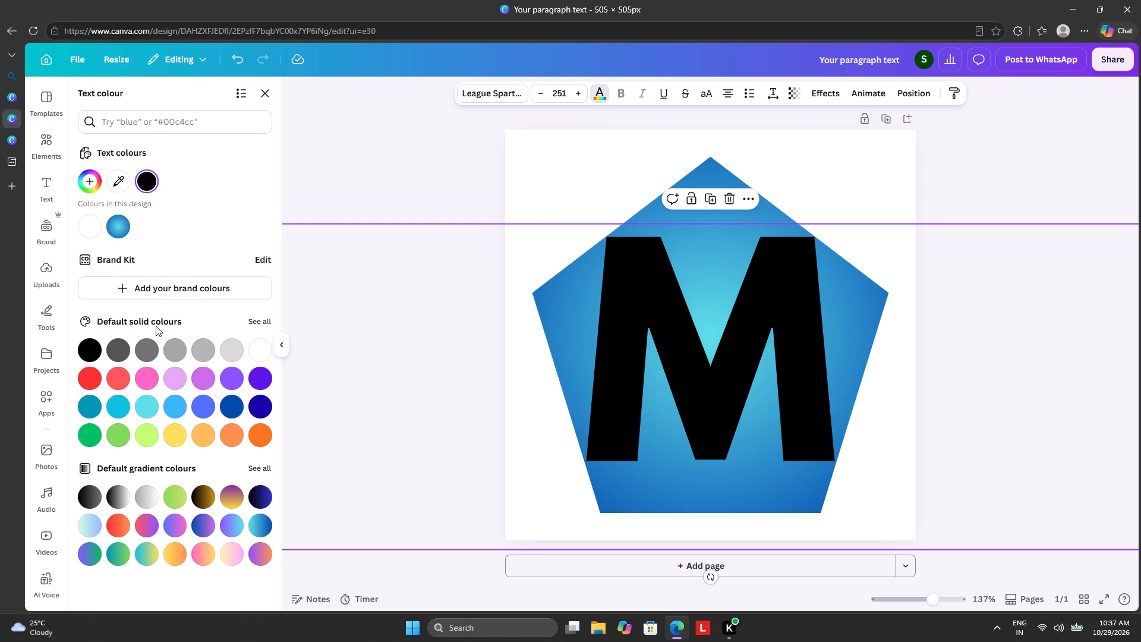
click(254, 346)
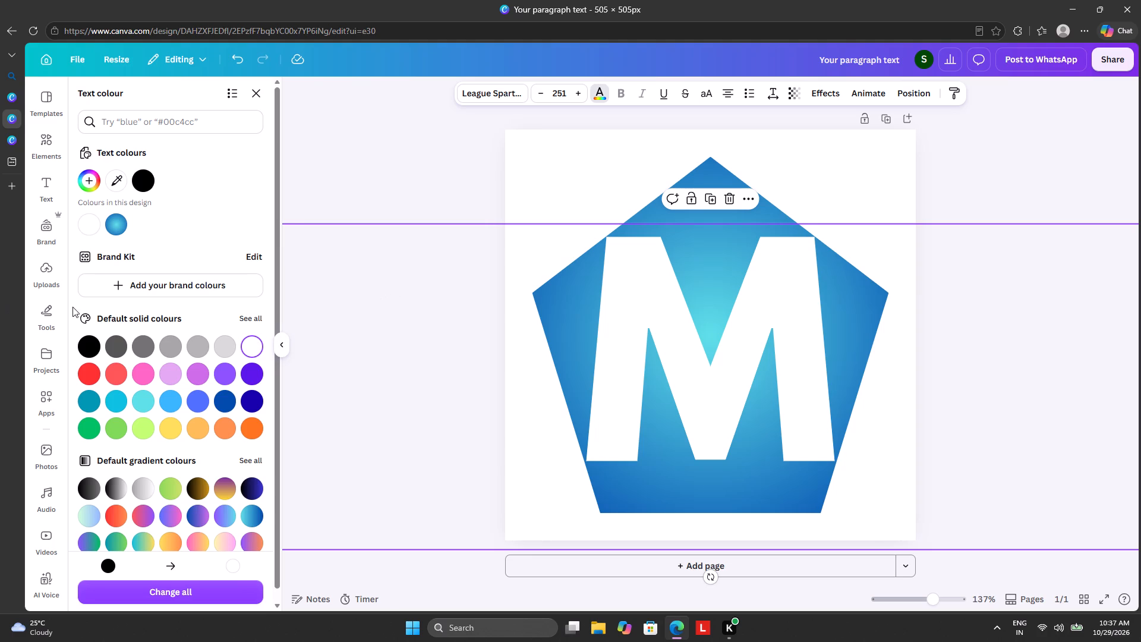
Set the Draw marker to white and draw a short stroke in the blue gap beside the M's left leg.
click(48, 313)
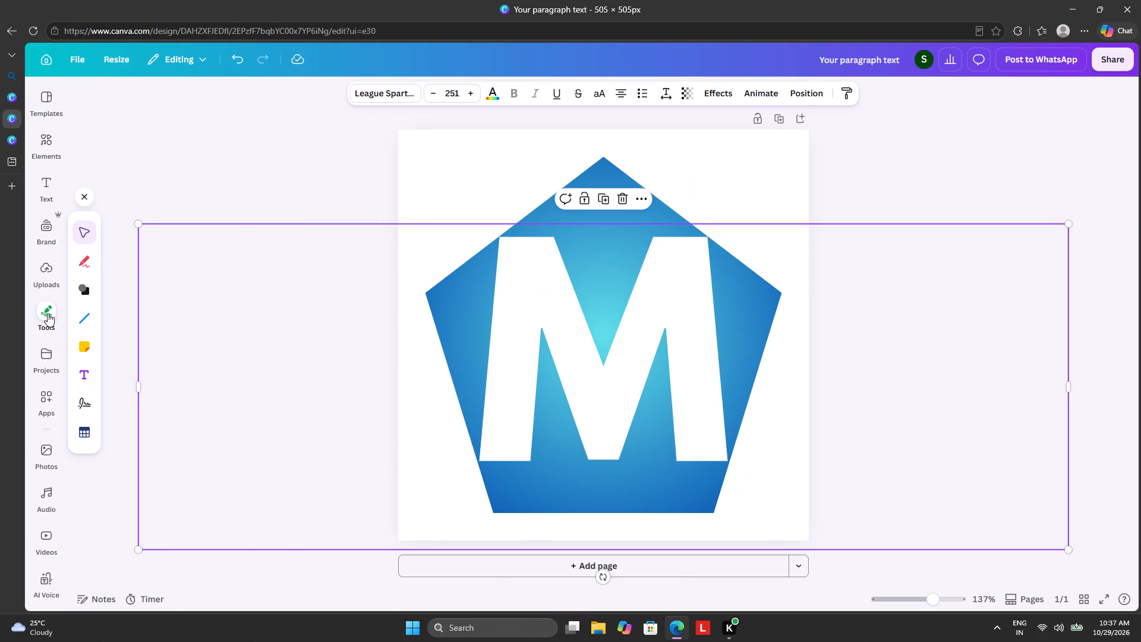
click(88, 262)
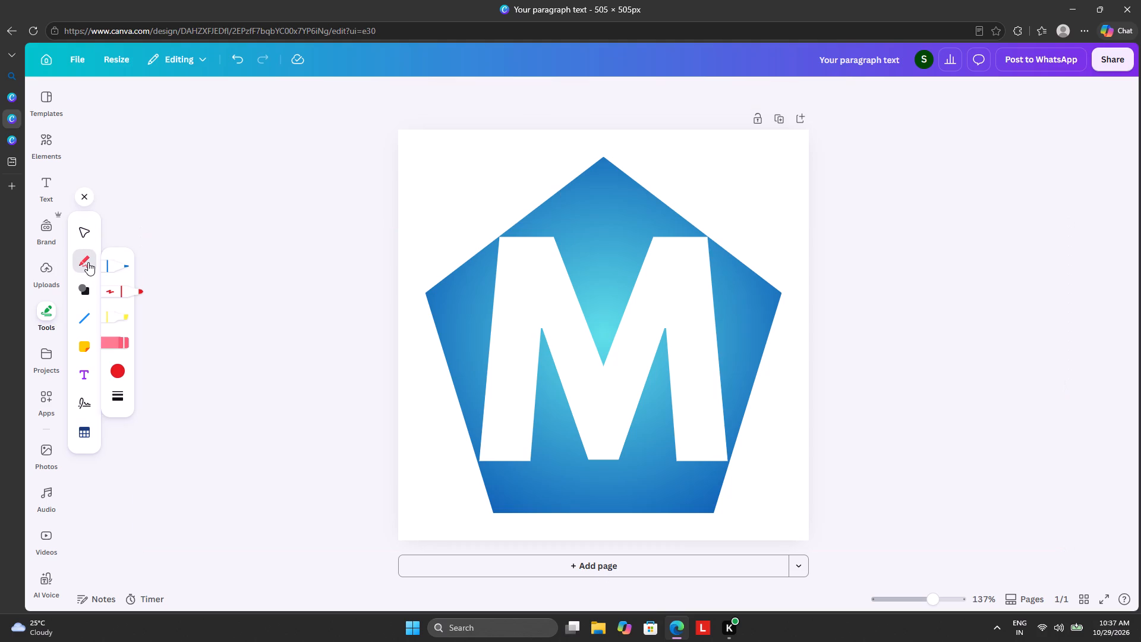
click(113, 291)
click(132, 297)
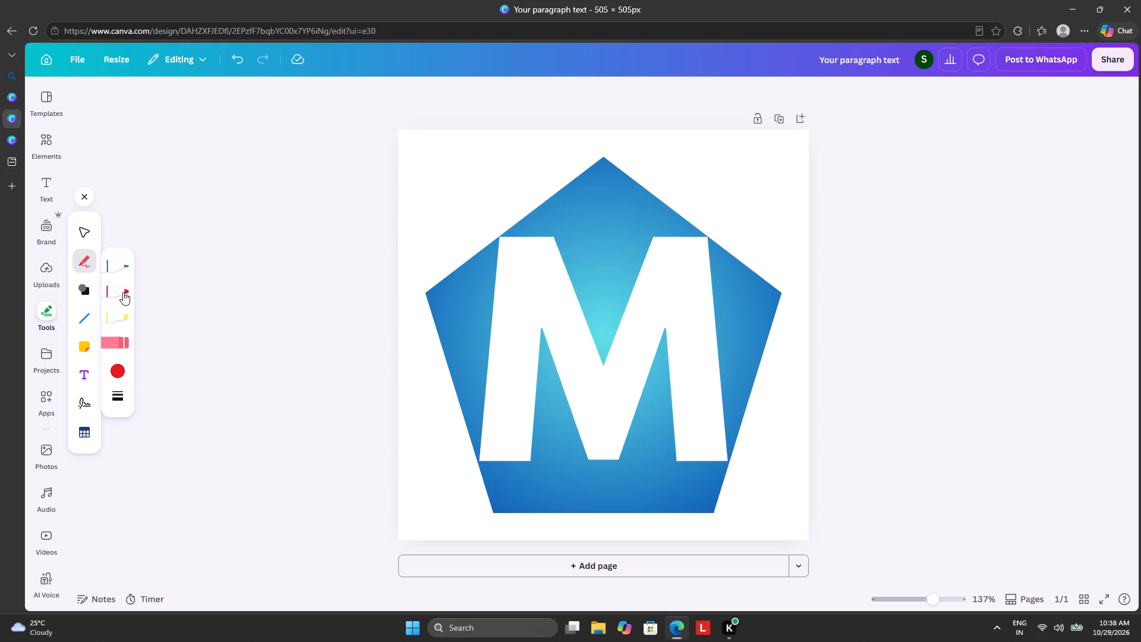
click(123, 292)
click(119, 367)
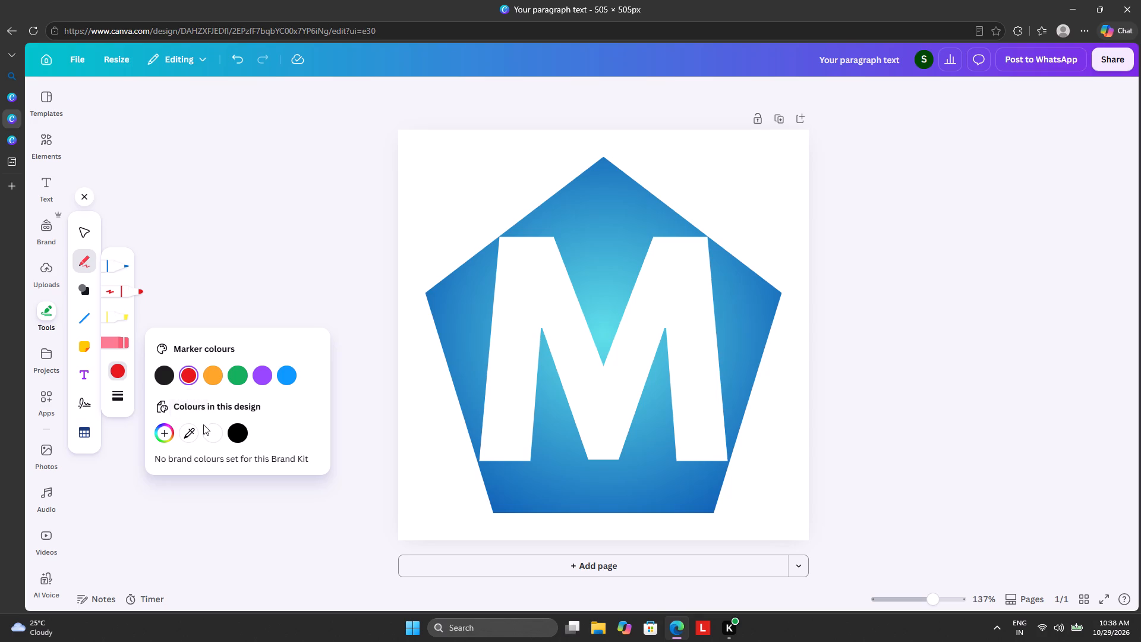
click(208, 436)
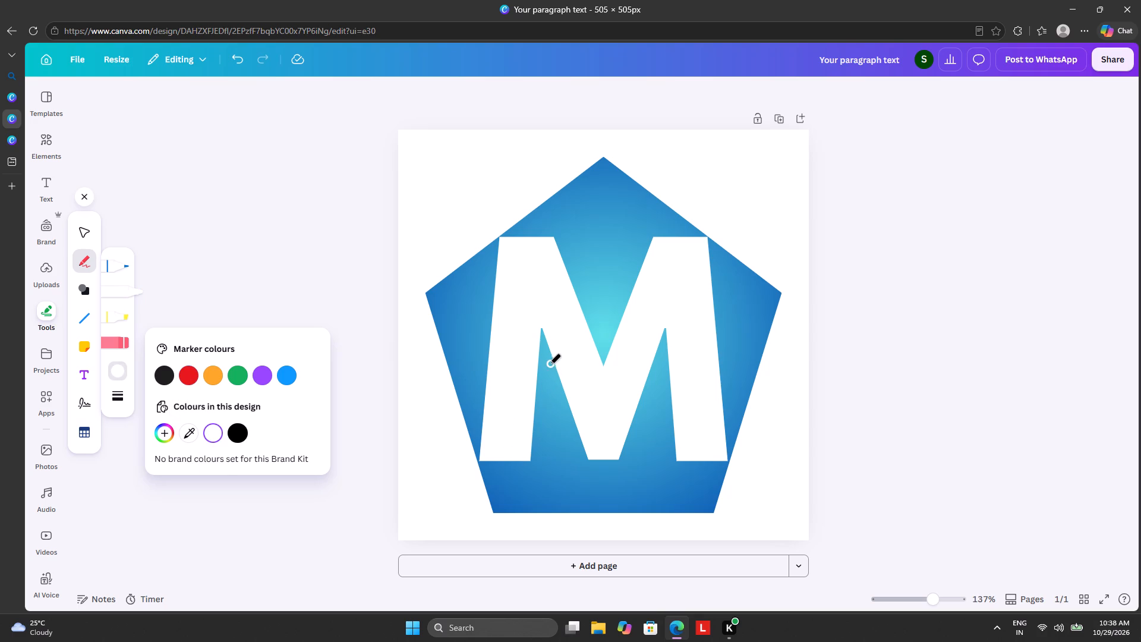
drag(546, 336, 543, 392)
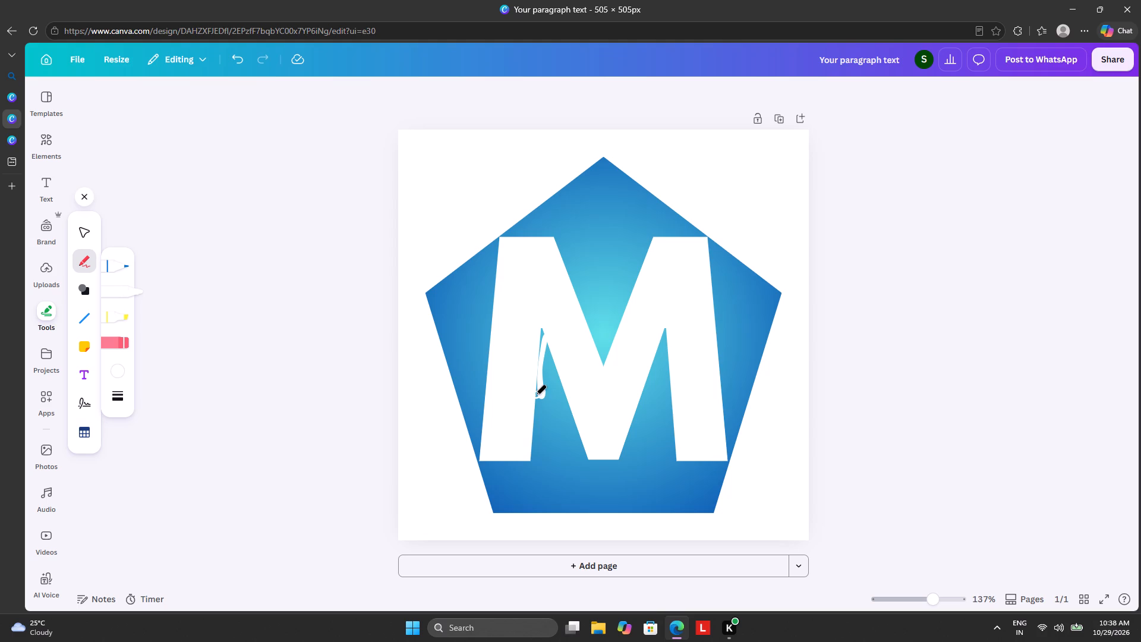
Raise the marker weight to near its maximum and paint white over the blue gap between the M's left leg and centre.
click(119, 399)
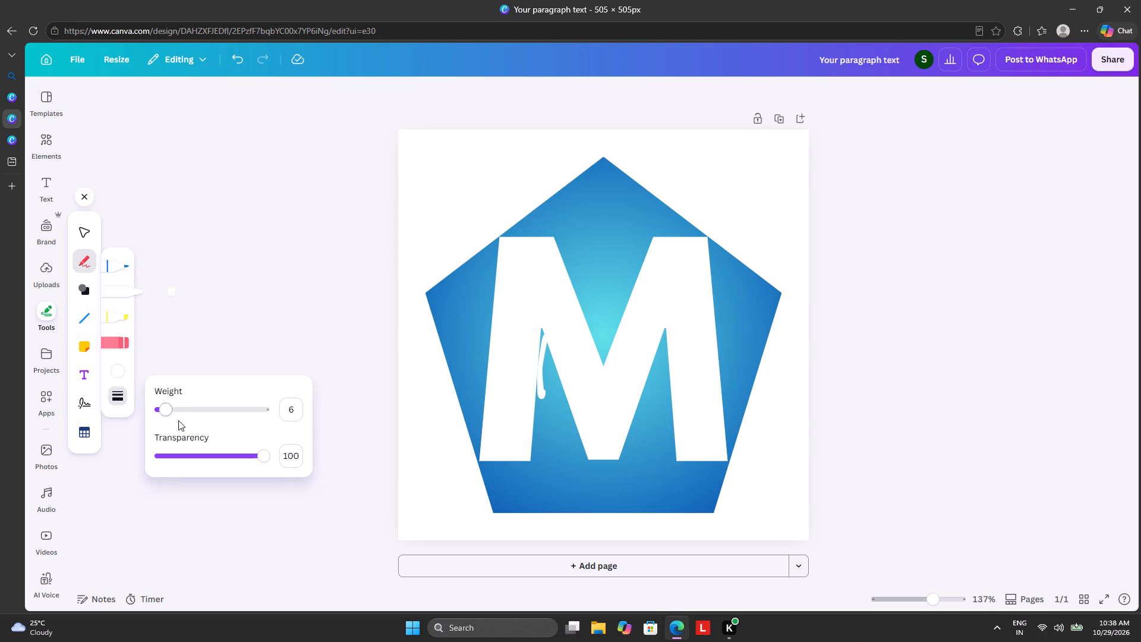
drag(168, 411, 184, 413)
drag(184, 413, 260, 414)
drag(260, 414, 221, 420)
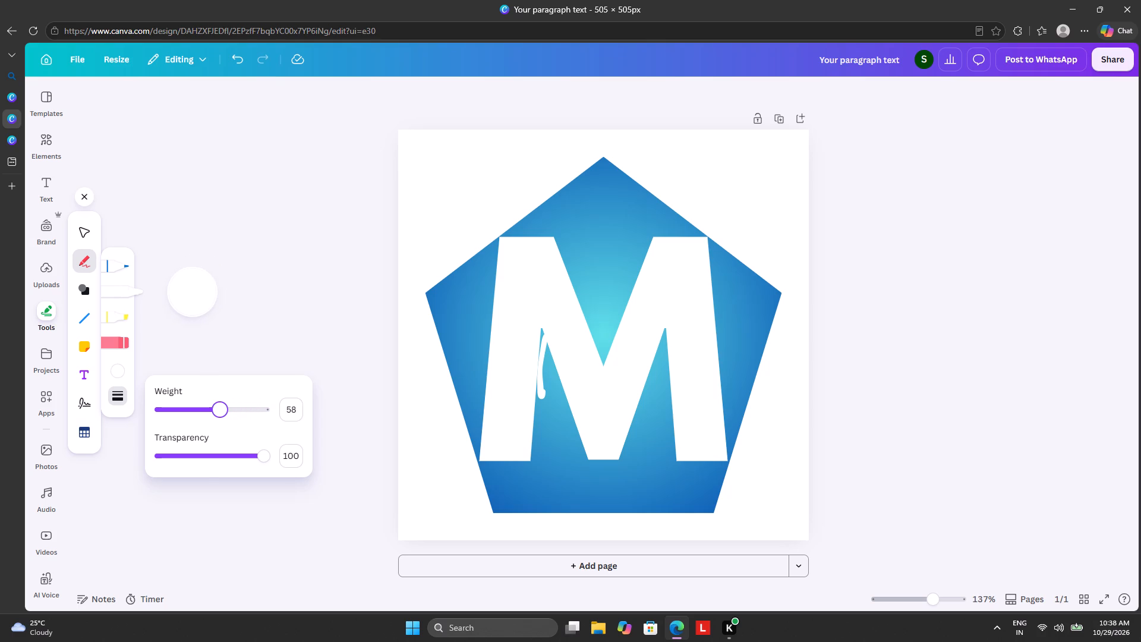
drag(221, 420, 261, 423)
drag(554, 364, 554, 370)
drag(554, 370, 554, 402)
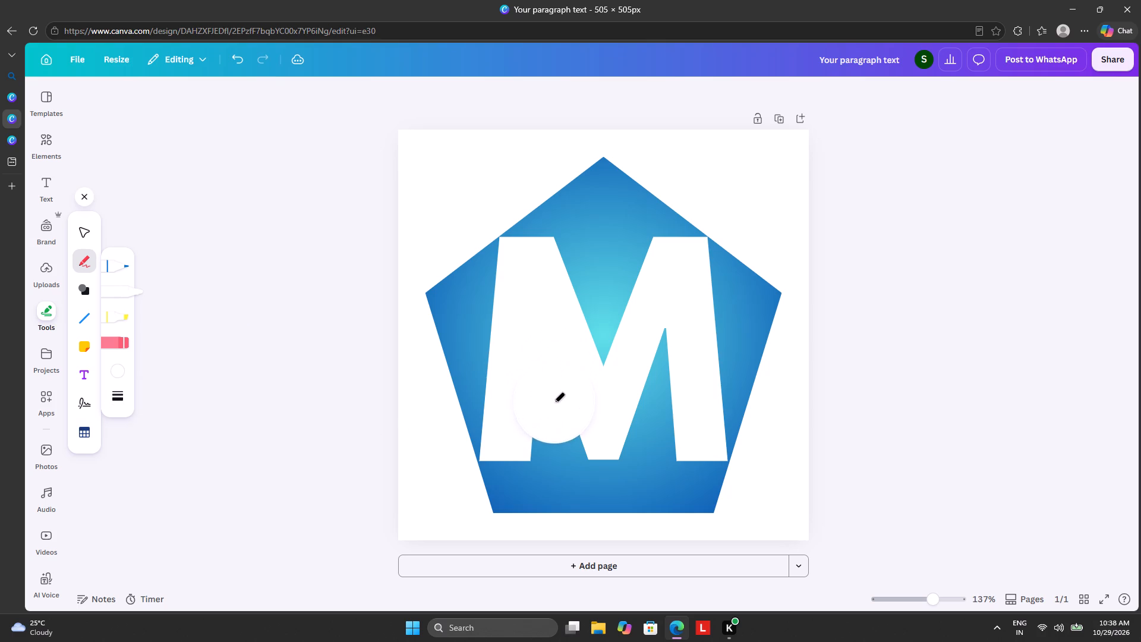
drag(554, 402, 538, 461)
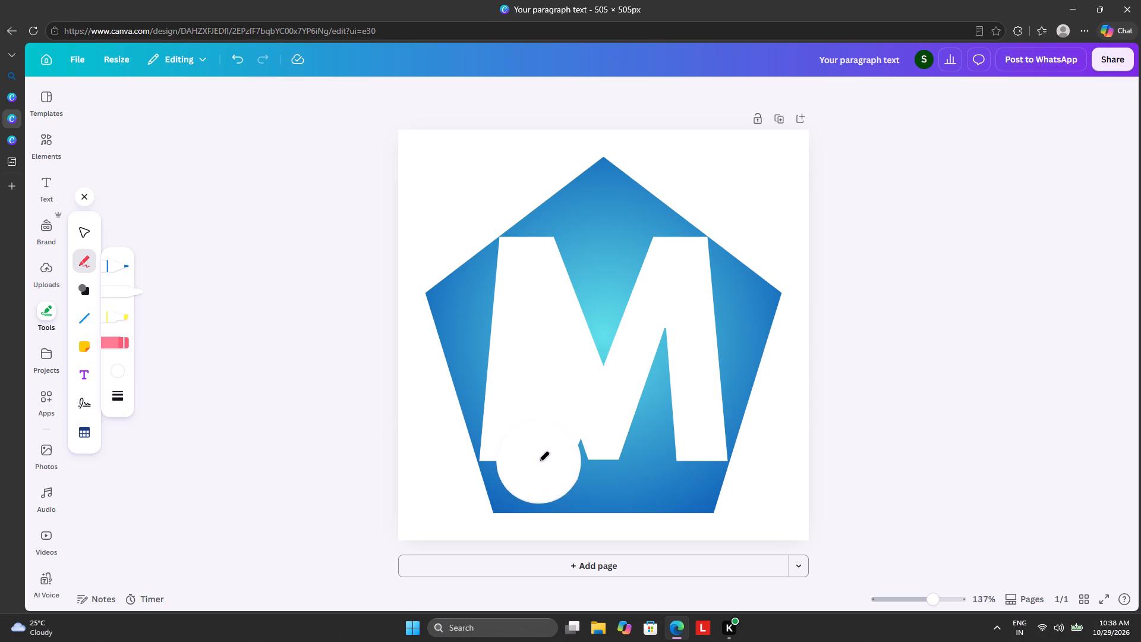
Paint white over the pentagon's lower-left corner and bottom edge below the M's left leg and centre.
drag(538, 461, 529, 468)
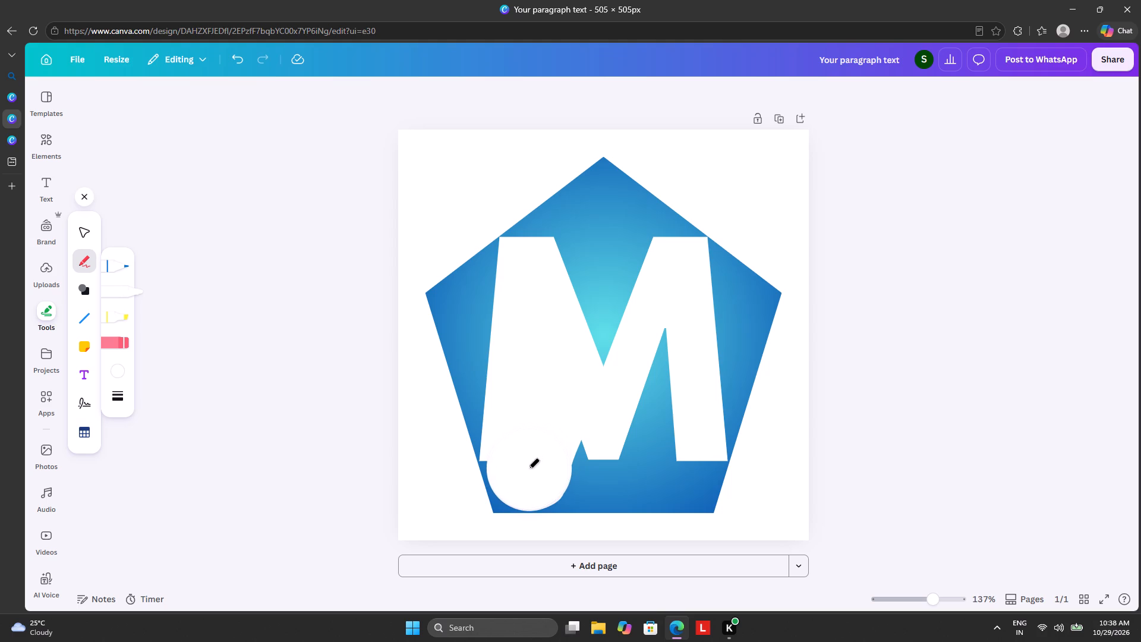
drag(528, 468, 524, 474)
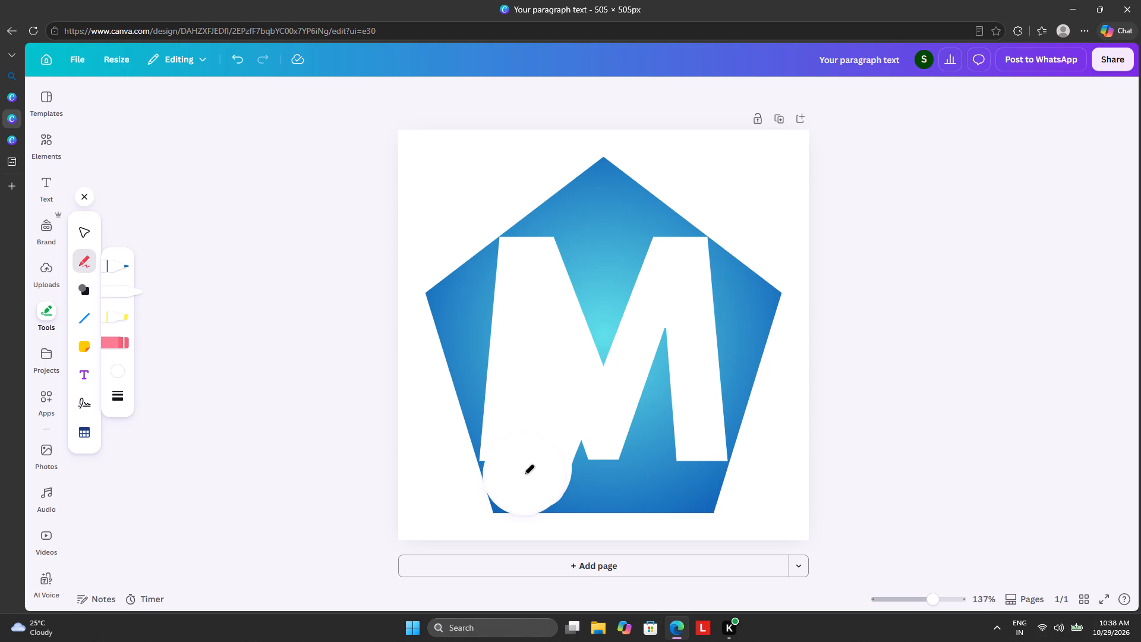
drag(524, 474, 520, 474)
drag(520, 474, 516, 475)
drag(516, 475, 522, 487)
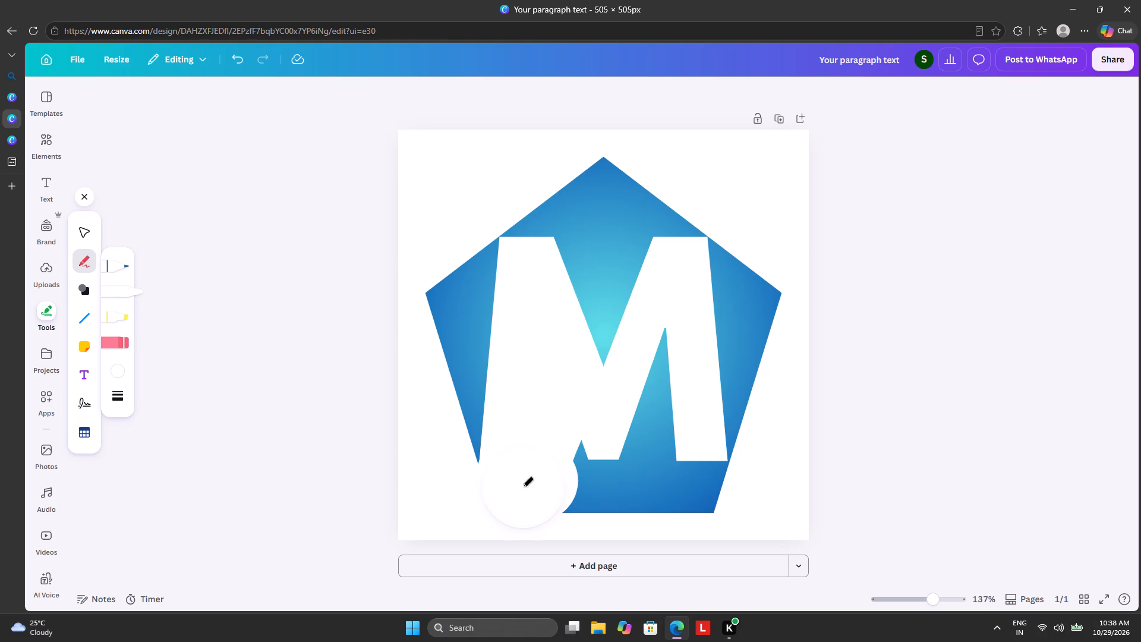
drag(522, 487, 521, 487)
drag(521, 487, 569, 473)
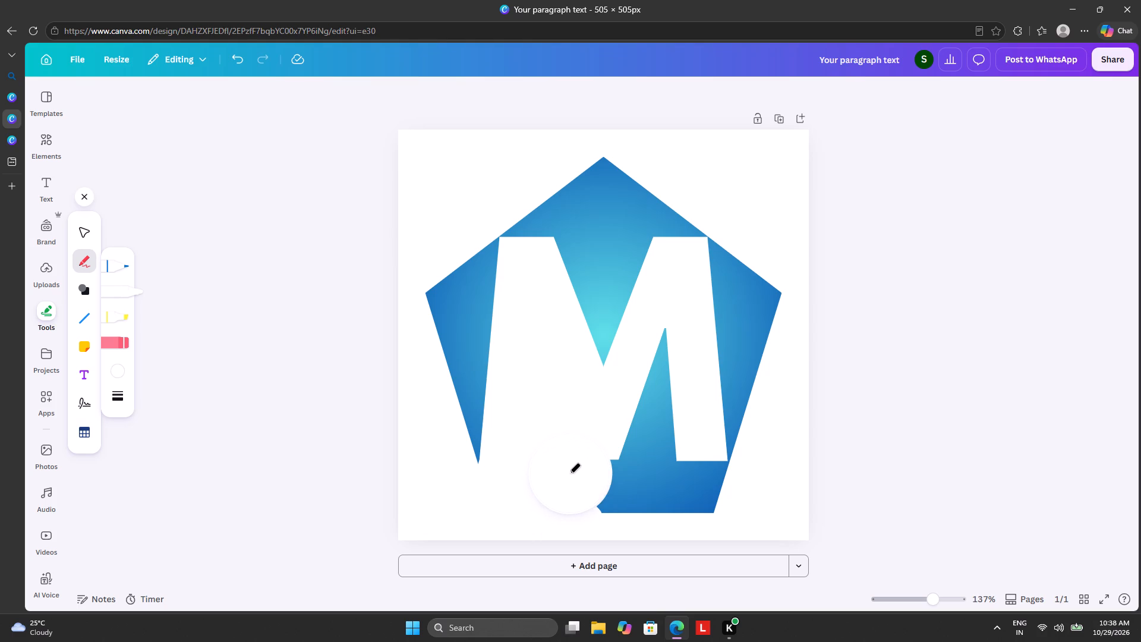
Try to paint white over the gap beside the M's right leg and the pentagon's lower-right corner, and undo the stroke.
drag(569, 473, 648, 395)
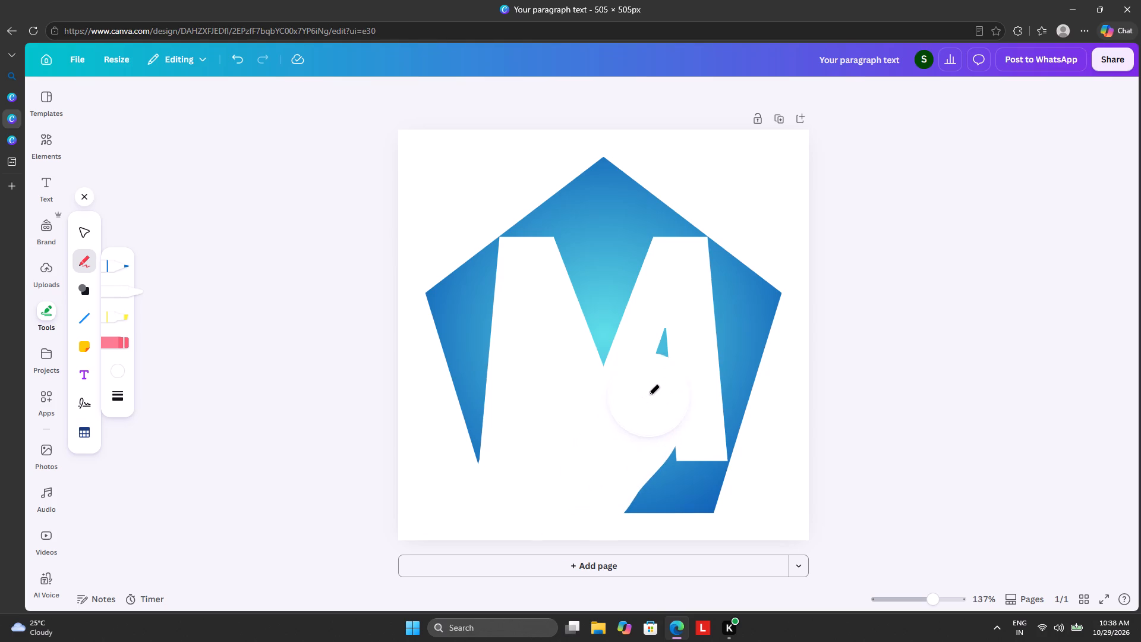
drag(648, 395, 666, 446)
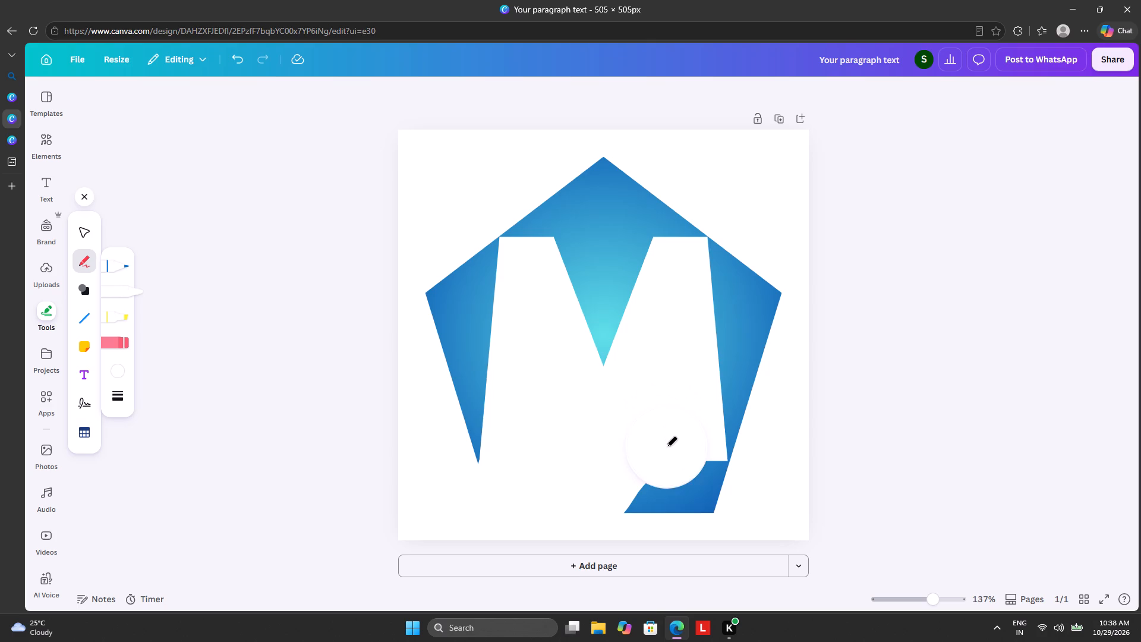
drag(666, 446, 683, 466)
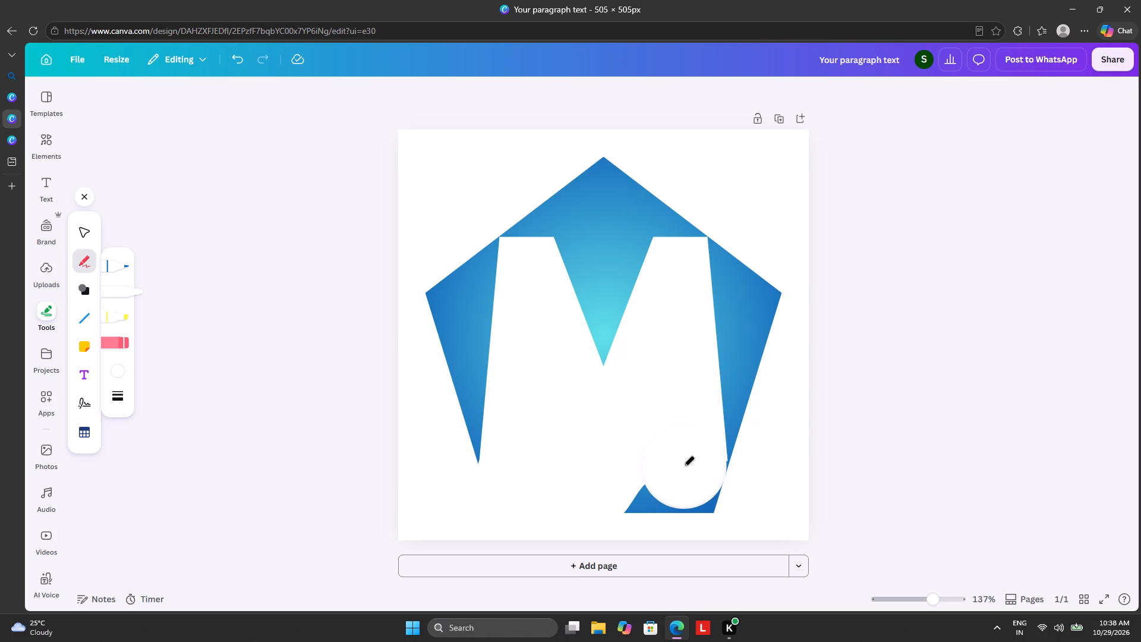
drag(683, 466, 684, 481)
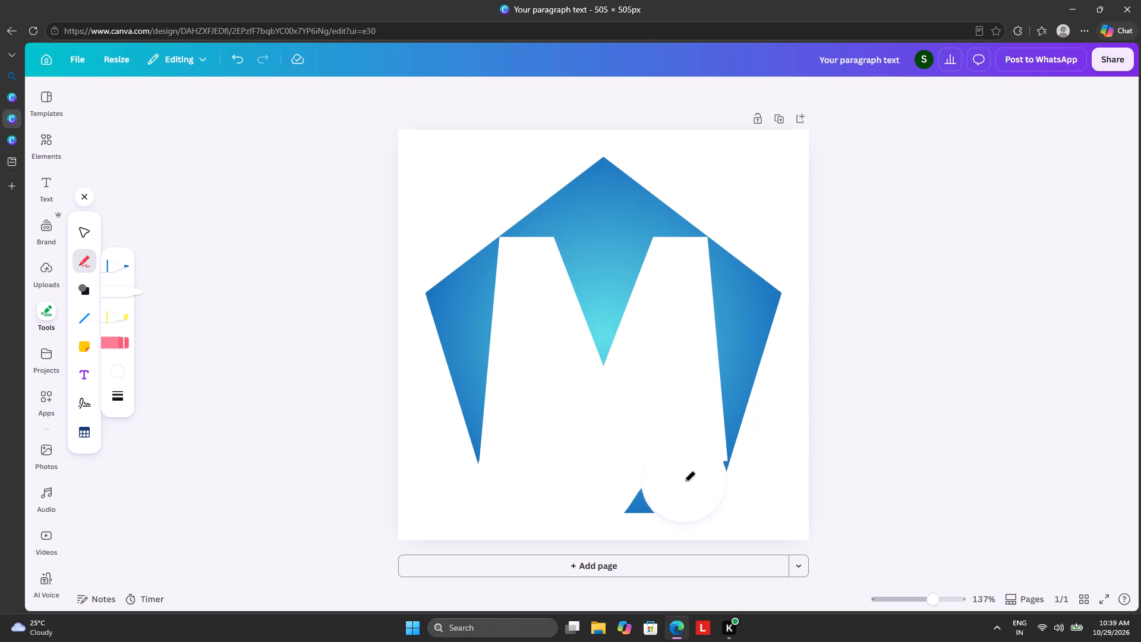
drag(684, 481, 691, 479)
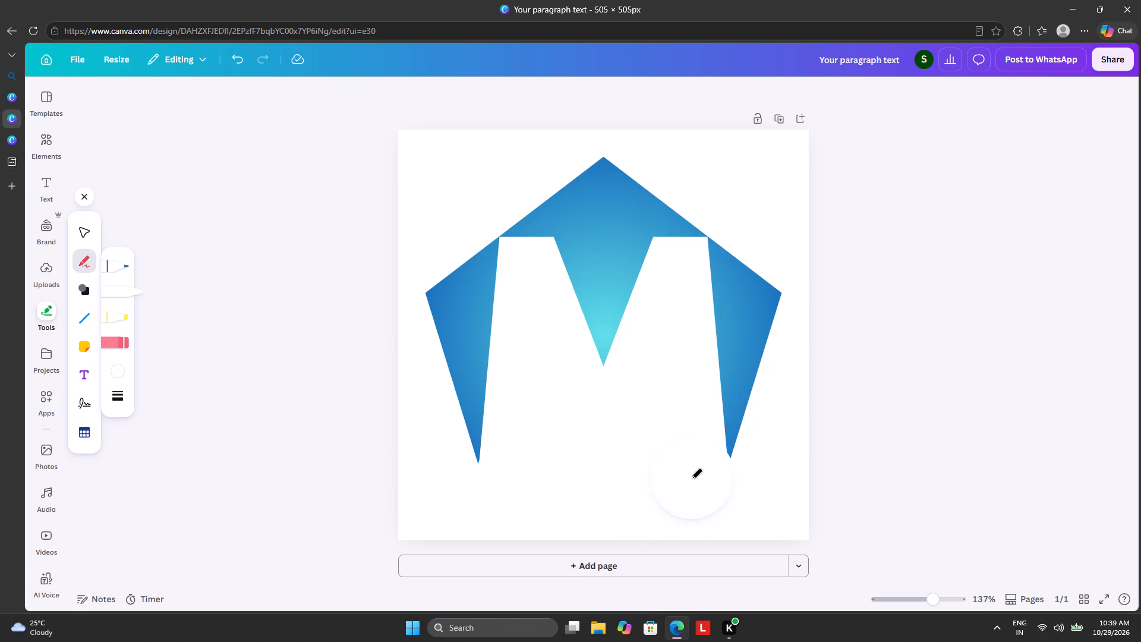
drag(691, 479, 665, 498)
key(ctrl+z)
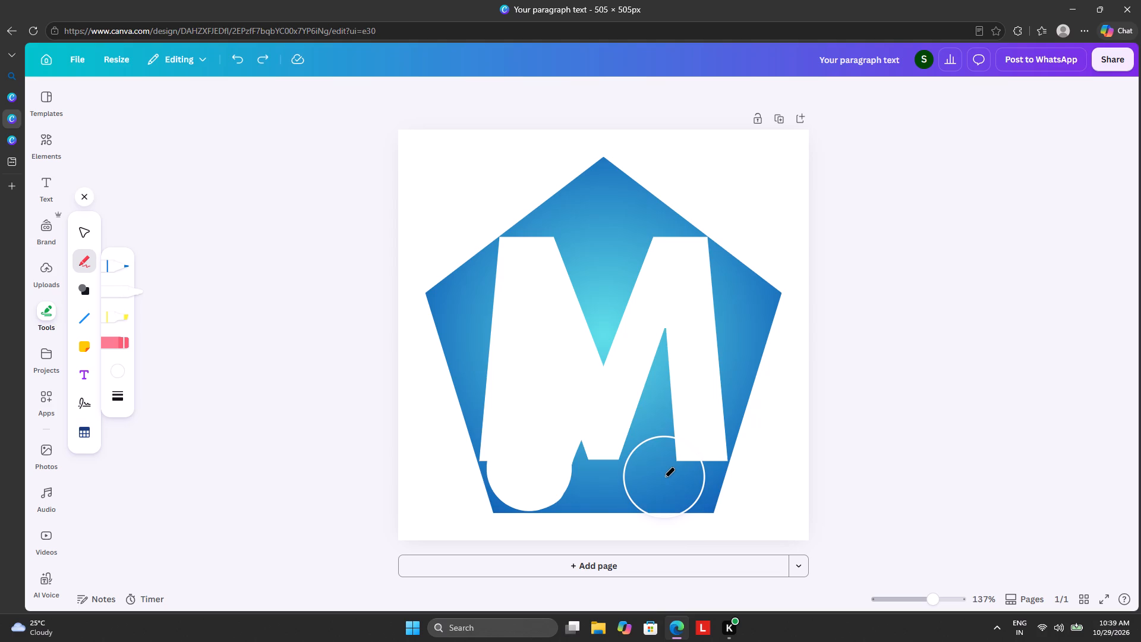
Paint white over the pentagon's lower-right corner and bottom edge beneath the M's right leg, leaving the outer blue tip pointed.
click(680, 481)
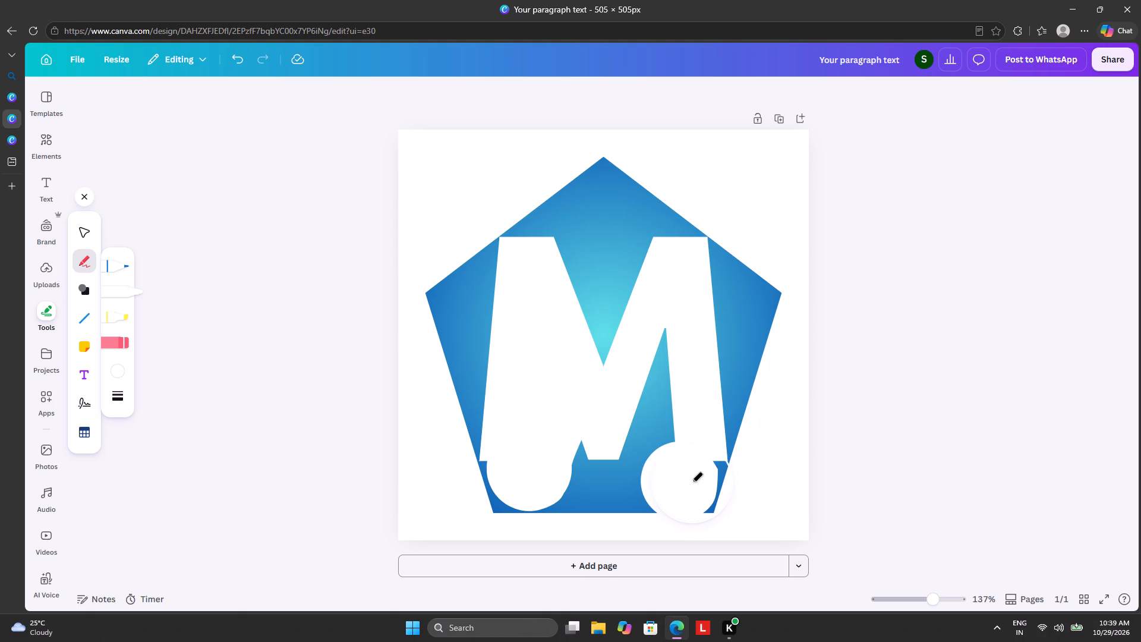
click(692, 482)
drag(691, 482, 661, 482)
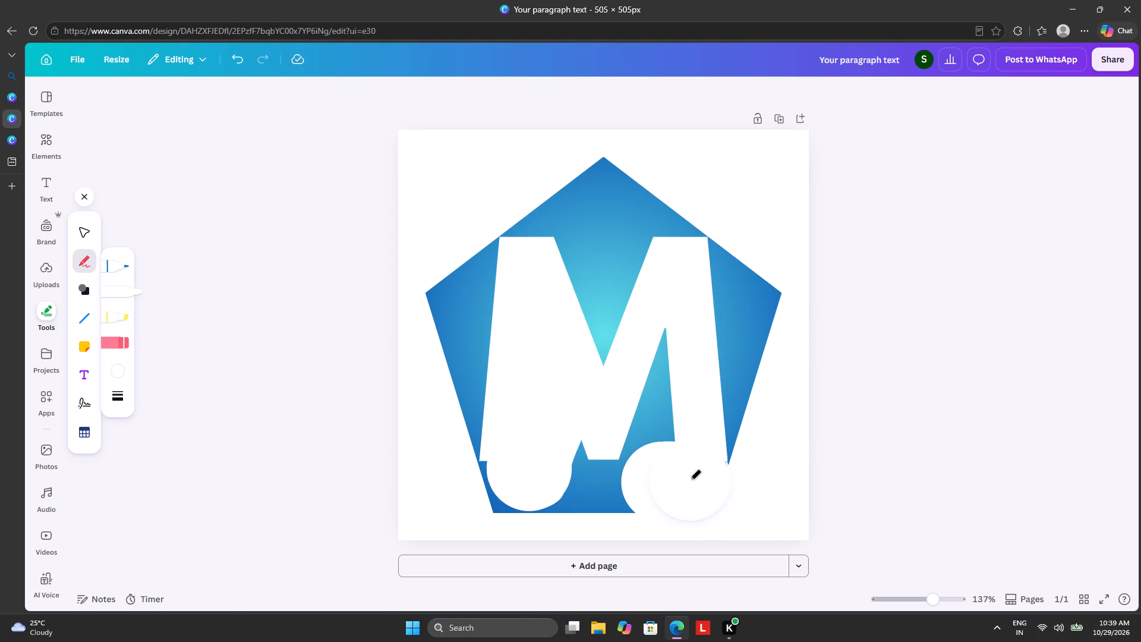
click(690, 480)
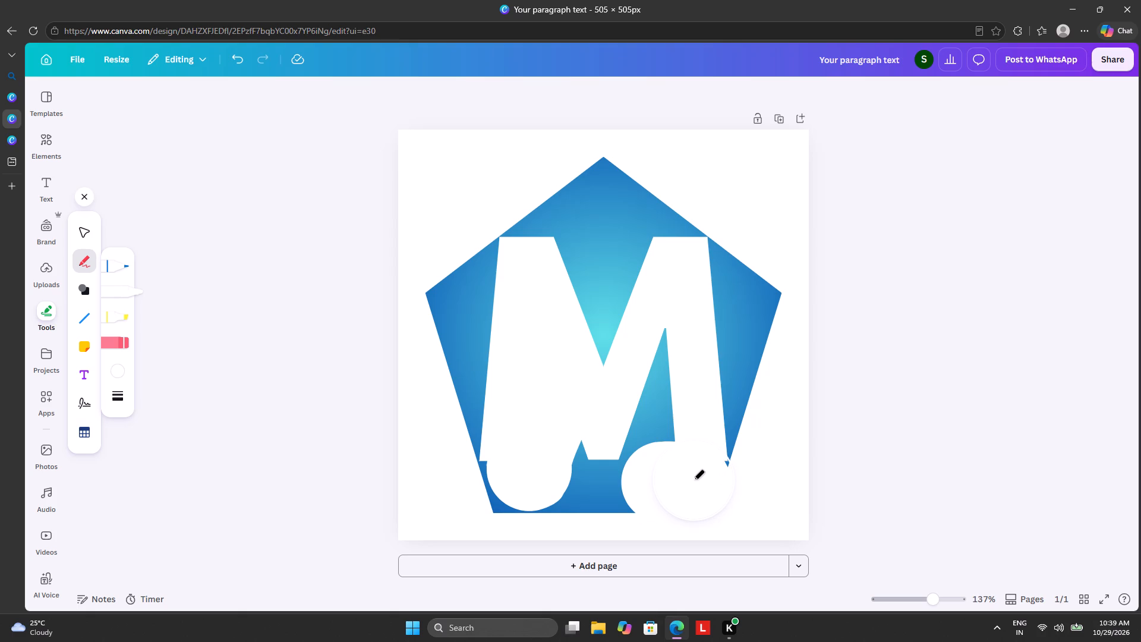
click(693, 480)
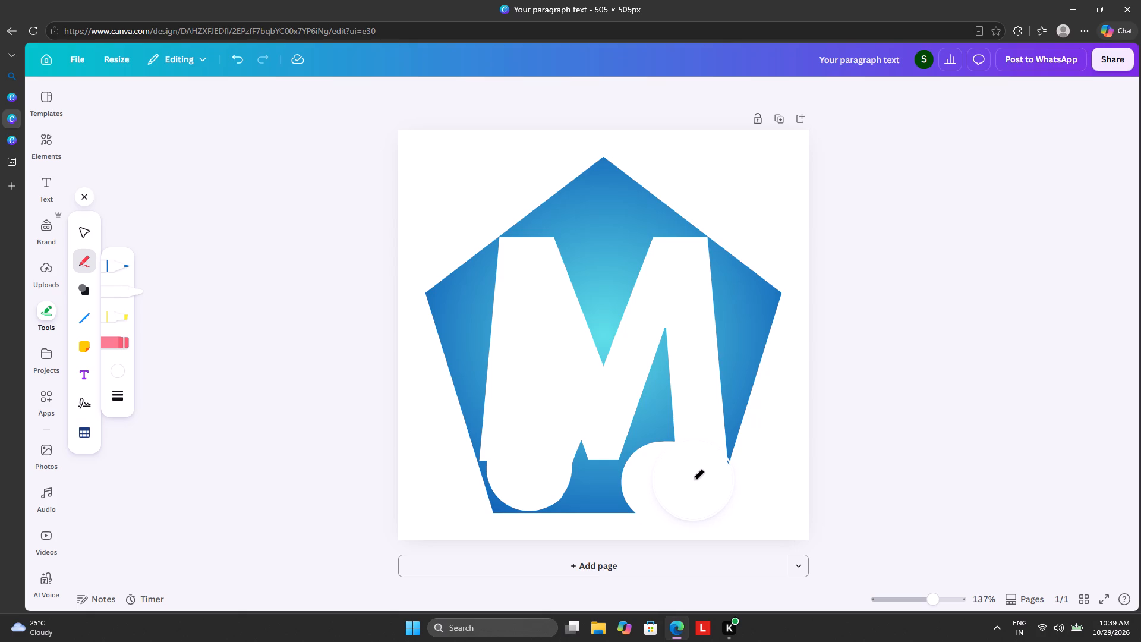
click(693, 480)
Paint white over the gap between the M's centre and right leg and over the remaining blue along the bottom and lower-left corner.
drag(654, 366, 615, 476)
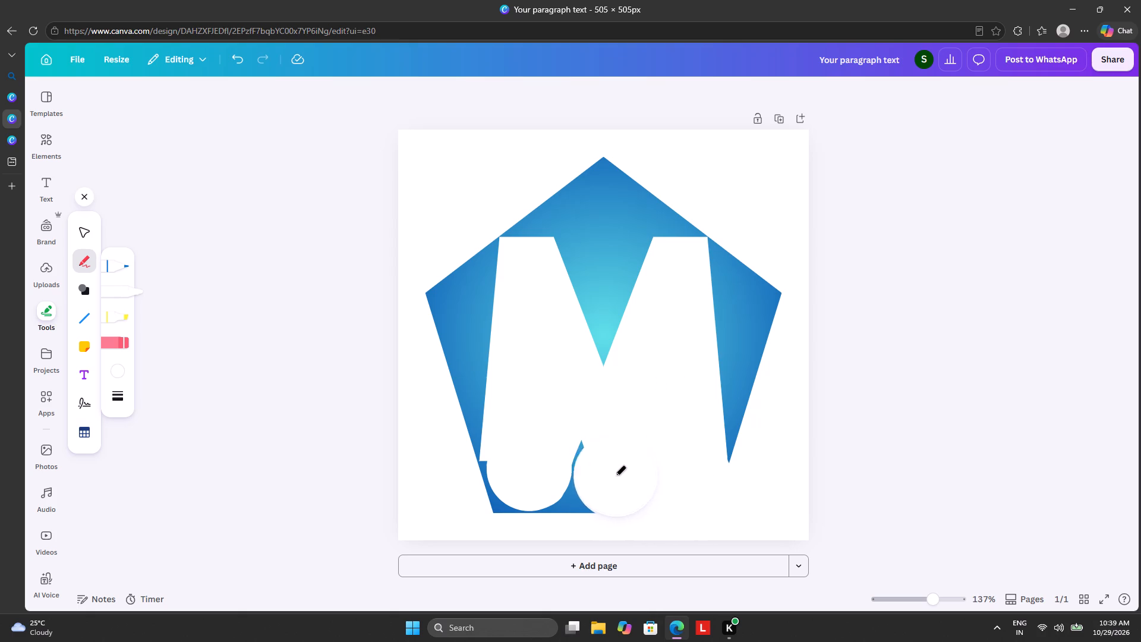
drag(615, 476, 585, 483)
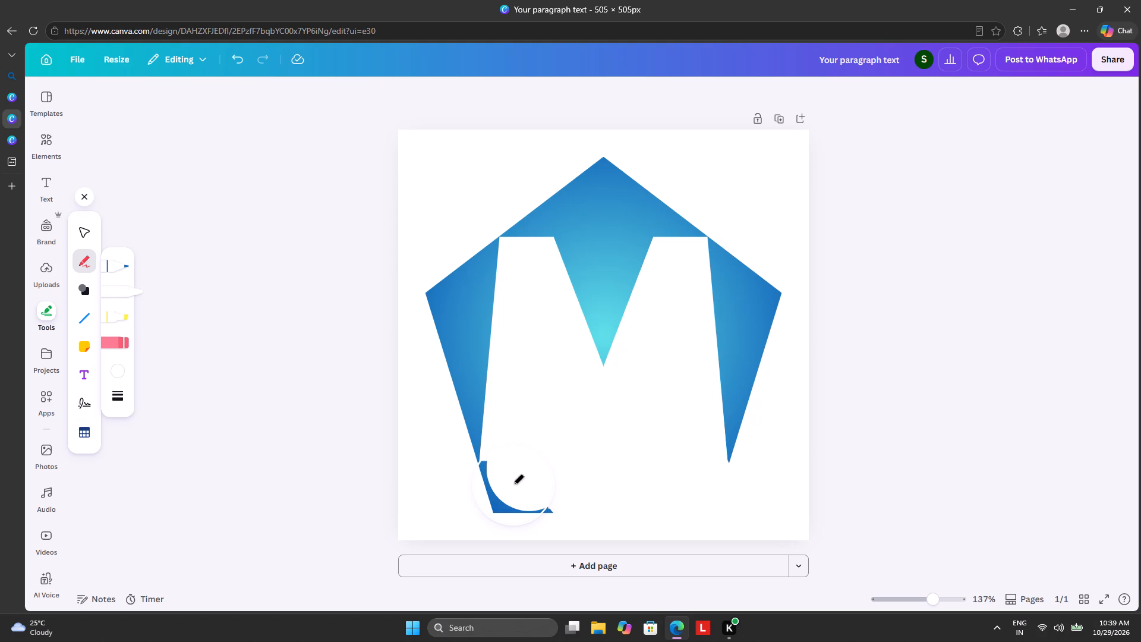
click(513, 484)
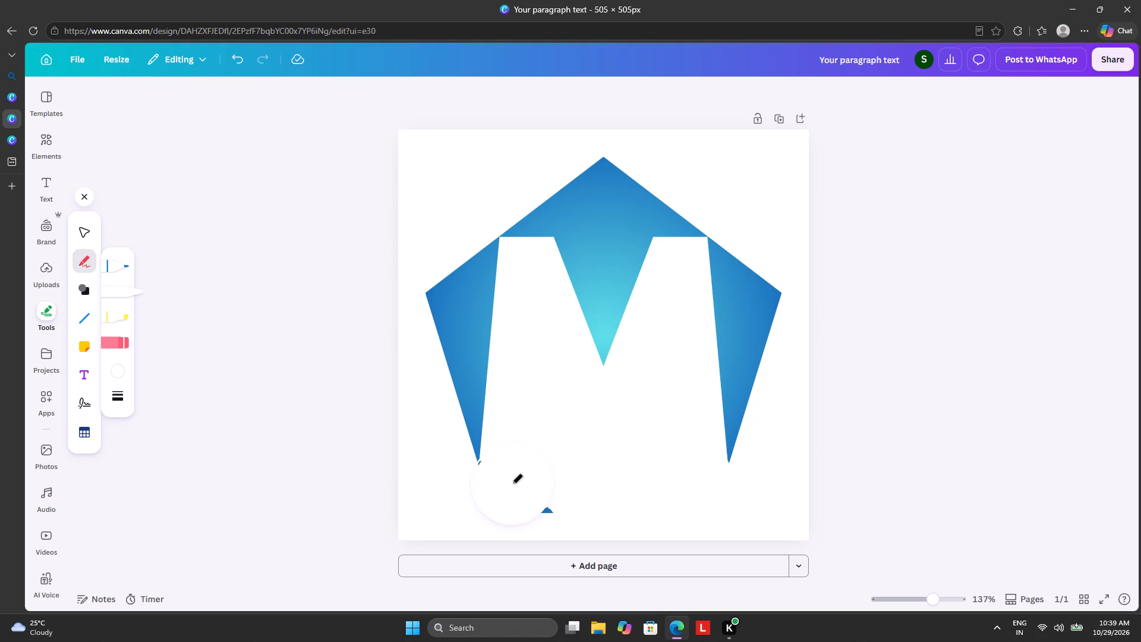
click(512, 484)
drag(538, 492, 571, 495)
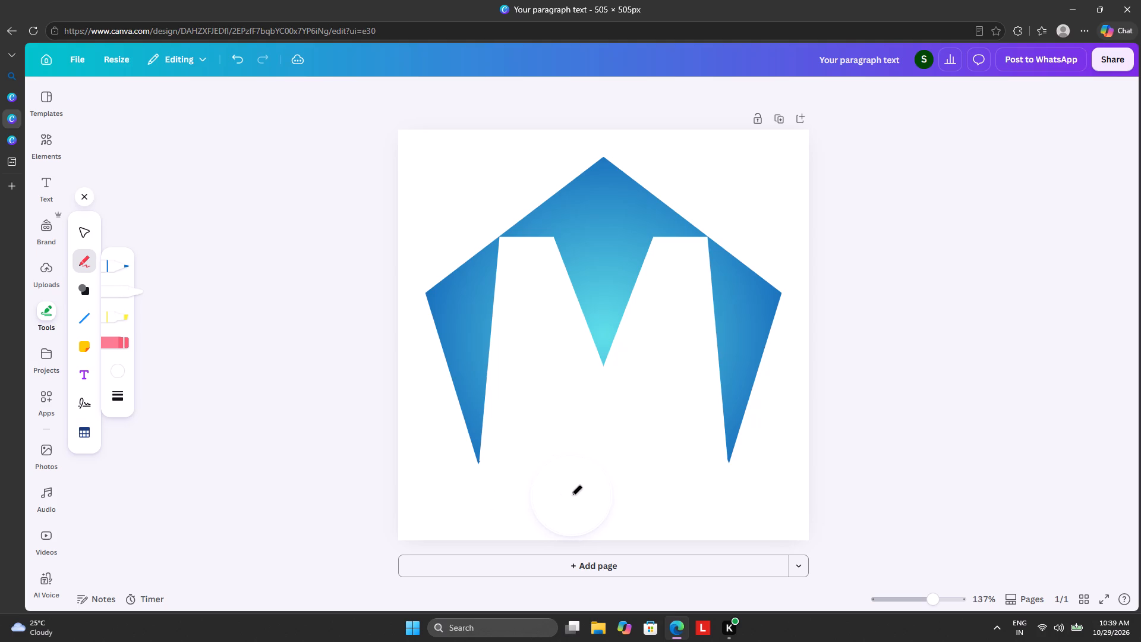
click(570, 491)
Download the masked logo as a High quality PNG at 505 × 505 px.
click(1106, 53)
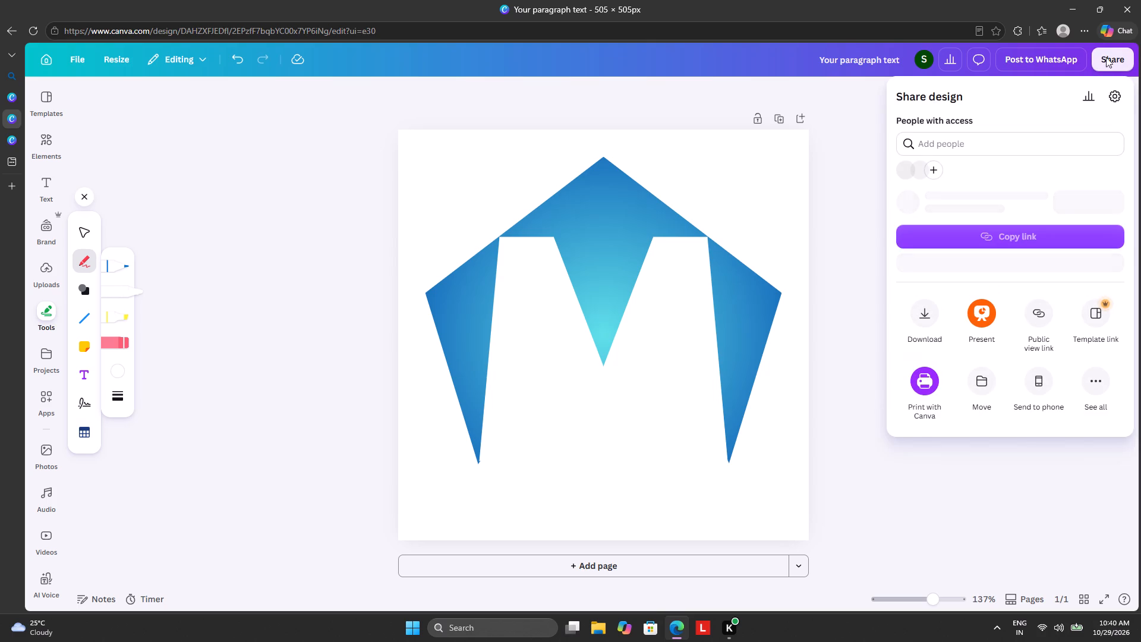
click(922, 313)
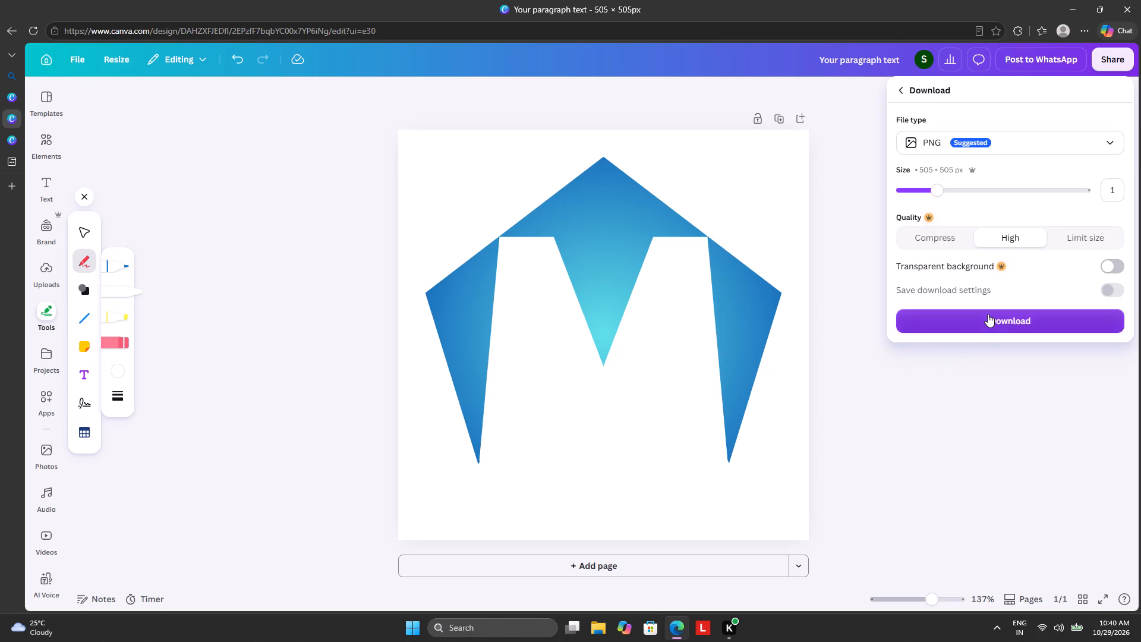
click(988, 314)
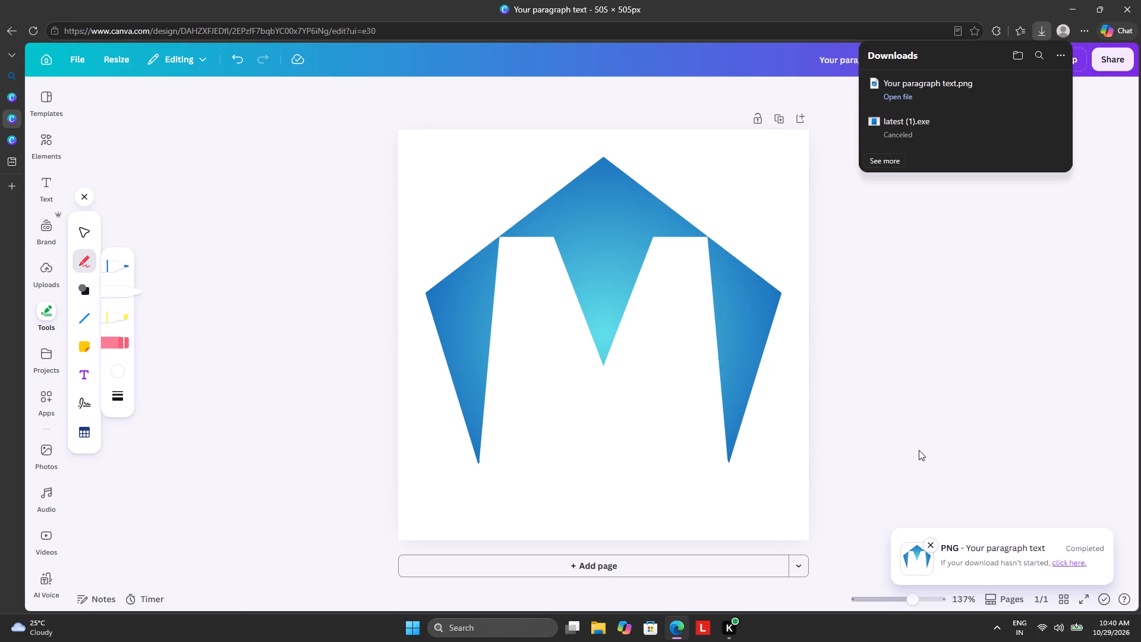
Deselect the marker and undo all the white marker strokes on the M and pentagon, back to the first short stroke.
key(ctrl+z)
key(ctrl+z)
click(759, 208)
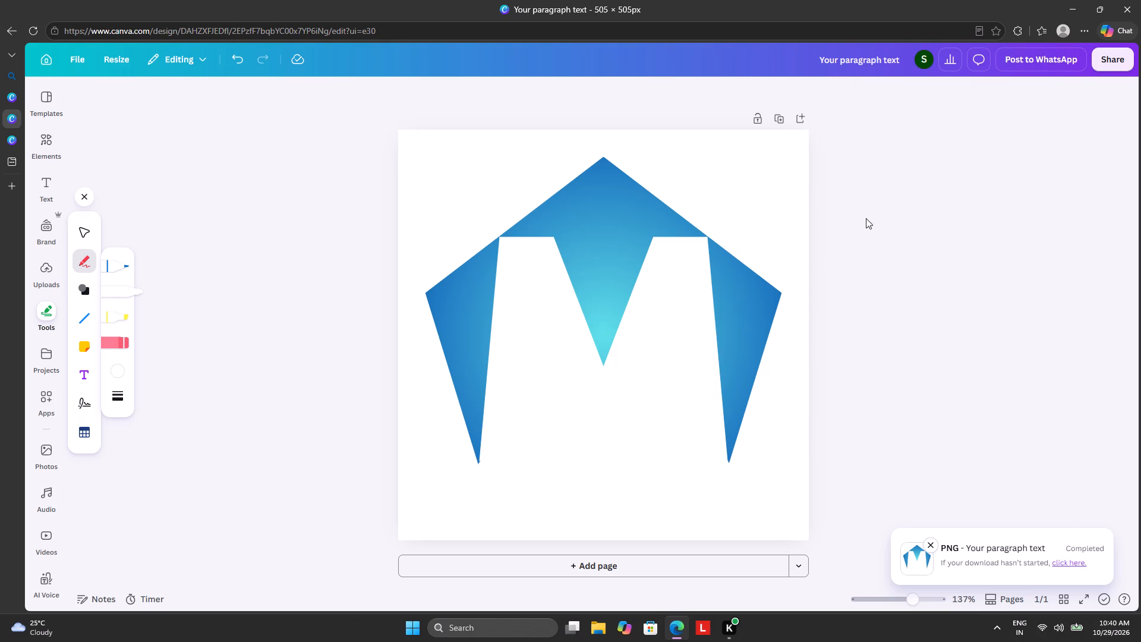
key(ctrl+z)
key(ctrl+z)
key(ctrl+z)
key(ctrl+z)
key(ctrl+z)
key(ctrl+z)
key(ctrl+z)
click(116, 295)
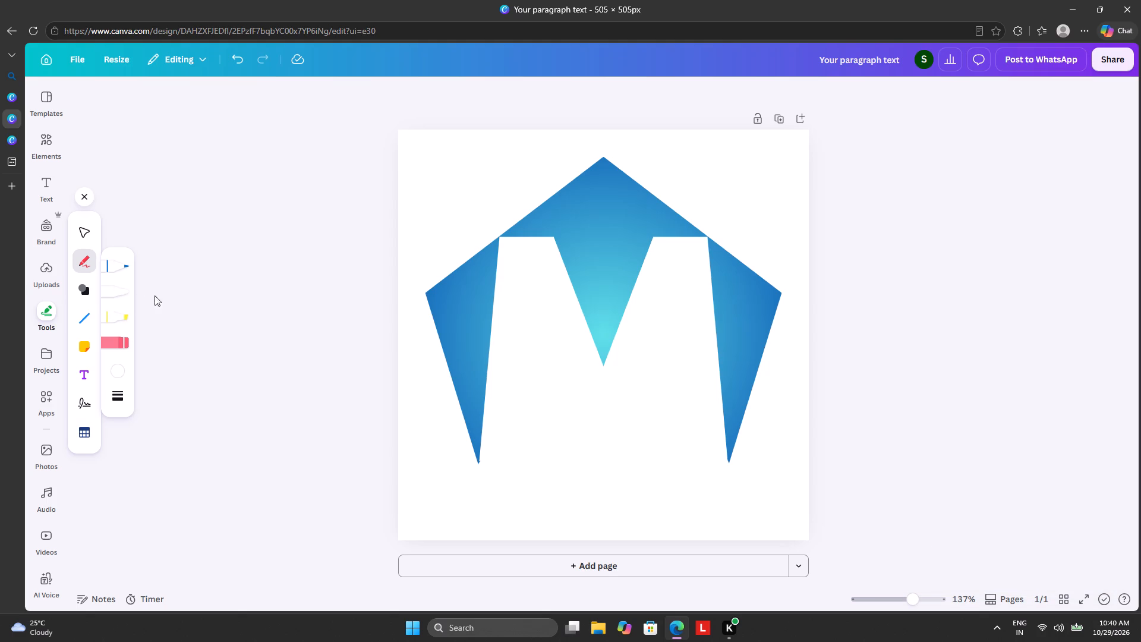
key(ctrl+z)
key(ctrl+z)
key(ctrl+z)
key(ctrl+z)
key(ctrl+z)
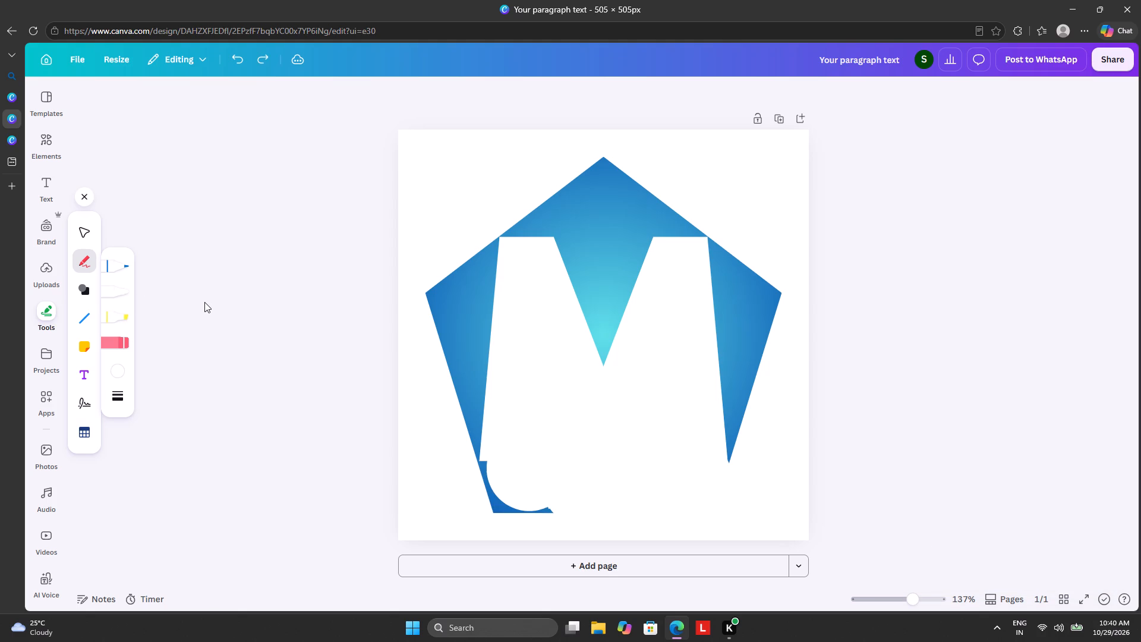
key(ctrl+z)
key(ctrl+z)
key(ctrl+z)
key(ctrl+z)
key(ctrl+z)
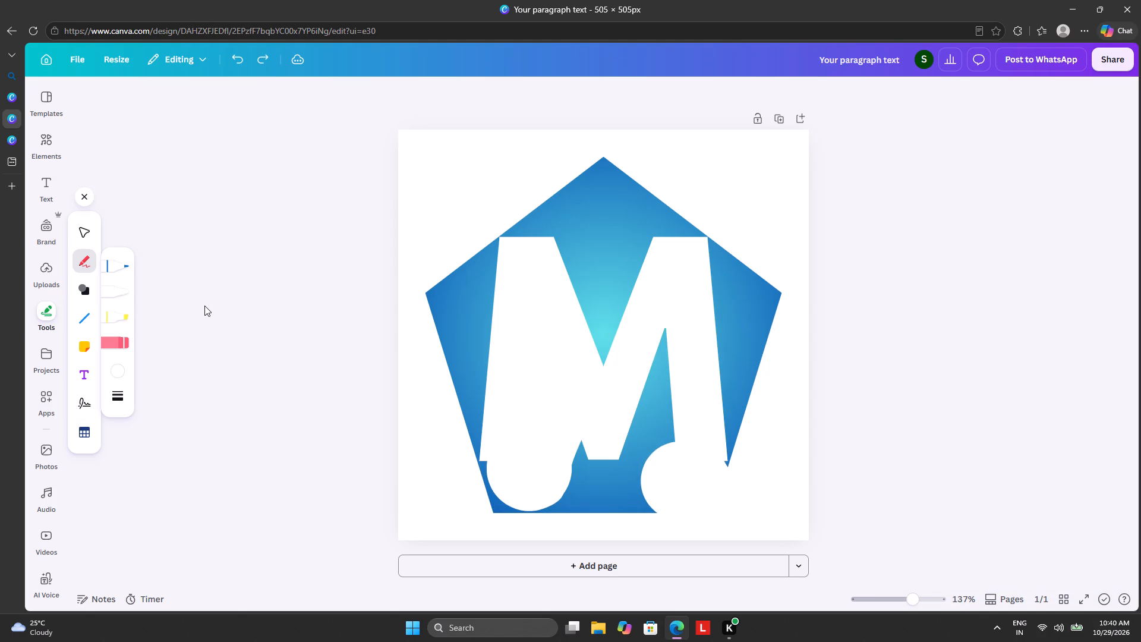
key(ctrl+z)
key(ctrl+z)
key(ctrl+z)
key(ctrl+z)
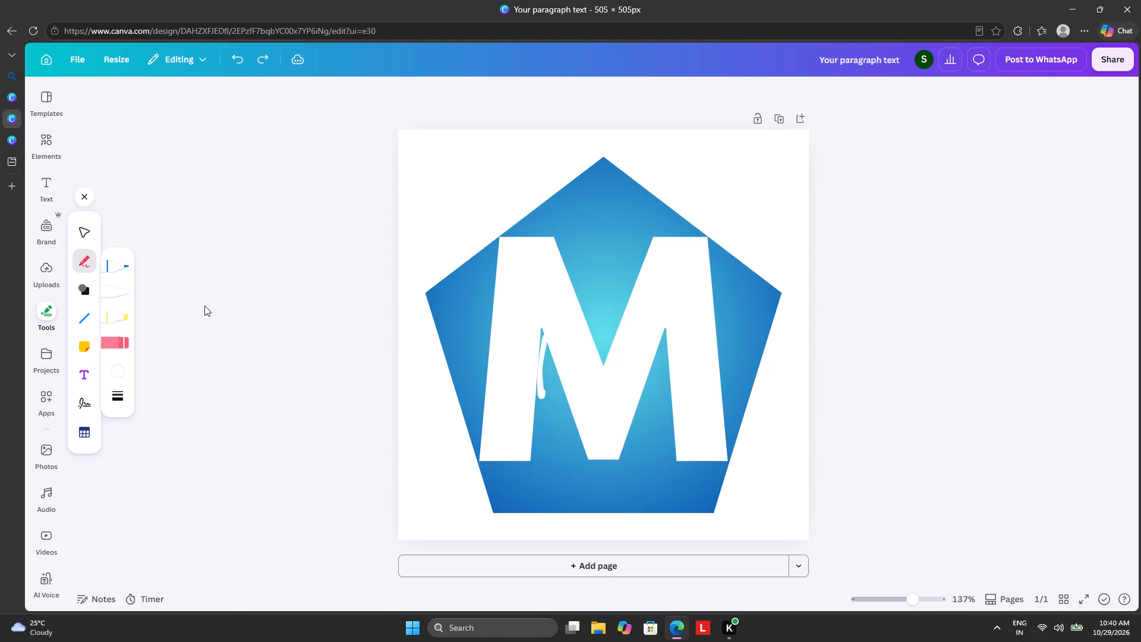
key(ctrl+z)
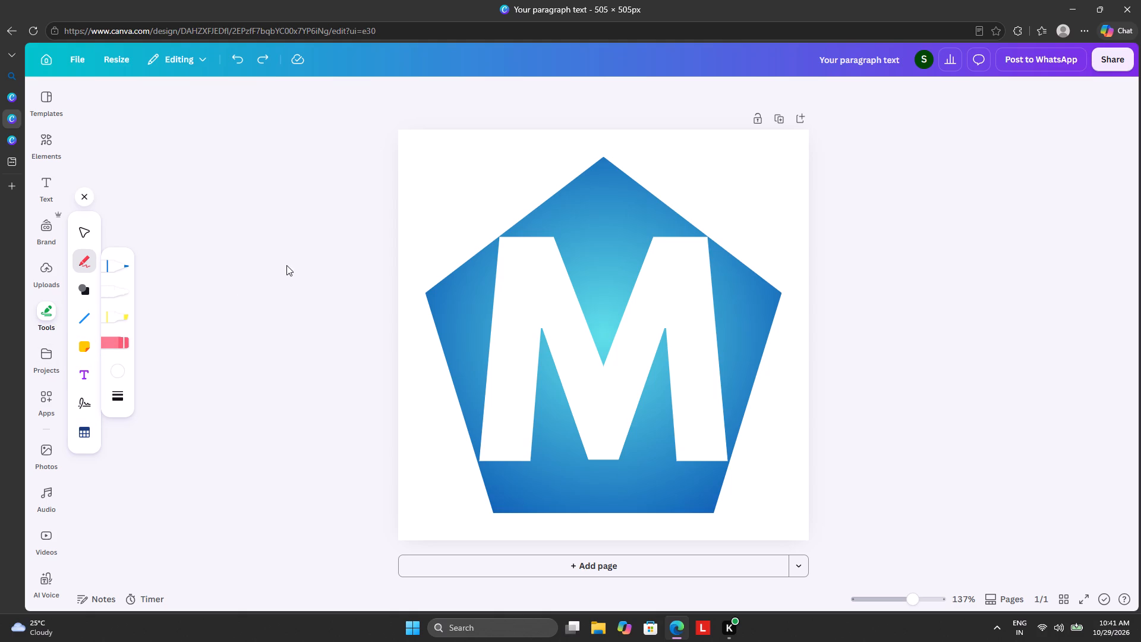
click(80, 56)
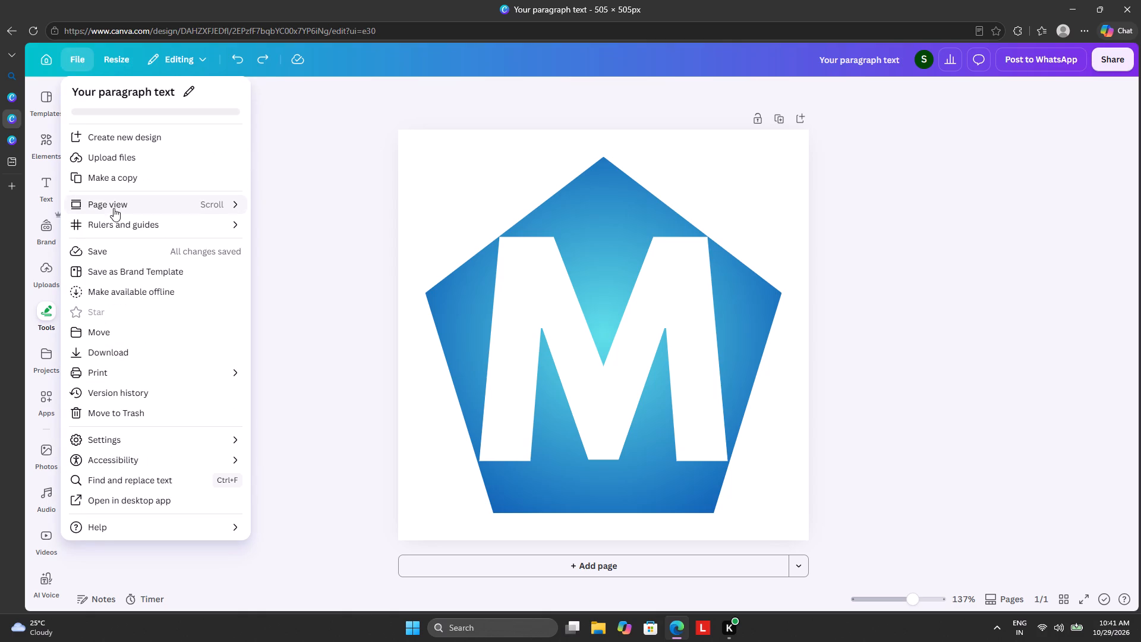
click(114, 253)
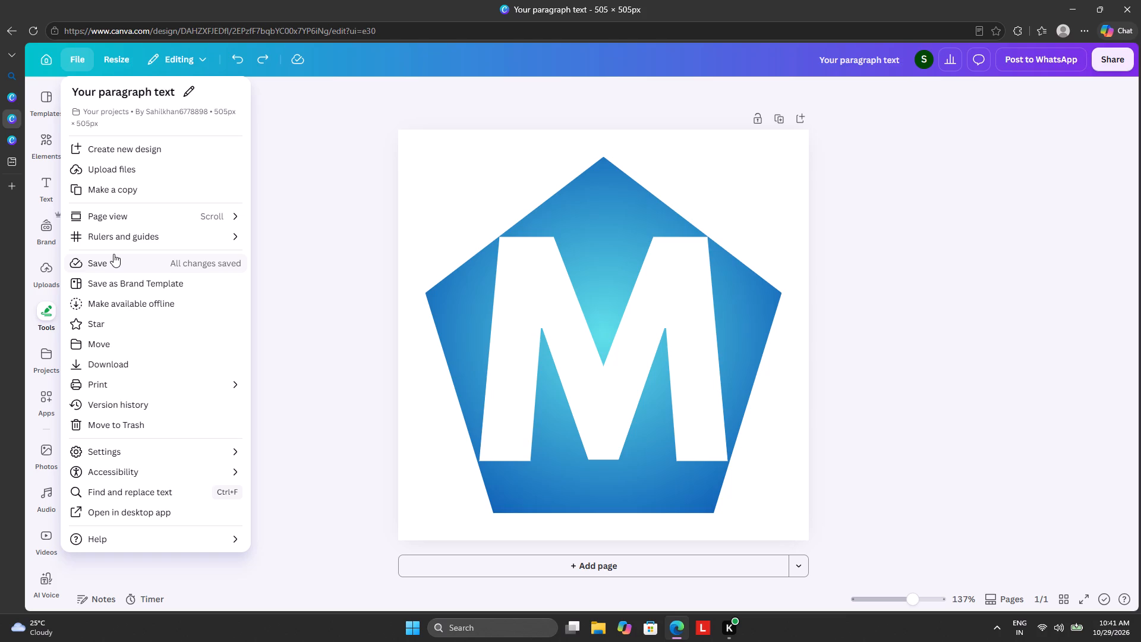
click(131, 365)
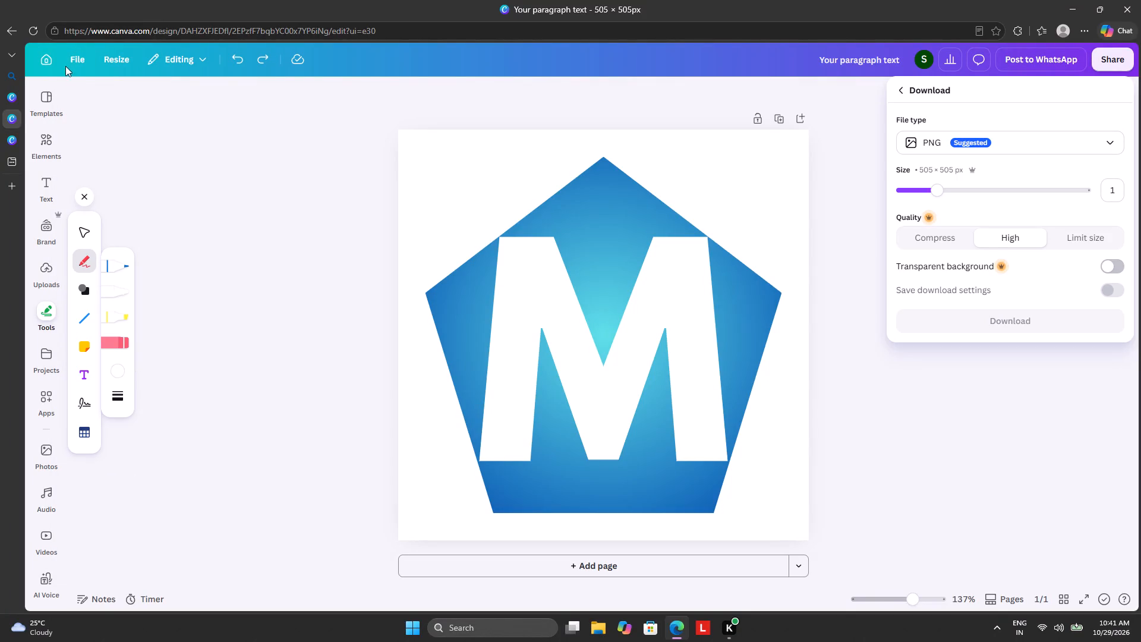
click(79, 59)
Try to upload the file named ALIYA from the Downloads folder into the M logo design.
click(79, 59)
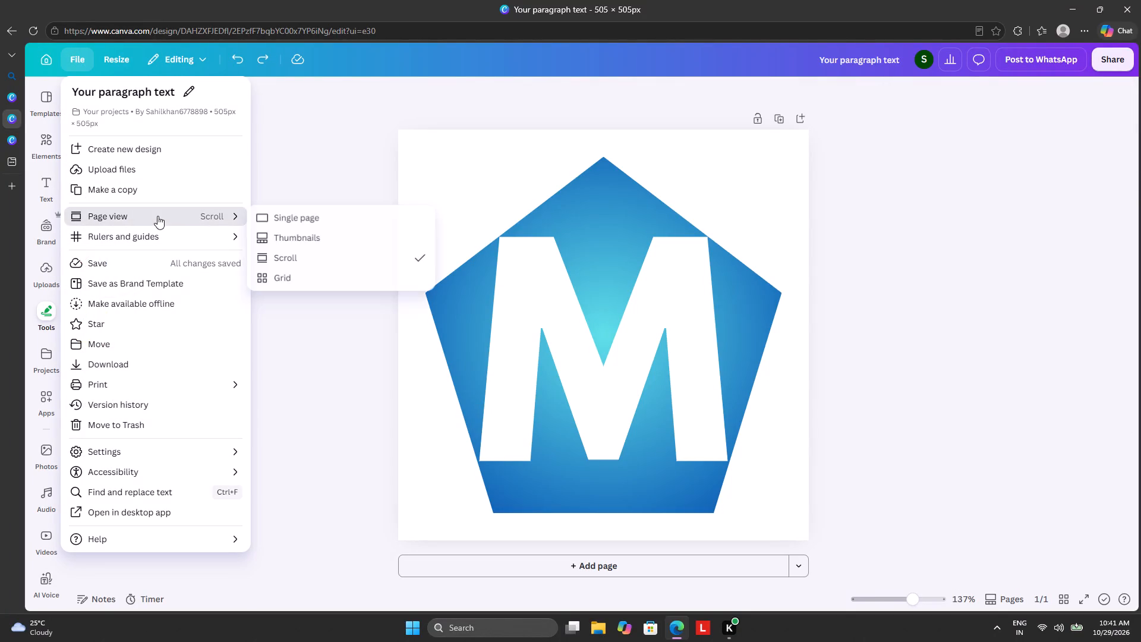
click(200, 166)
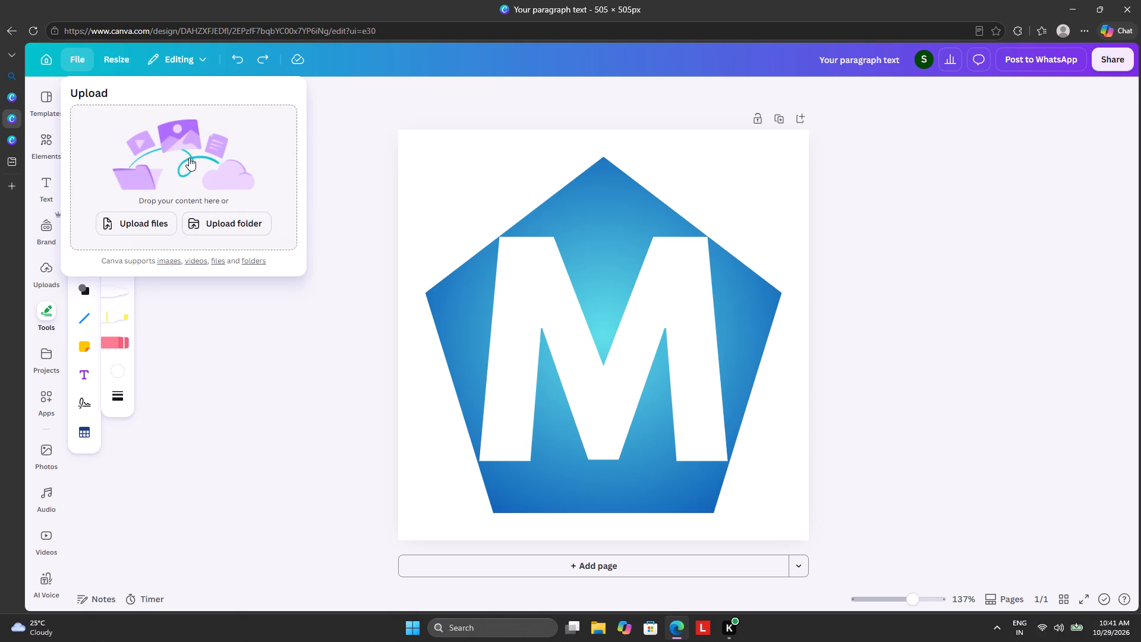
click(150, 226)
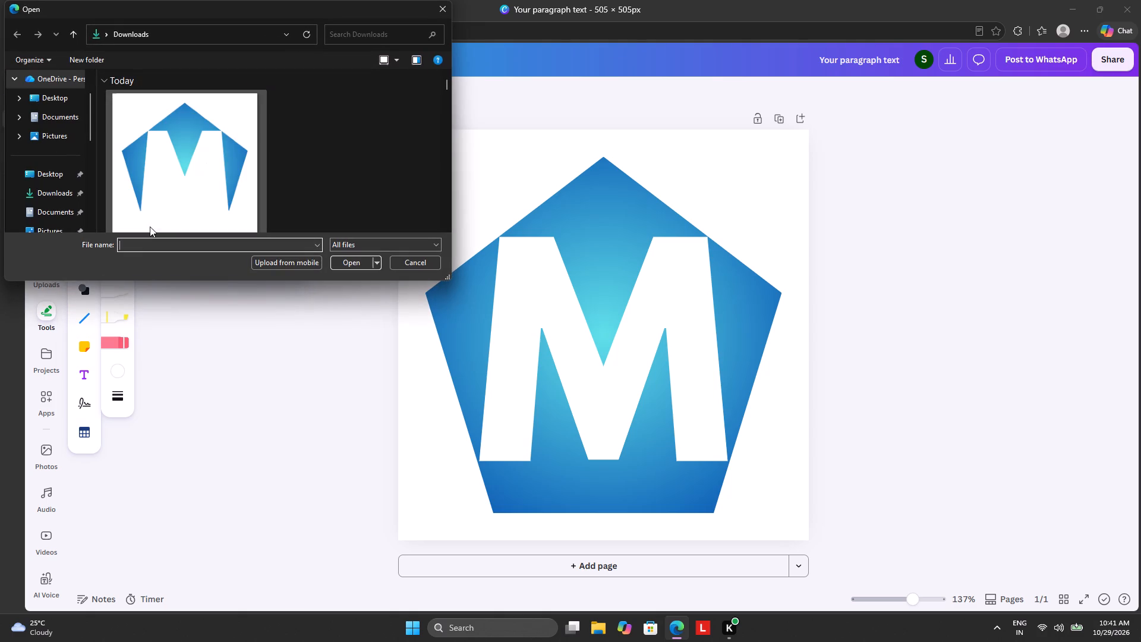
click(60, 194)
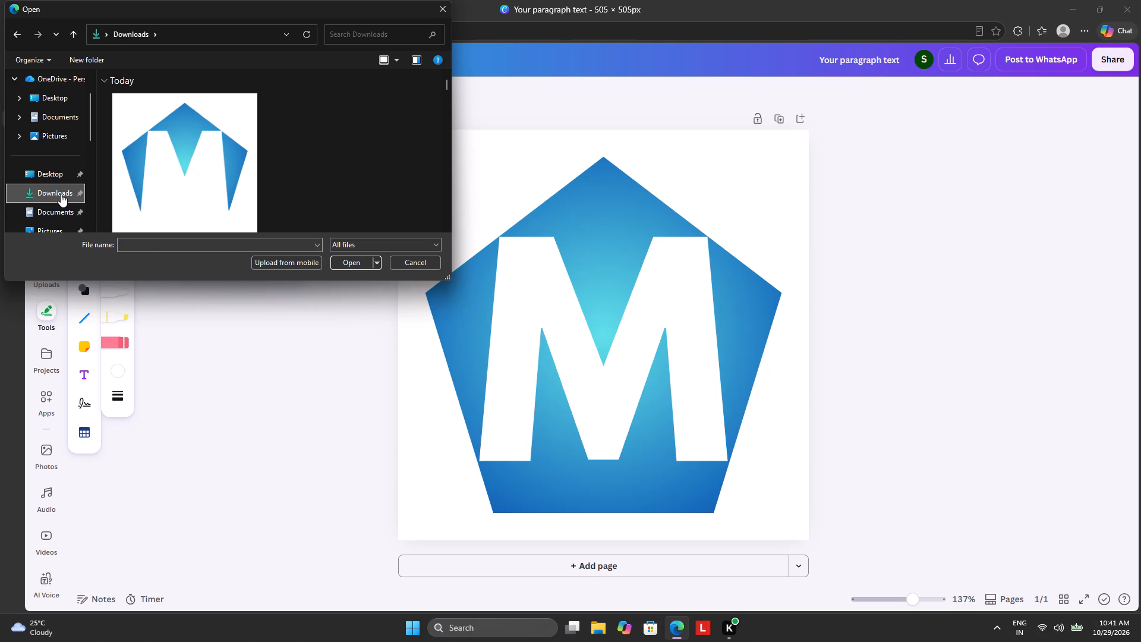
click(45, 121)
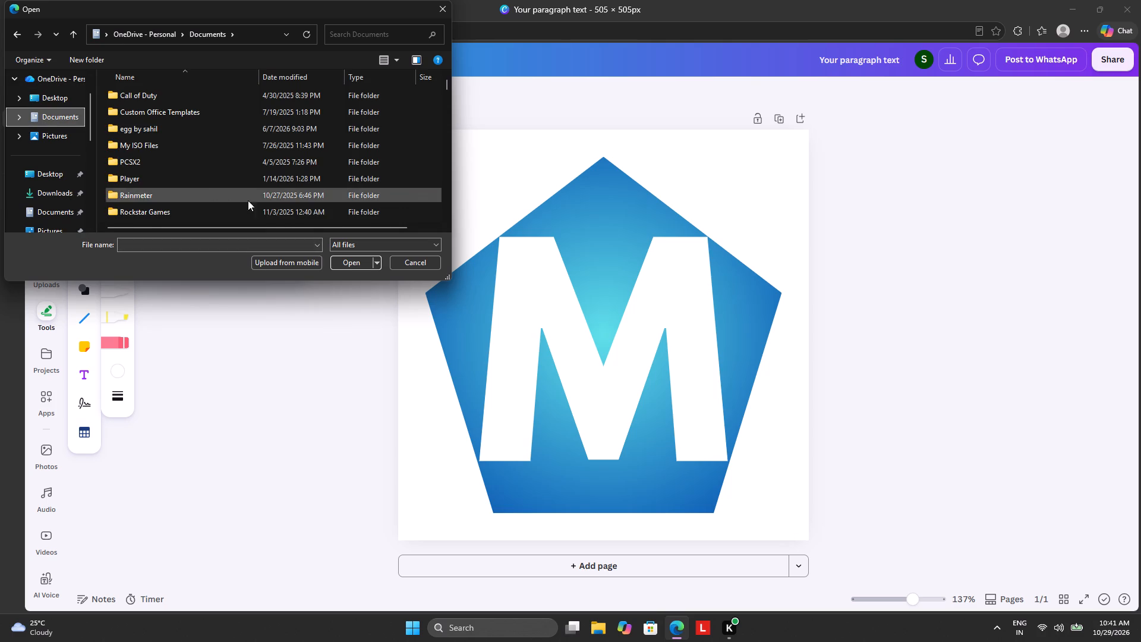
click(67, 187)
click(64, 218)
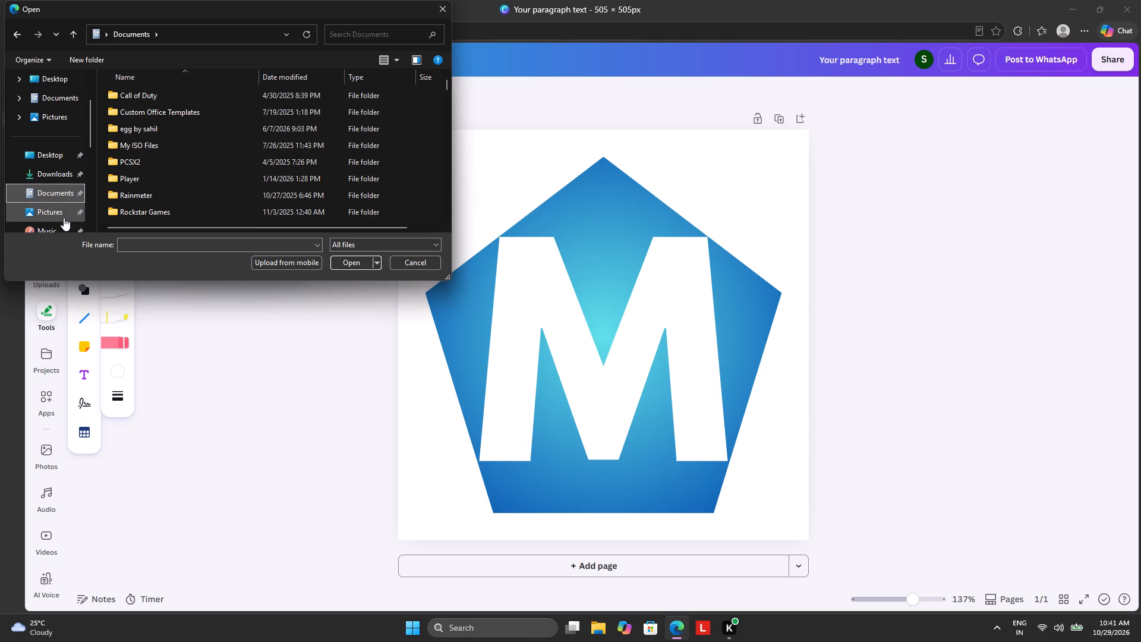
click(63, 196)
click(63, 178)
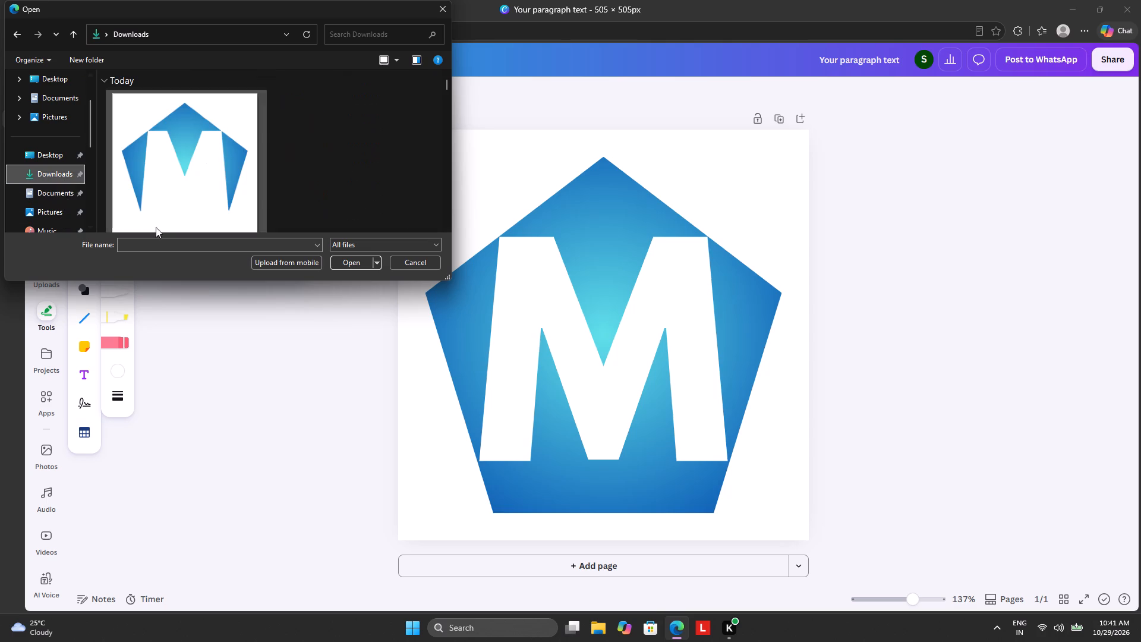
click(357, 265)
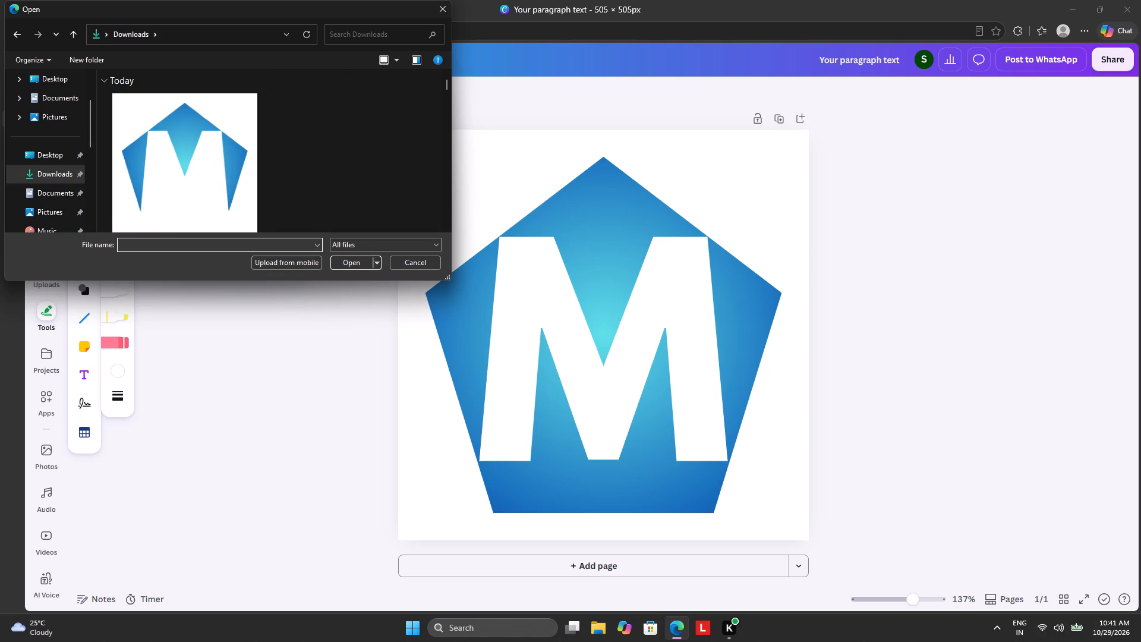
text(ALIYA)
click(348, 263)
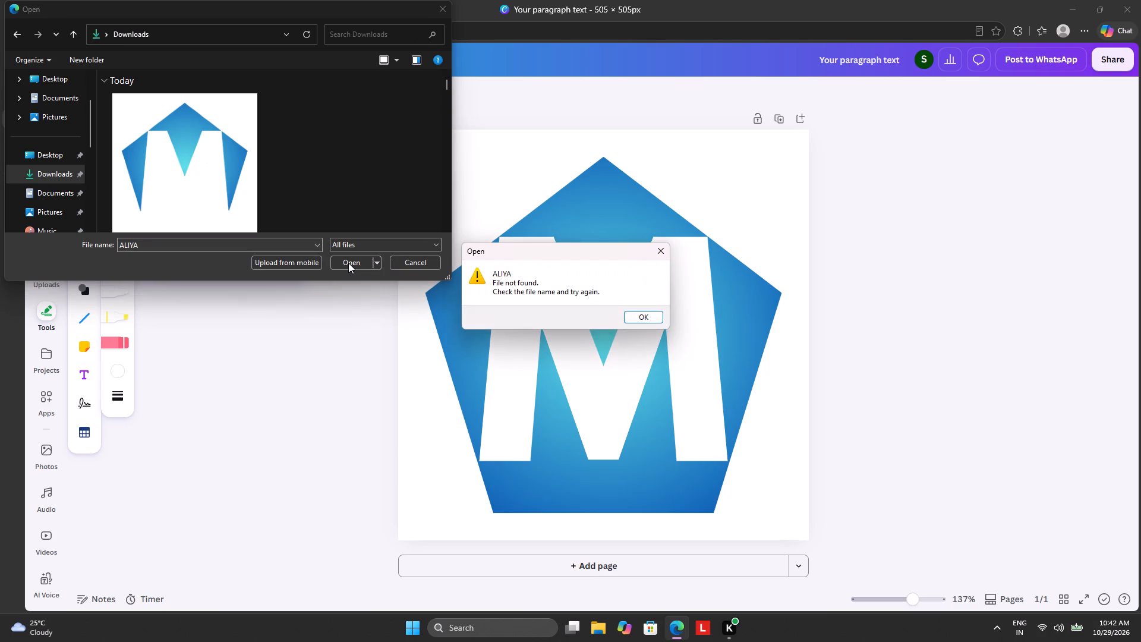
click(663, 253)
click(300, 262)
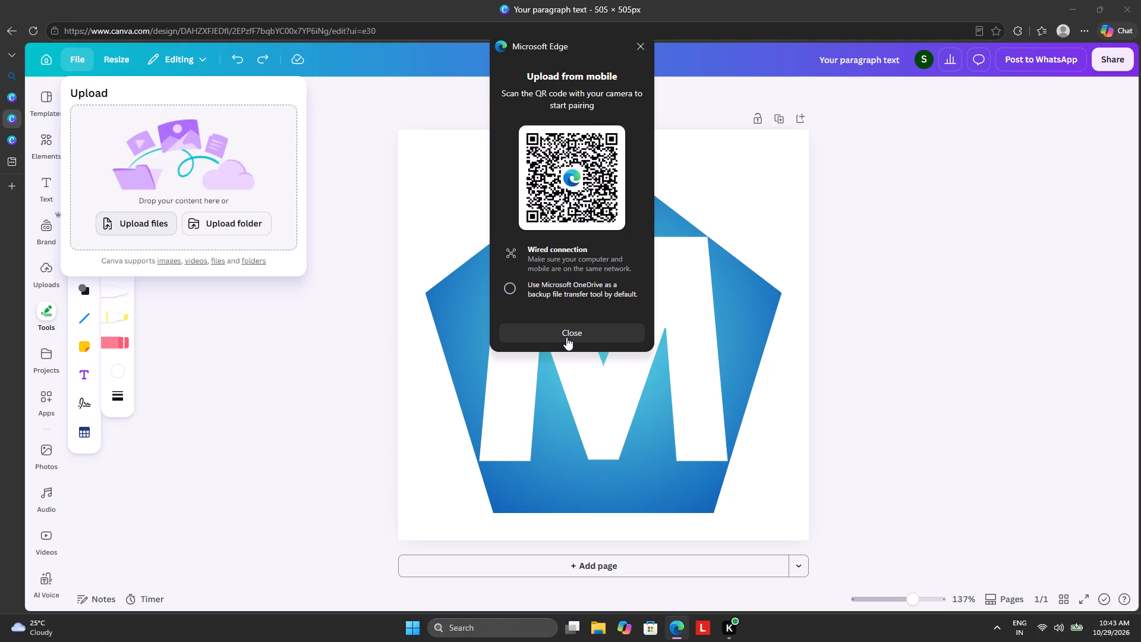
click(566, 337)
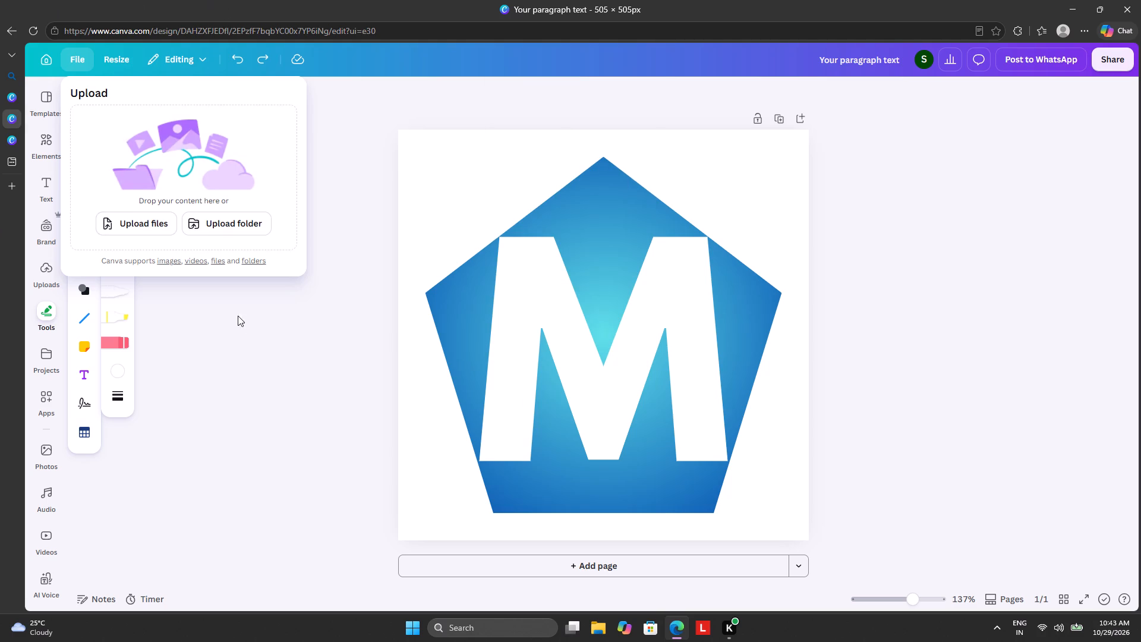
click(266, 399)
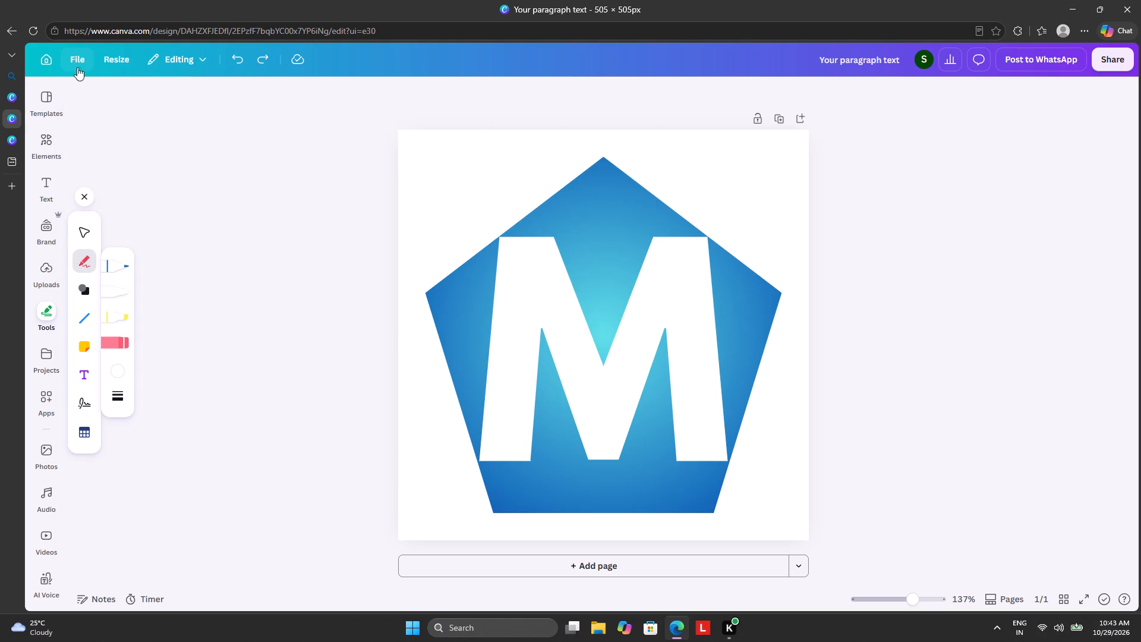
Make a copy of the 505 × 505 px pentagon M logo design.
click(77, 62)
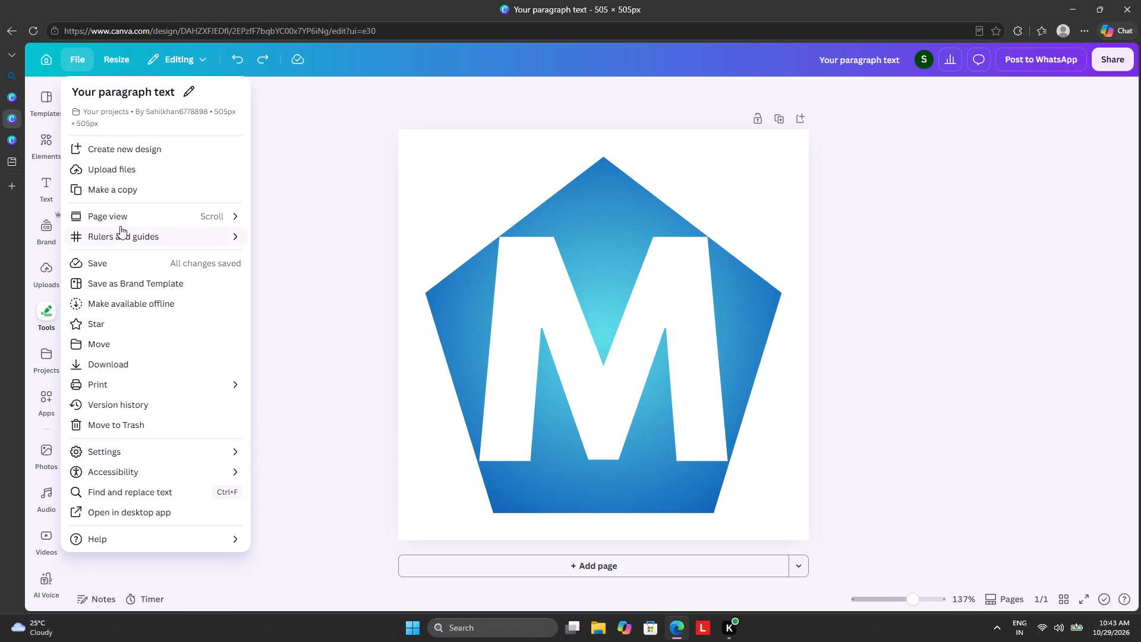
click(128, 187)
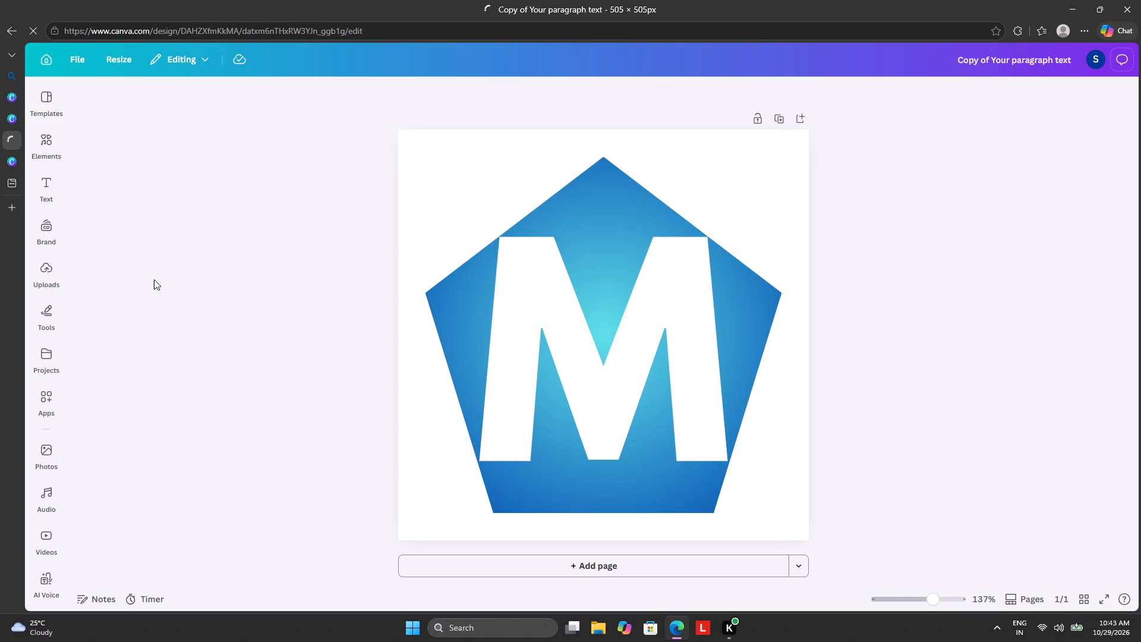
Recolour the pentagon in the copied design with the default black-to-blue gradient and deselect it.
click(610, 188)
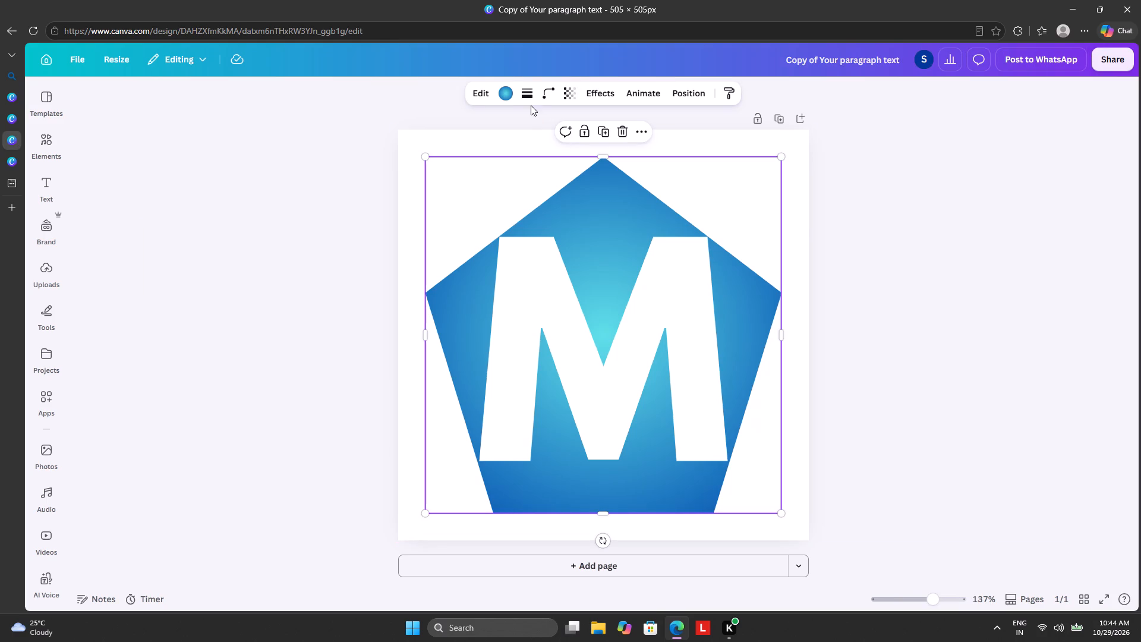
click(500, 89)
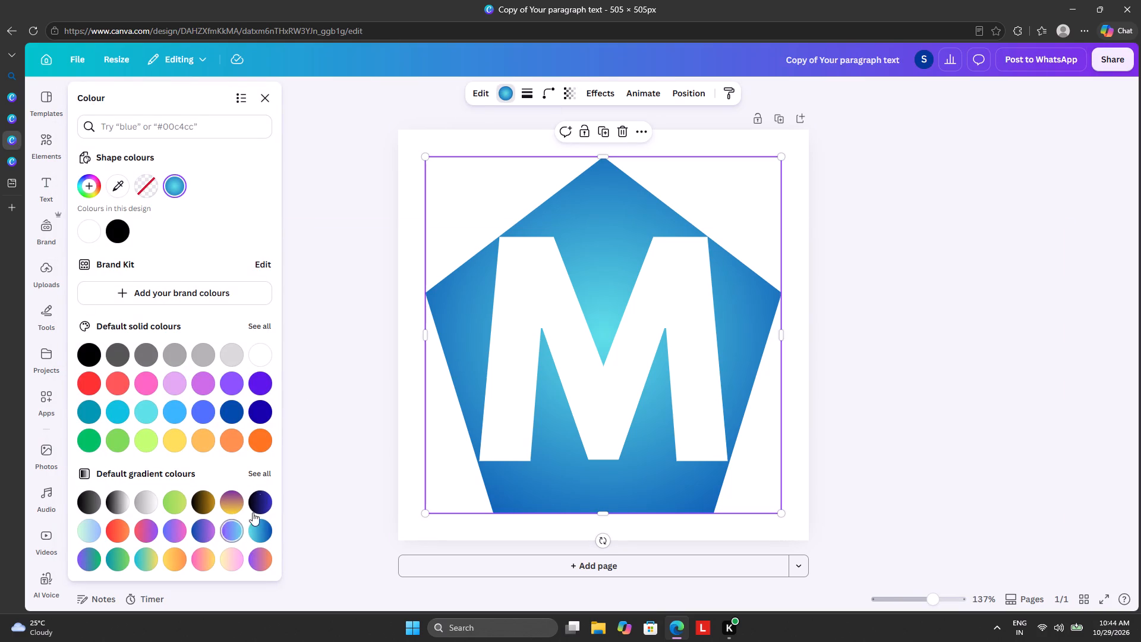
click(259, 497)
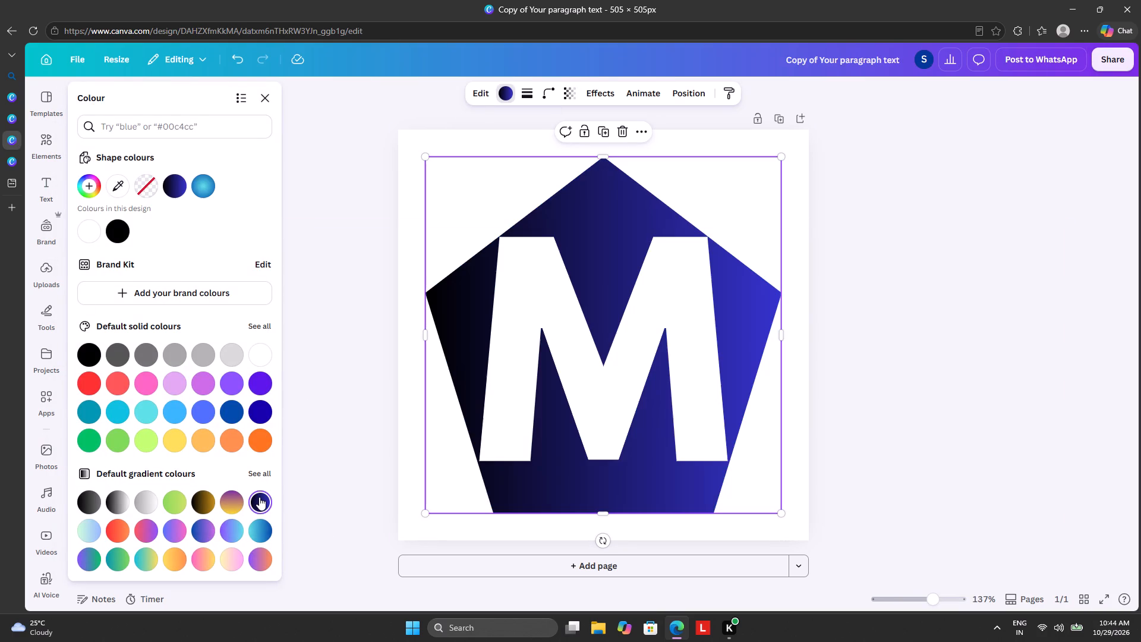
click(365, 373)
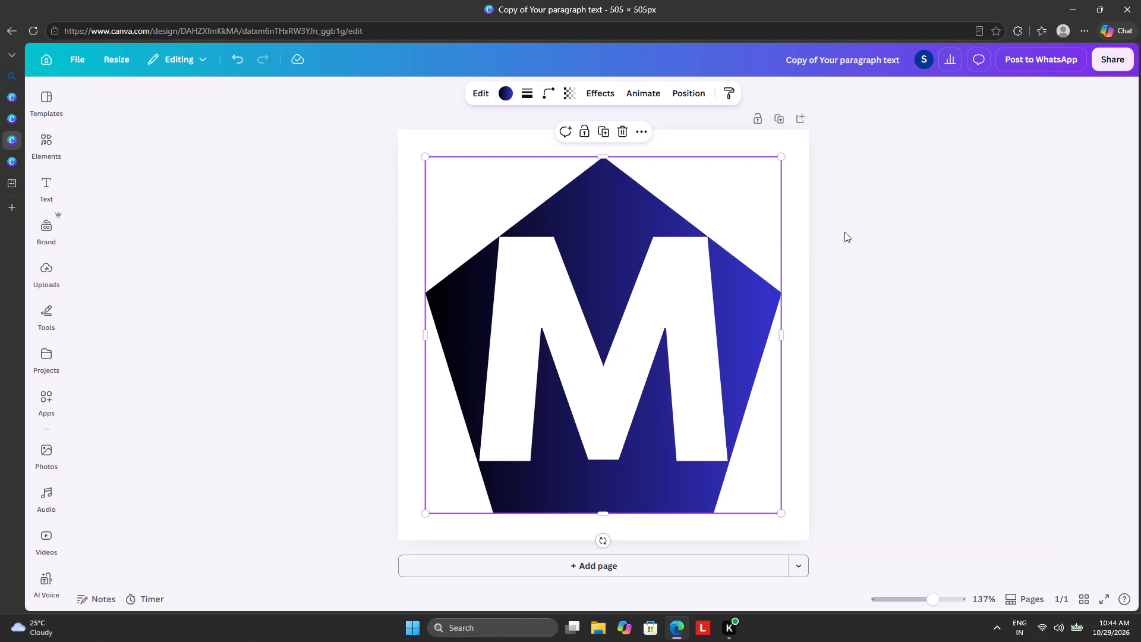
click(910, 208)
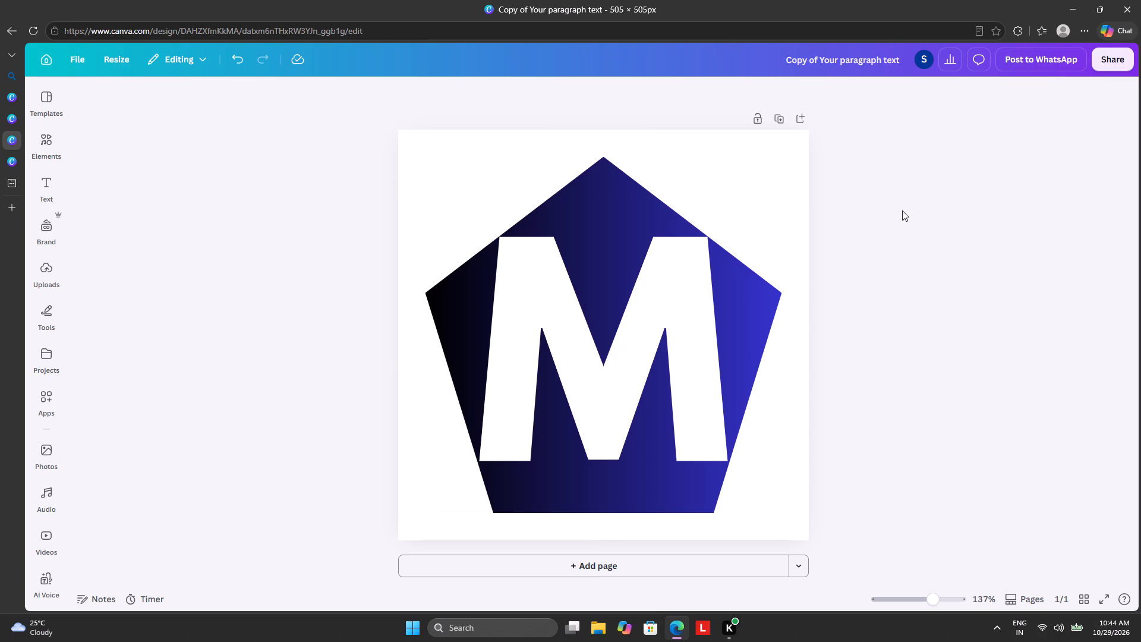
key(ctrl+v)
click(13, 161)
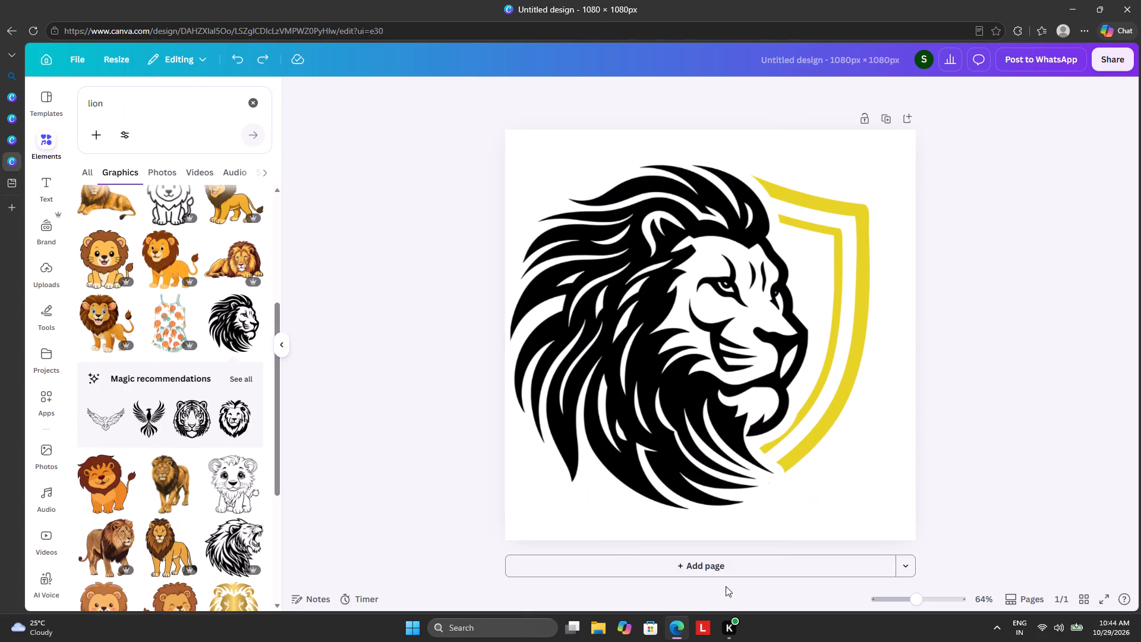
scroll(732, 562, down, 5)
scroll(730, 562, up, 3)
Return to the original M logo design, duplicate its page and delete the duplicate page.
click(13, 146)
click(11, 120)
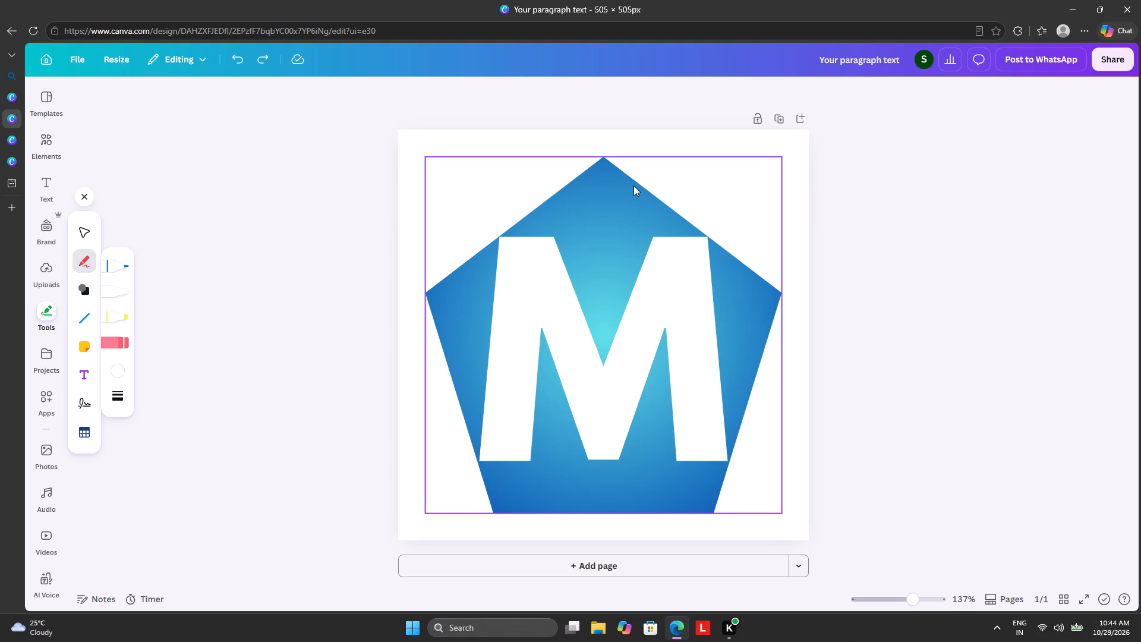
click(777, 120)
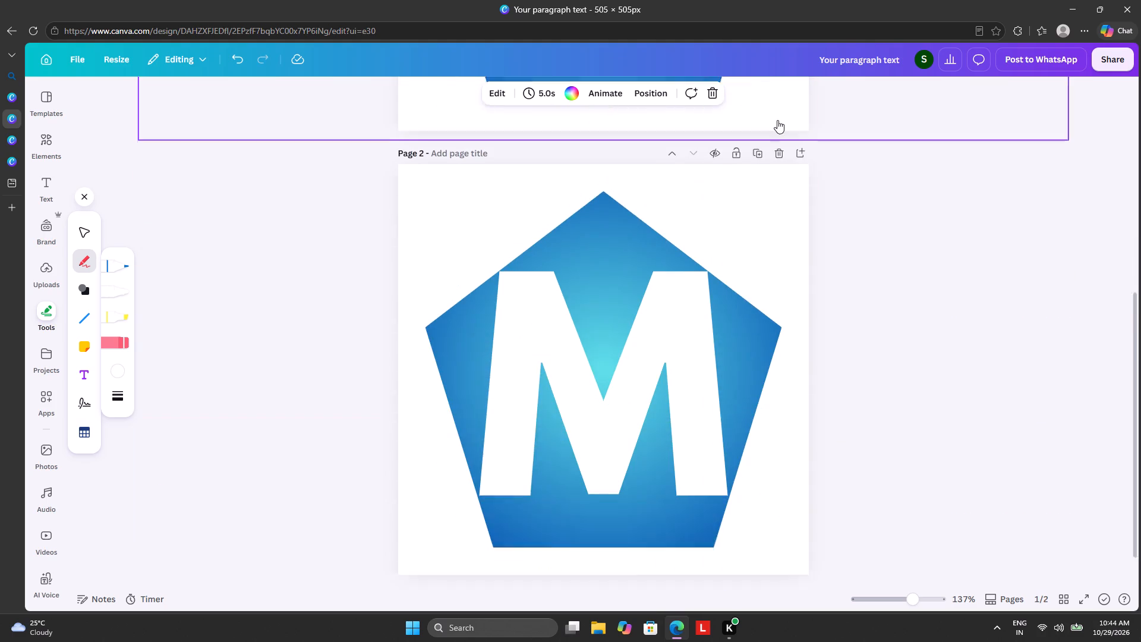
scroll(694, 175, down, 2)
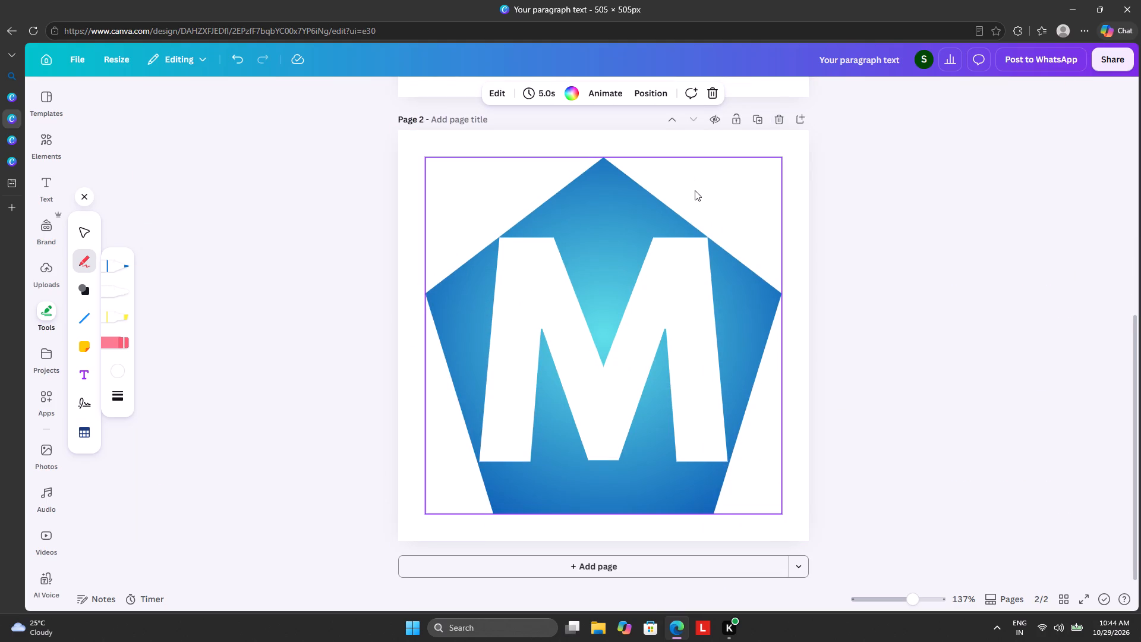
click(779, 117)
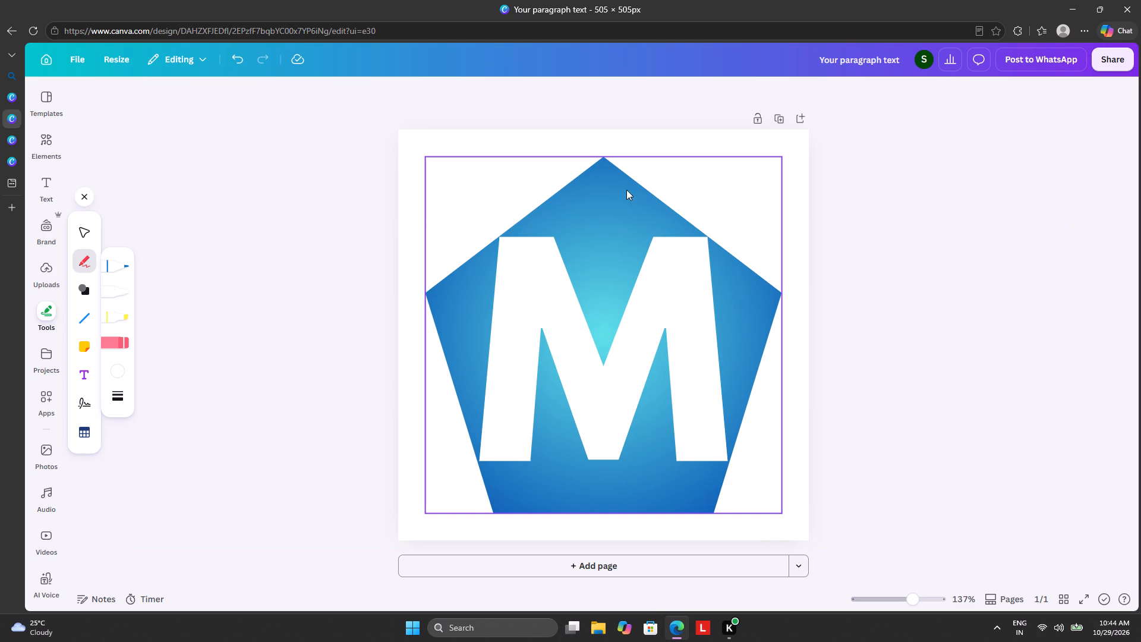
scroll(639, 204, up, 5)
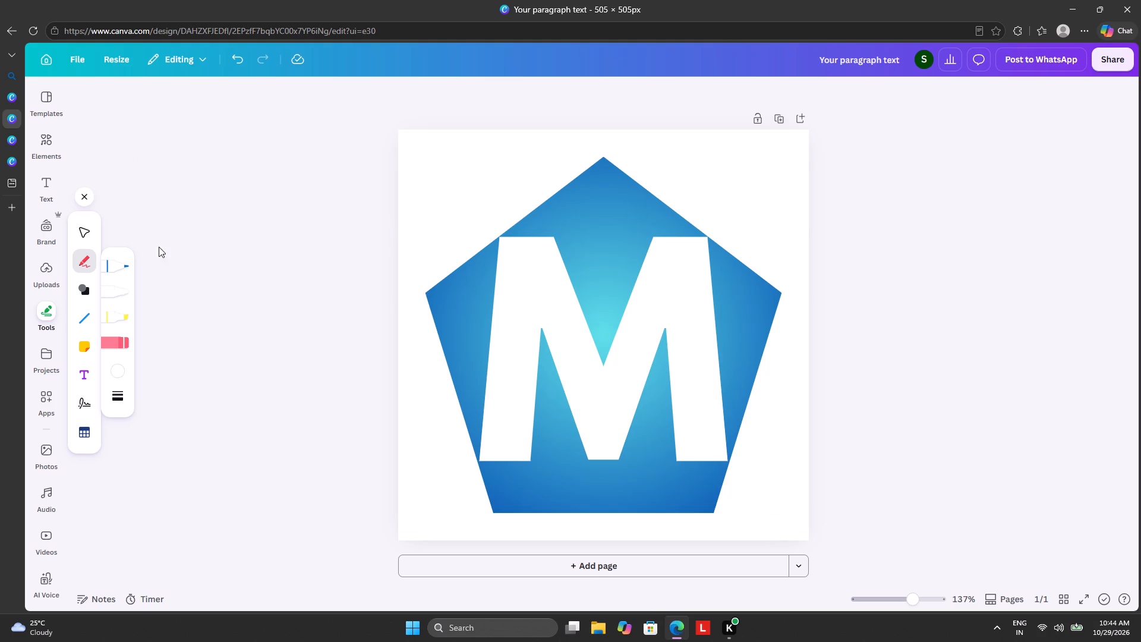
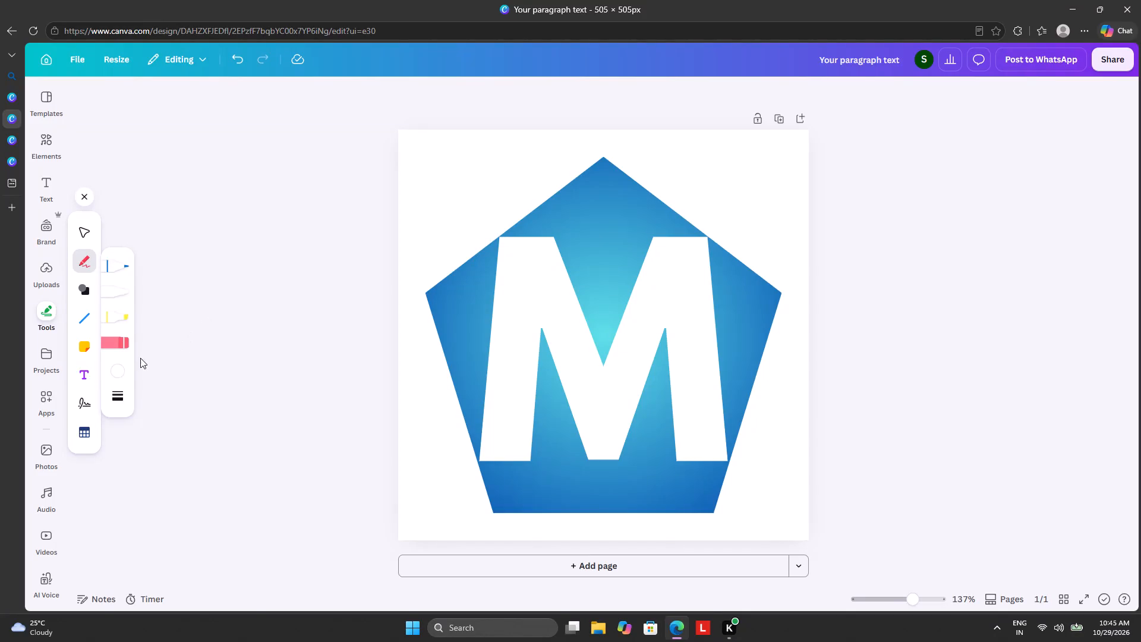
Paint over the pentagon's base below the M's legs with the white marker at weight 75.
click(120, 285)
click(116, 400)
click(235, 402)
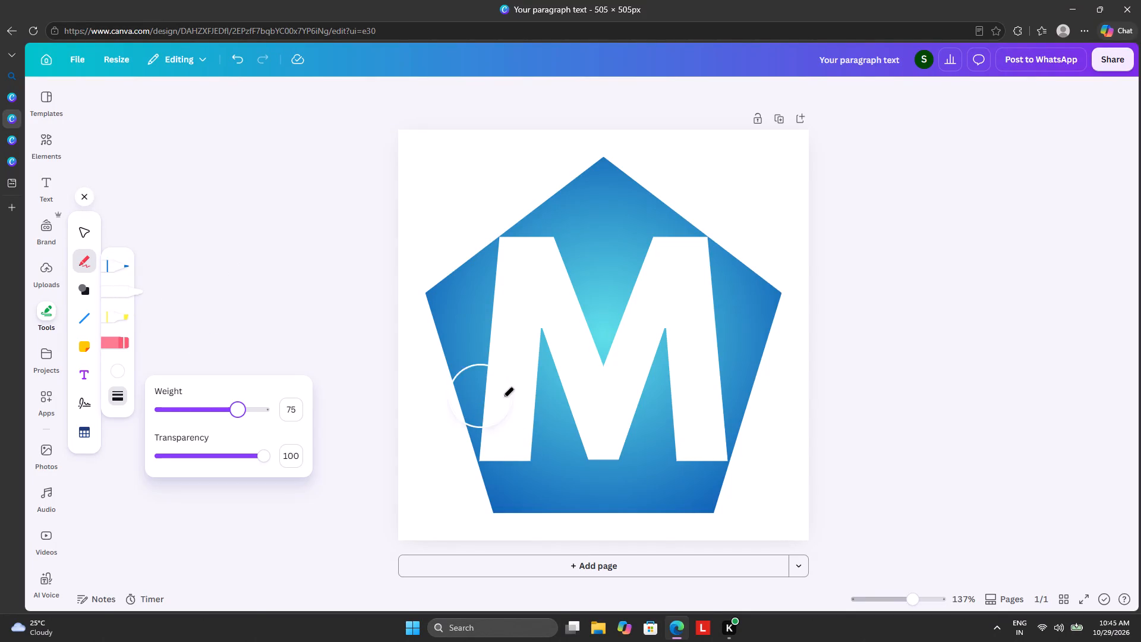
click(511, 456)
click(510, 467)
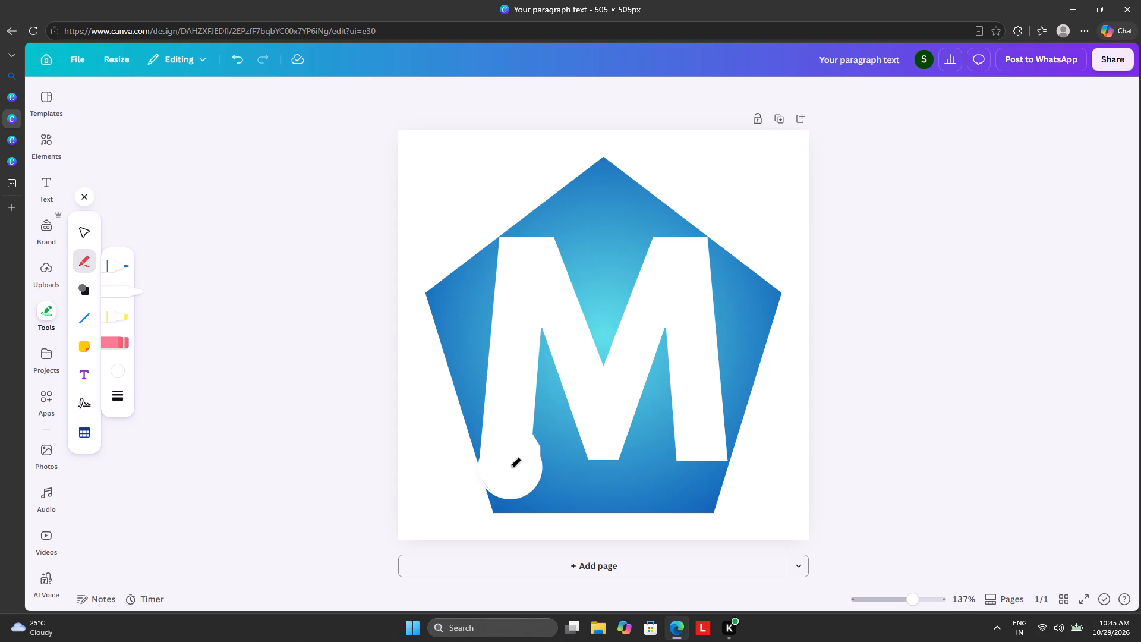
drag(510, 474, 688, 511)
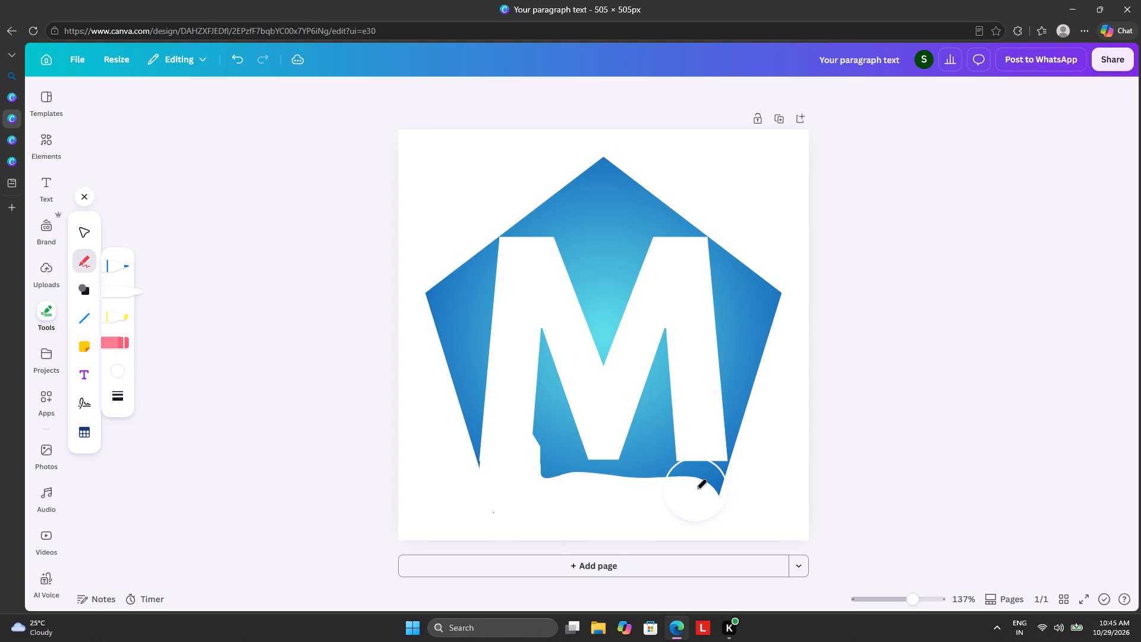
click(700, 481)
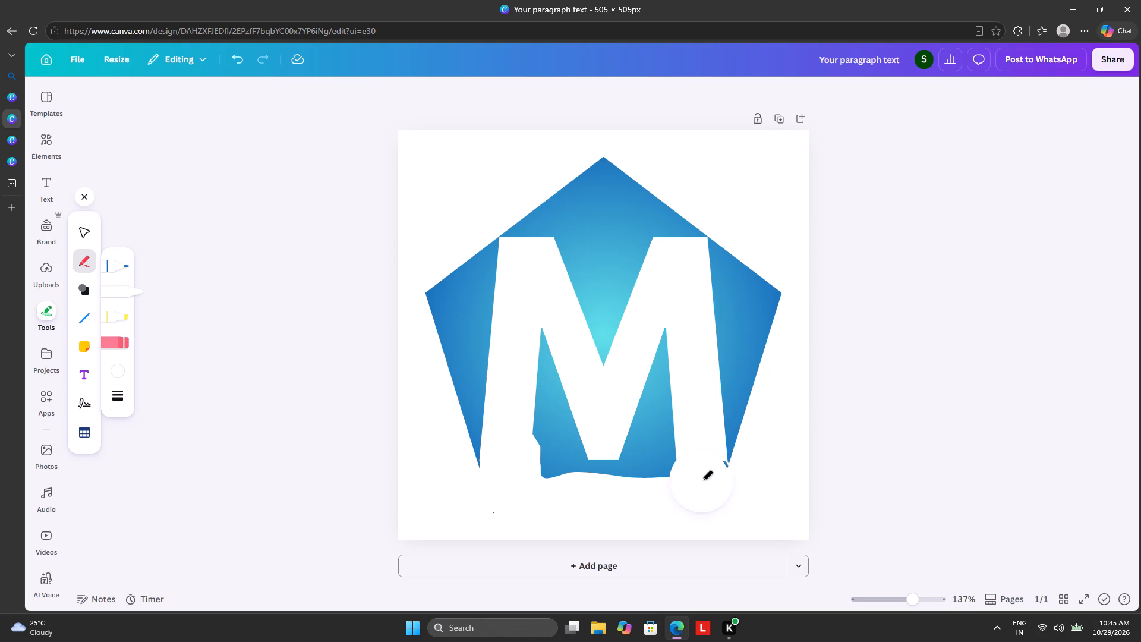
click(702, 480)
drag(696, 482, 679, 489)
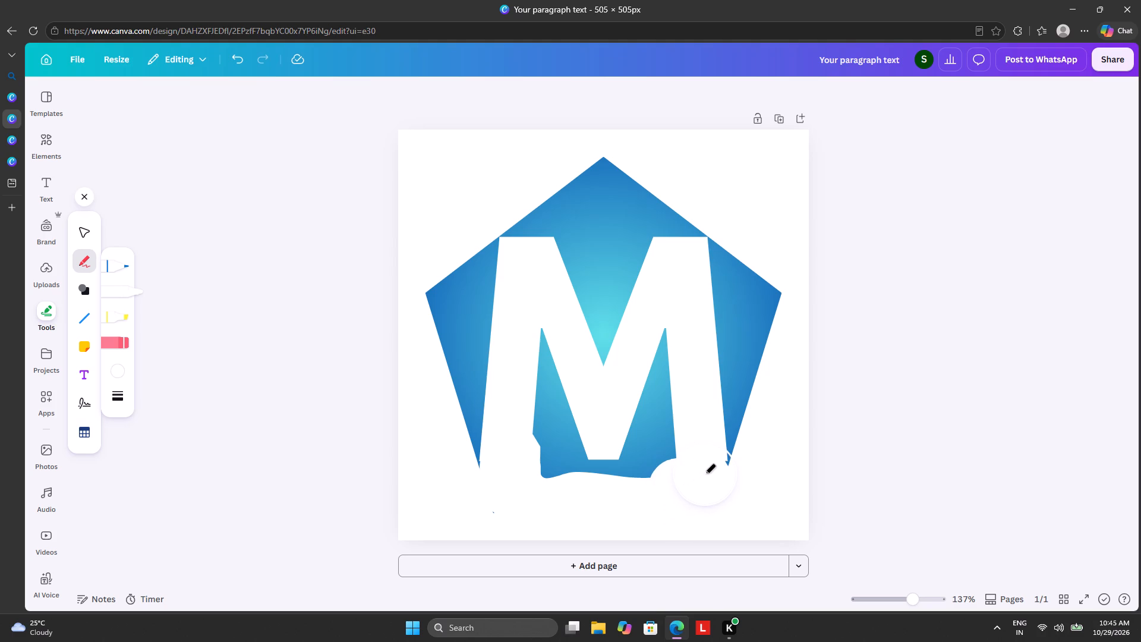
click(702, 480)
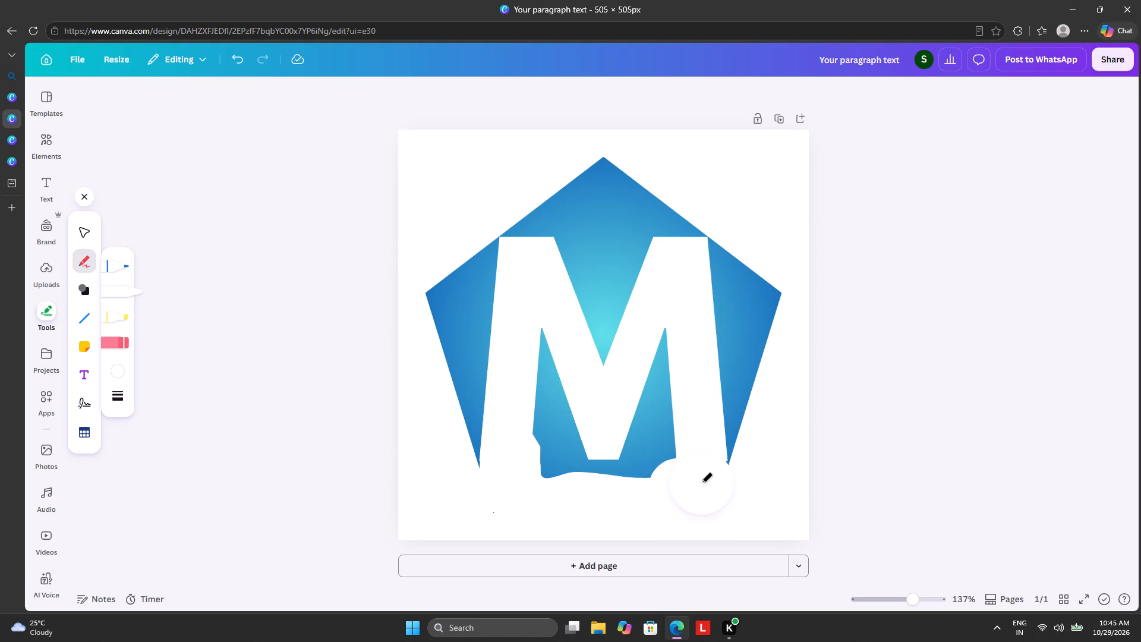
click(703, 482)
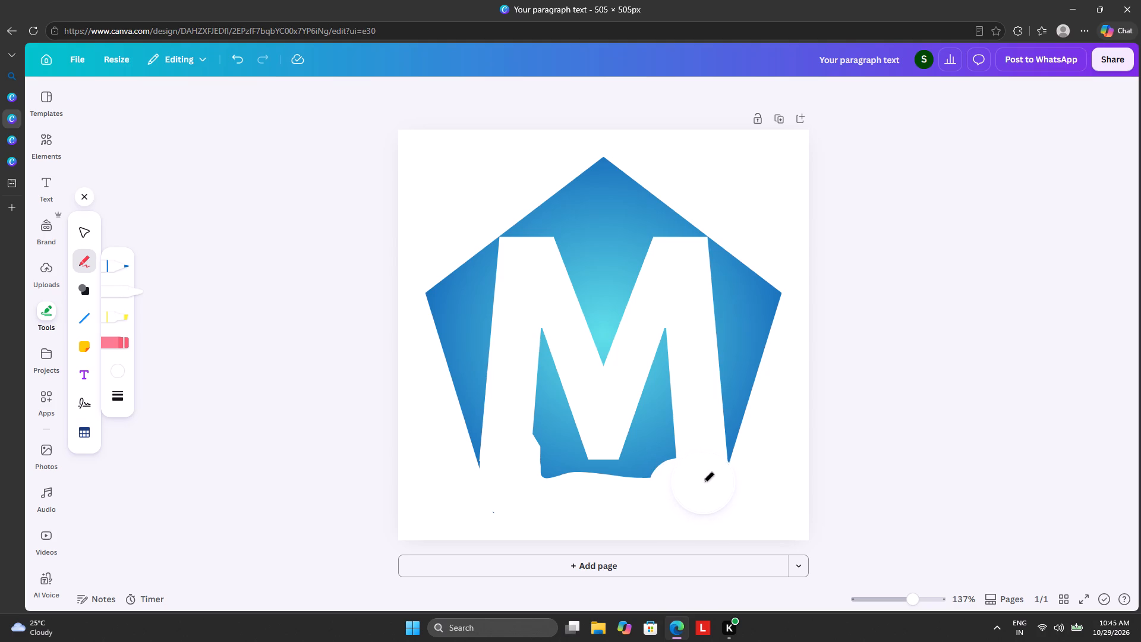
click(701, 483)
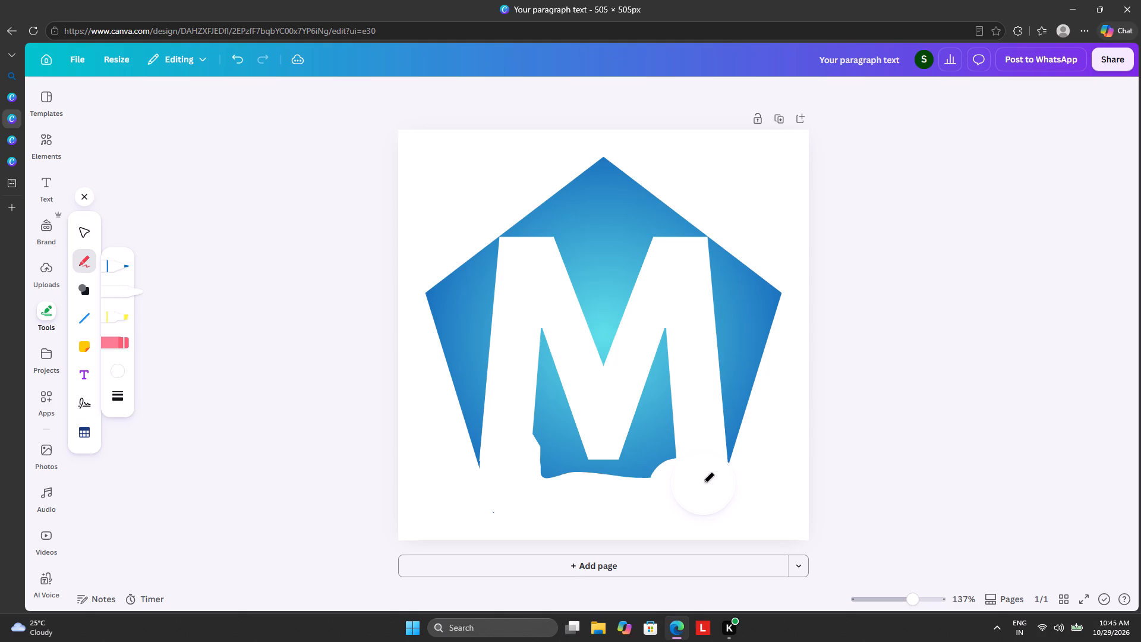
click(703, 483)
click(707, 481)
Paint white over the remaining blue areas between the M's legs and close the drawing tools.
drag(658, 469, 644, 415)
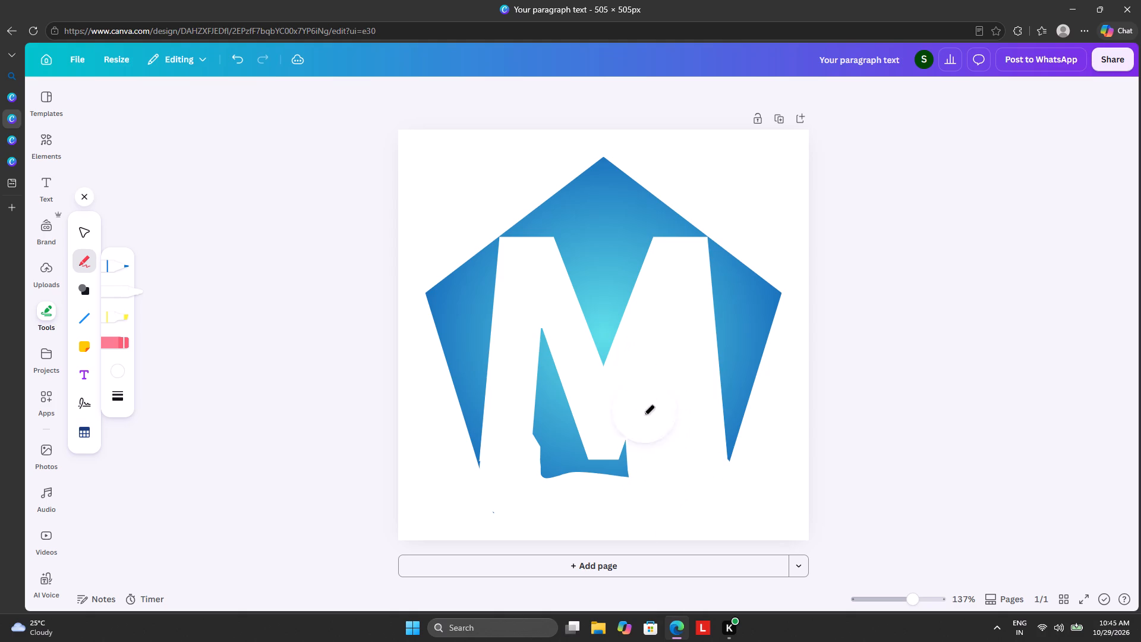
drag(644, 415, 538, 454)
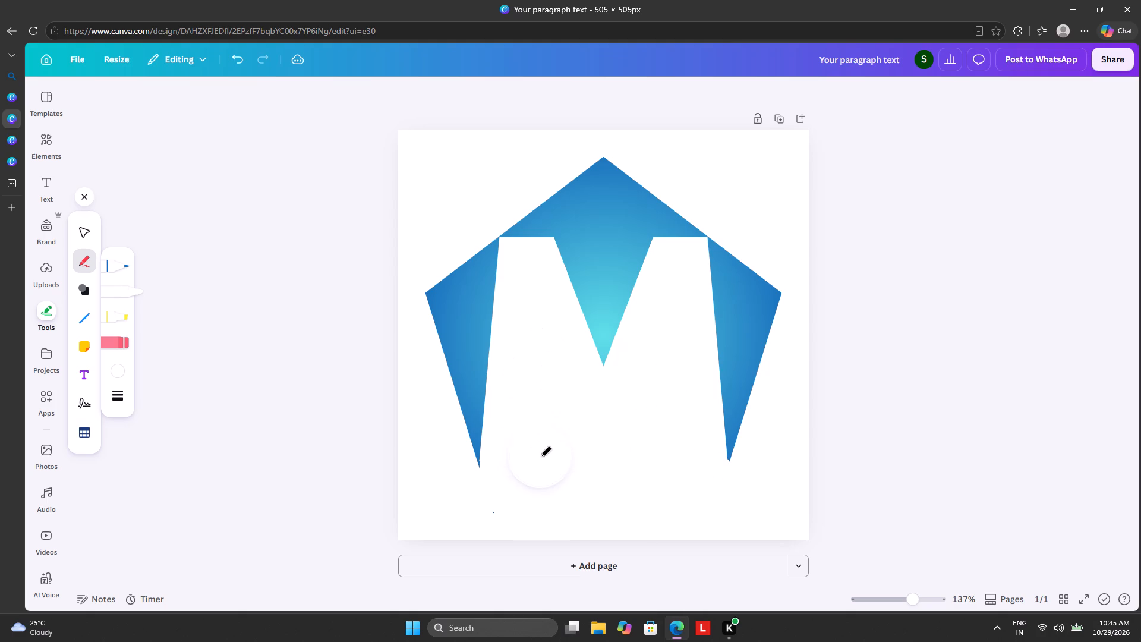
click(89, 191)
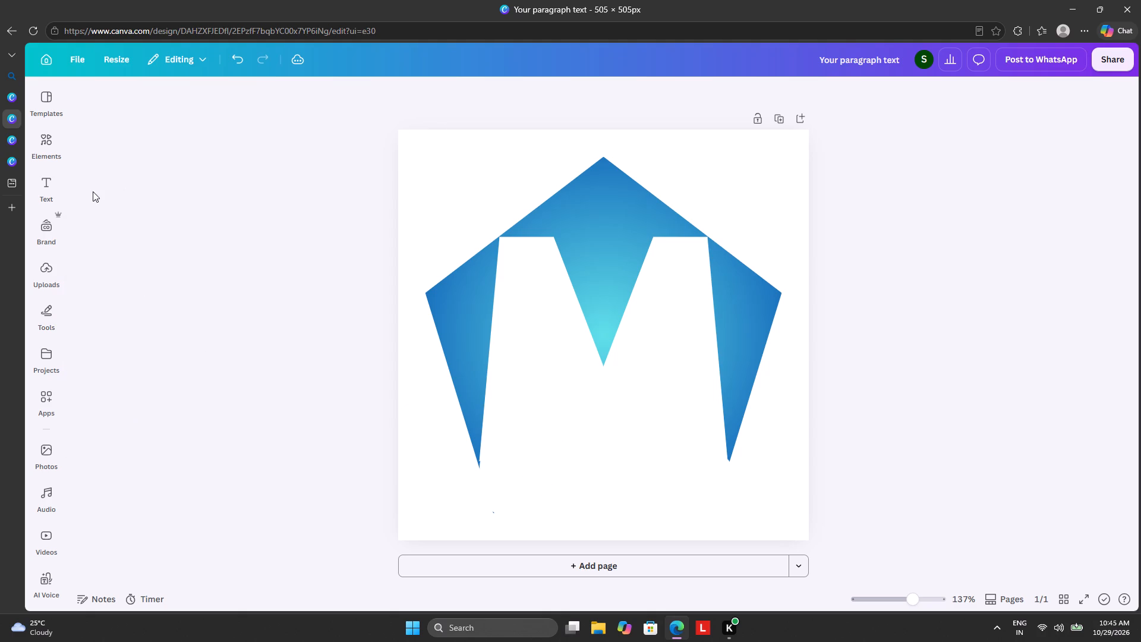
Download the painted-over logo as a PNG at 505 × 505 px and High quality.
click(1099, 55)
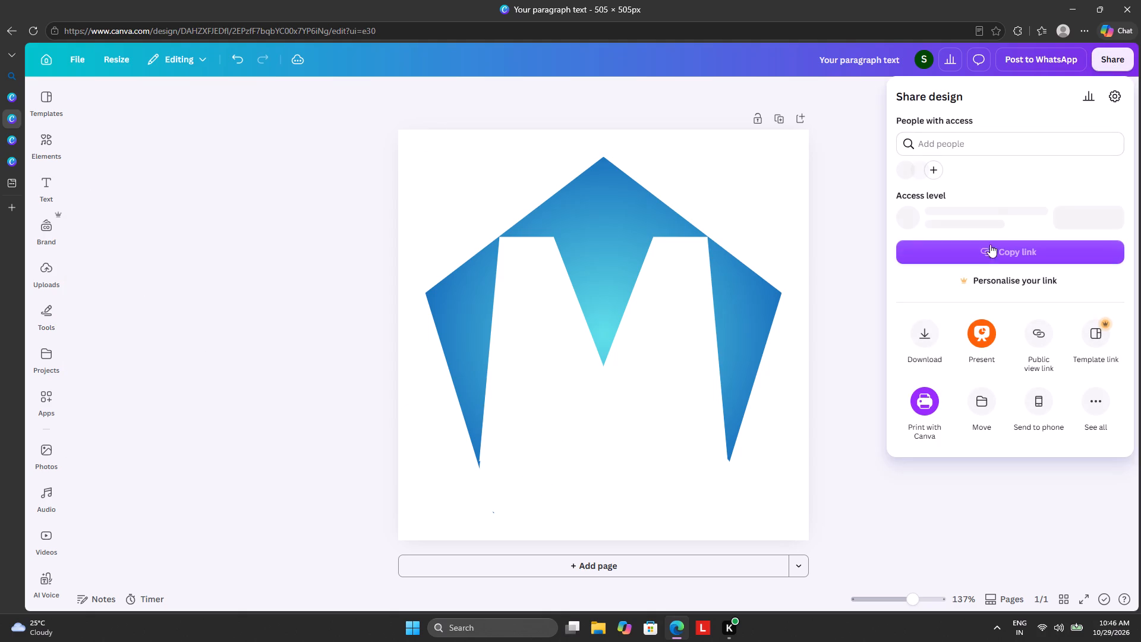
click(931, 334)
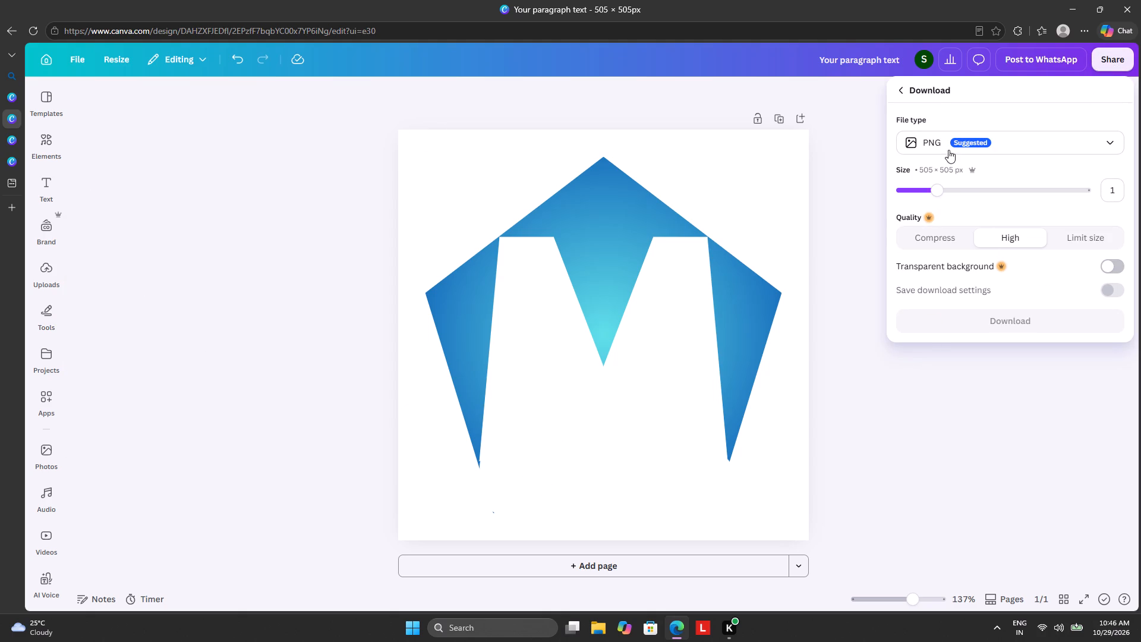
click(930, 143)
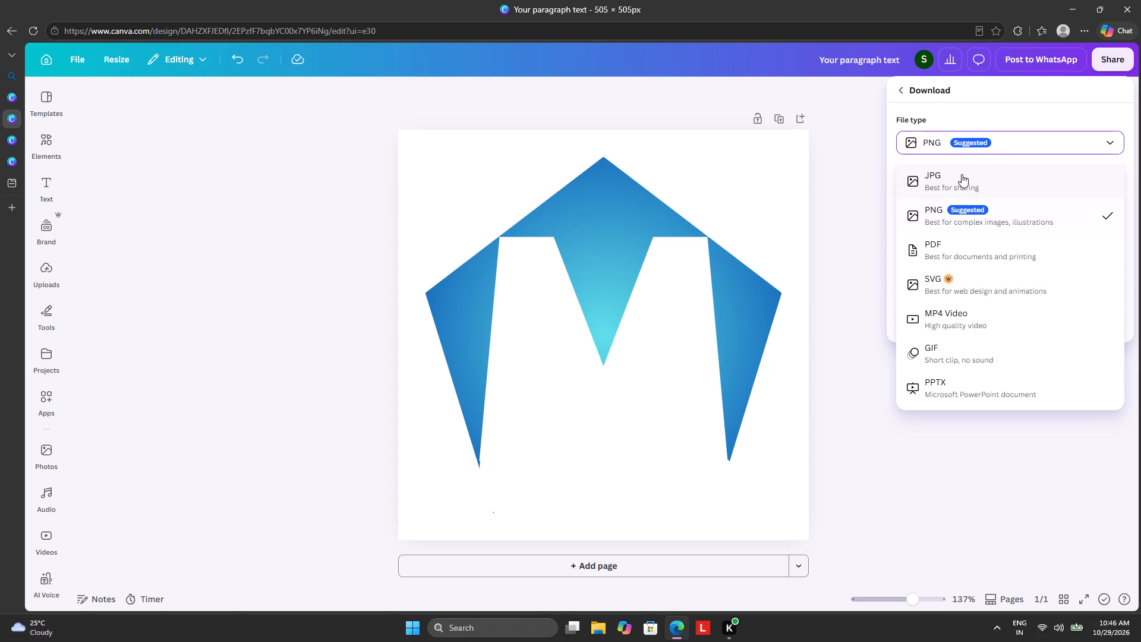
click(1111, 145)
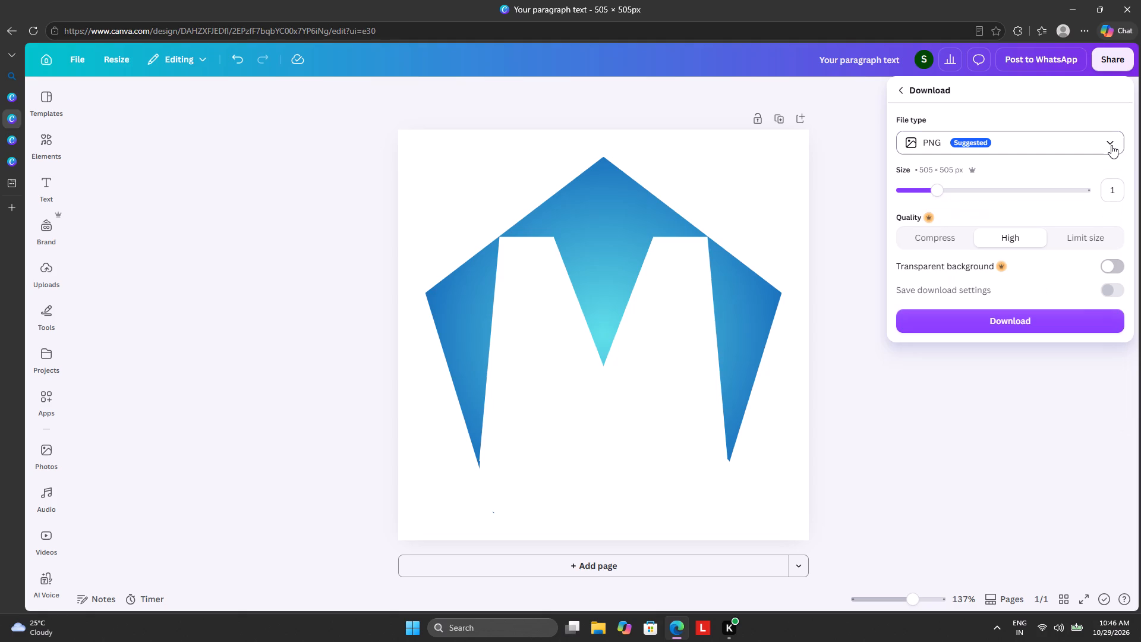
click(1063, 317)
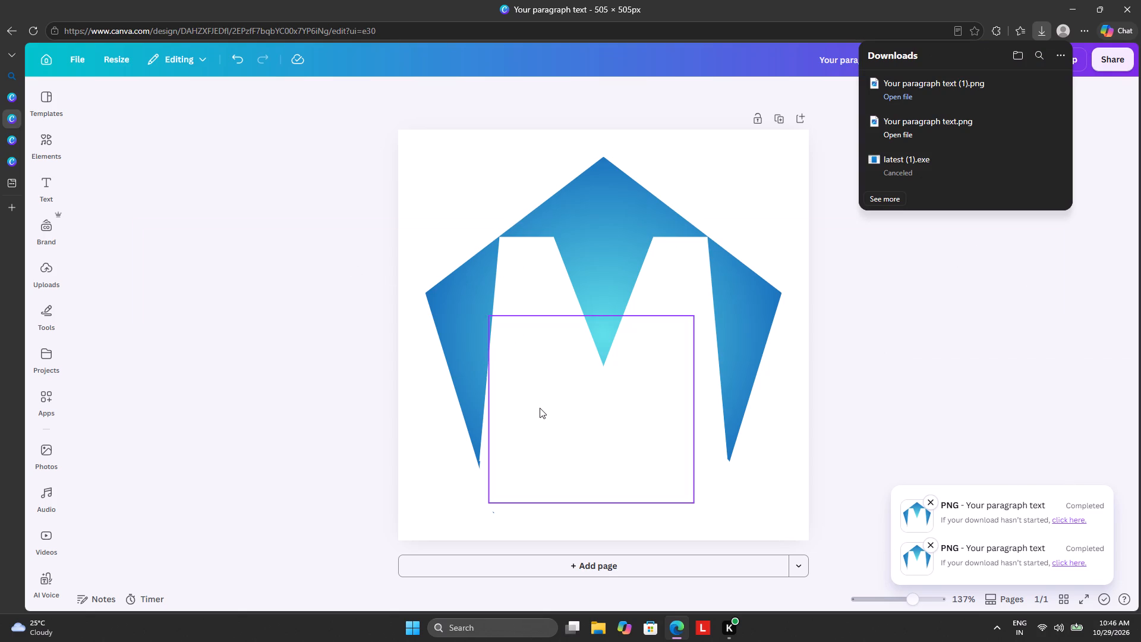
Undo all the white marker strokes on the pentagon M logo.
key(ctrl+z)
click(1019, 296)
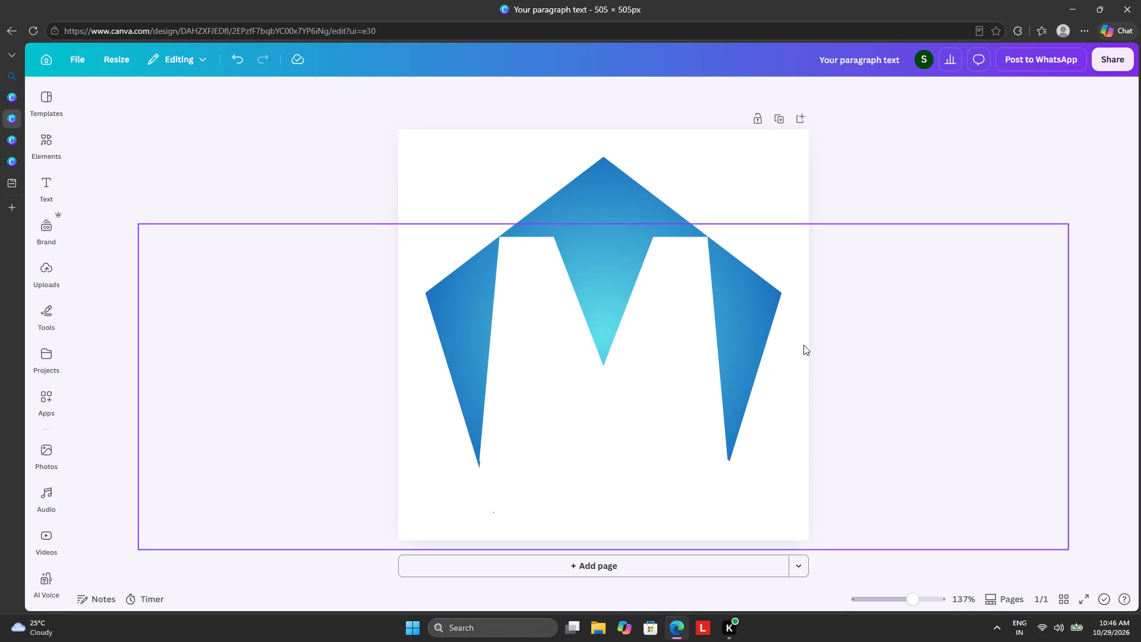
key(ctrl+z)
key(ctrl+z)
key(ctrl+z)
key(ctrl+z)
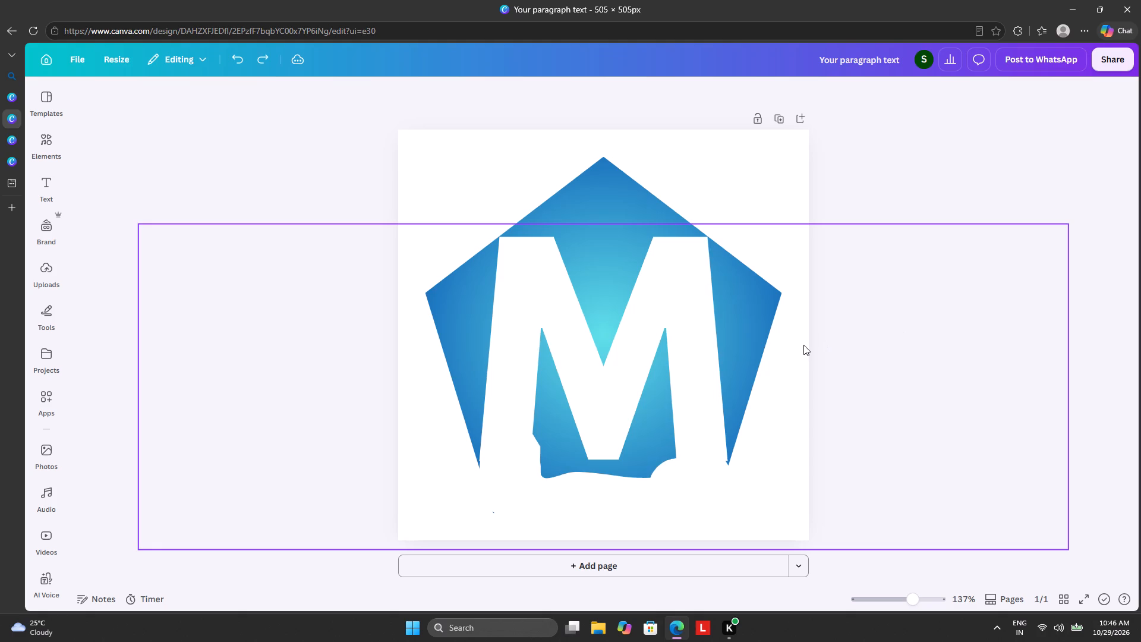
key(ctrl+z)
key(ctrl+z)
key(ctrl+z)
key(ctrl+z)
key(ctrl+z)
key(ctrl+z)
key(ctrl+z)
key(ctrl+z)
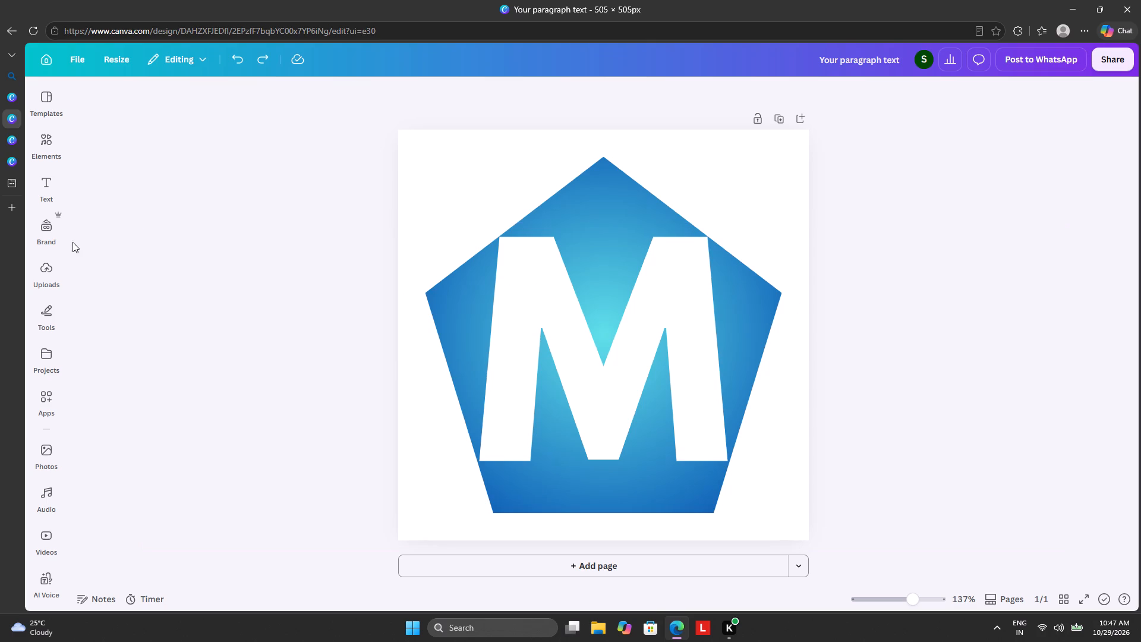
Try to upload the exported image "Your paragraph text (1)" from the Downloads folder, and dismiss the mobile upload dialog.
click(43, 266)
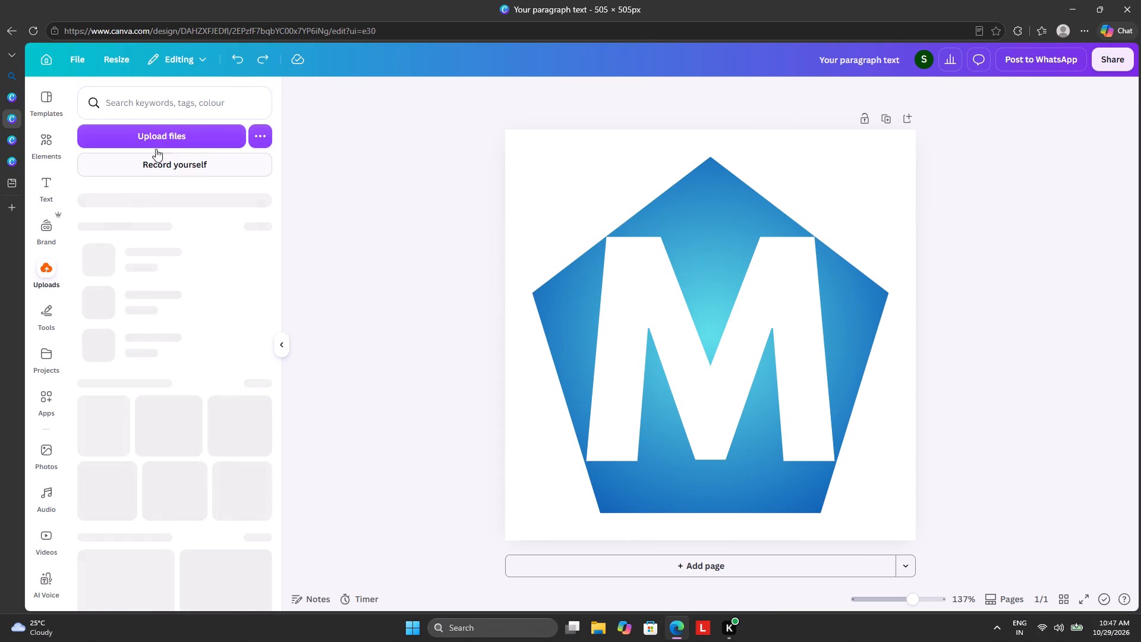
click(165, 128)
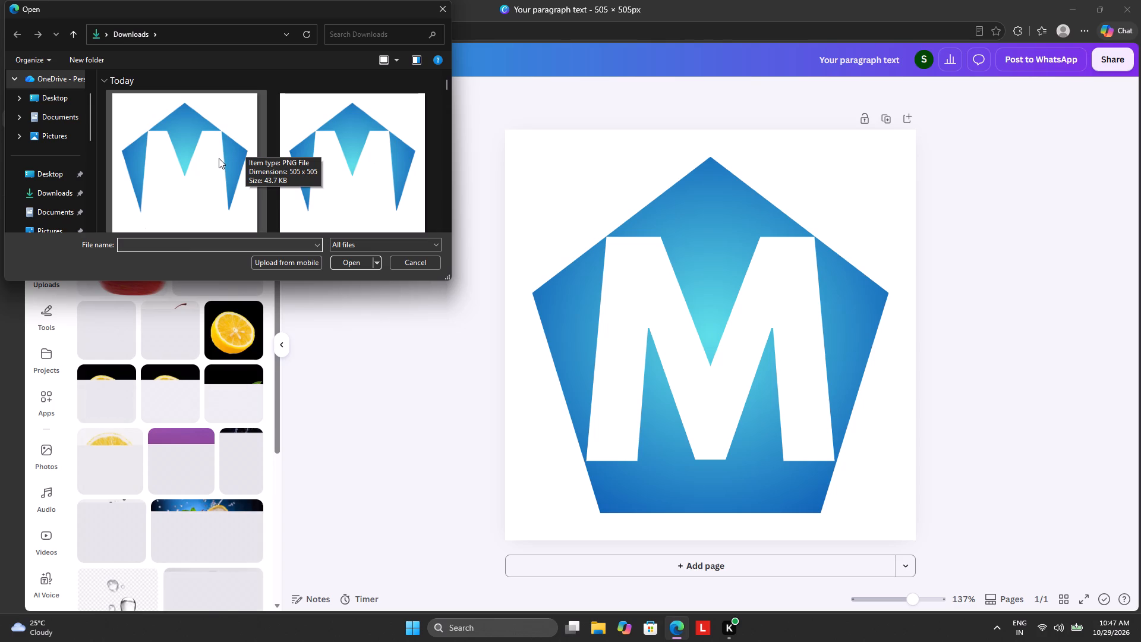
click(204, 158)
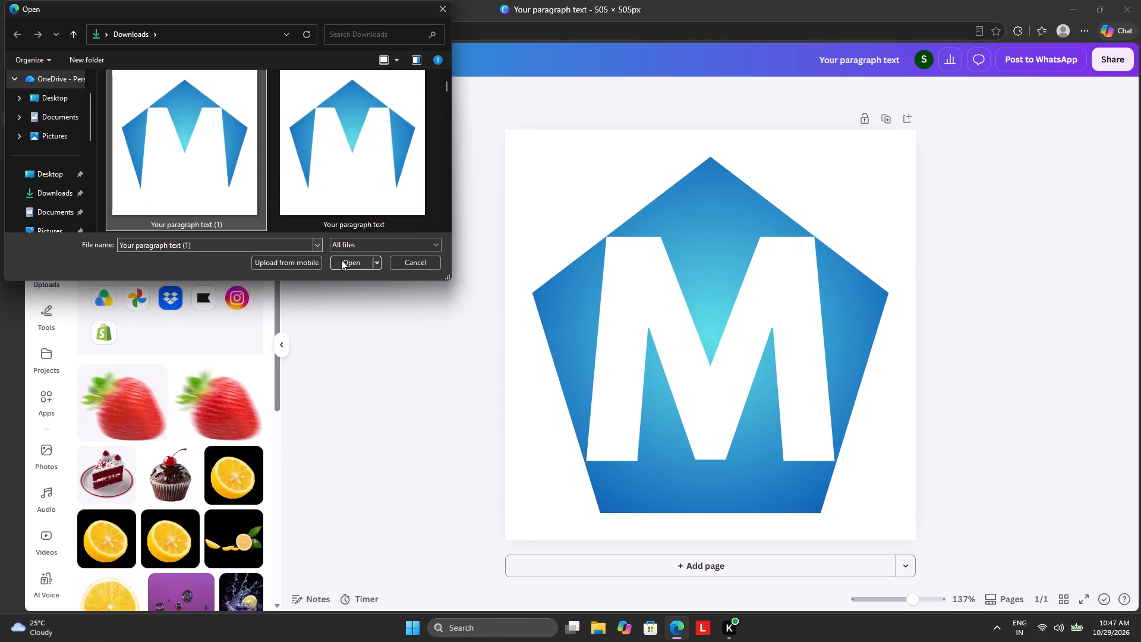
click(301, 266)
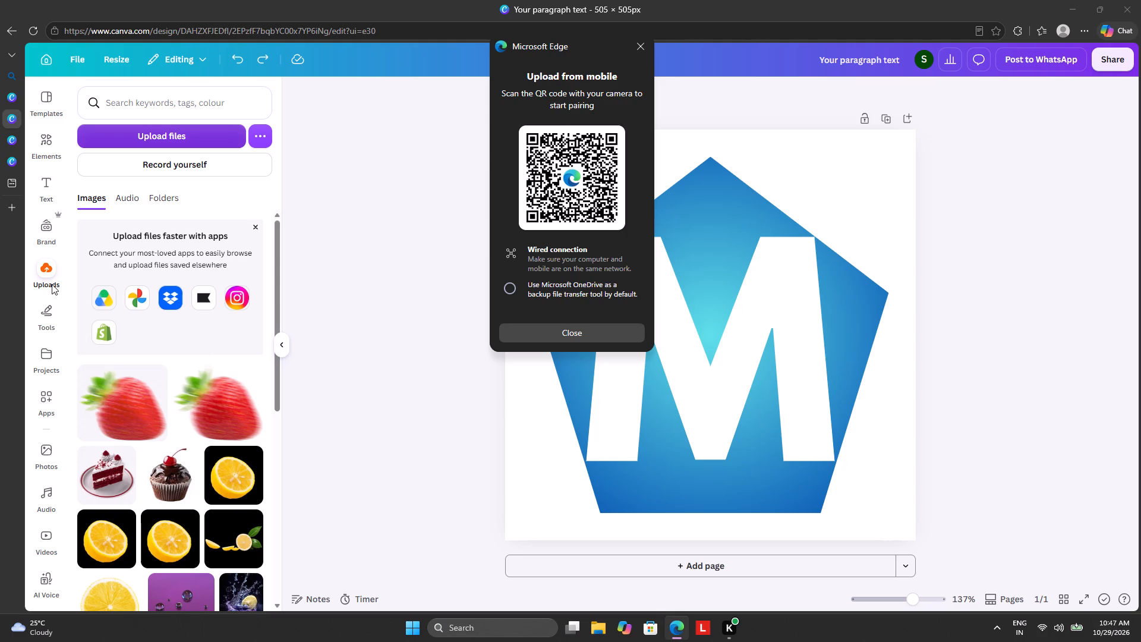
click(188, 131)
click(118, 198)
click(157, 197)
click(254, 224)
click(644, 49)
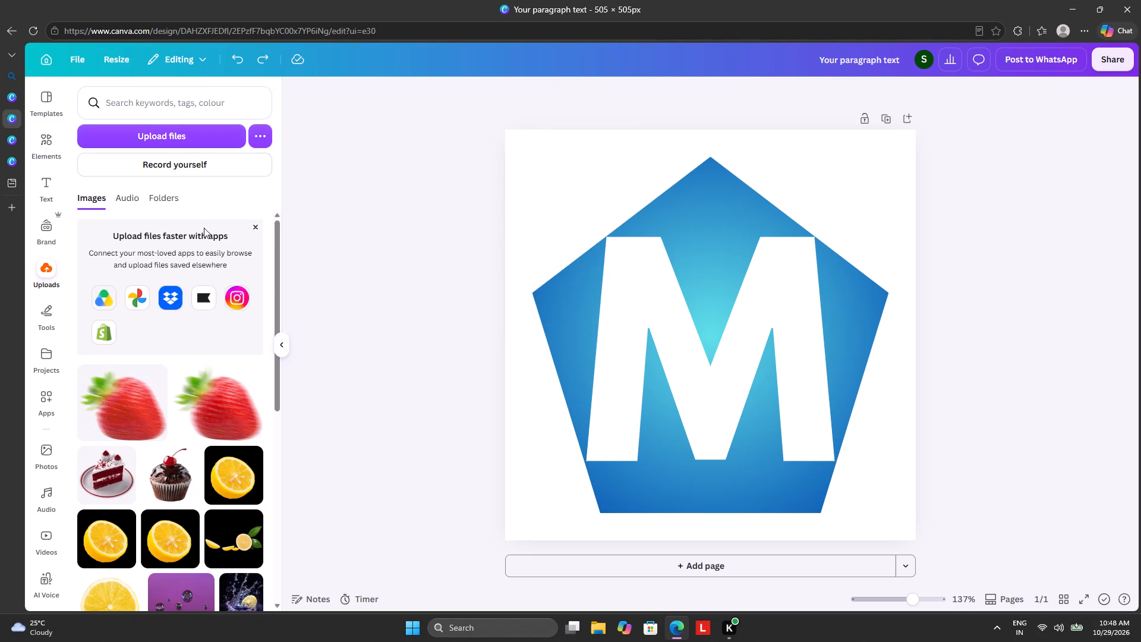
Create a new folder named ALIYA among the uploads.
click(152, 206)
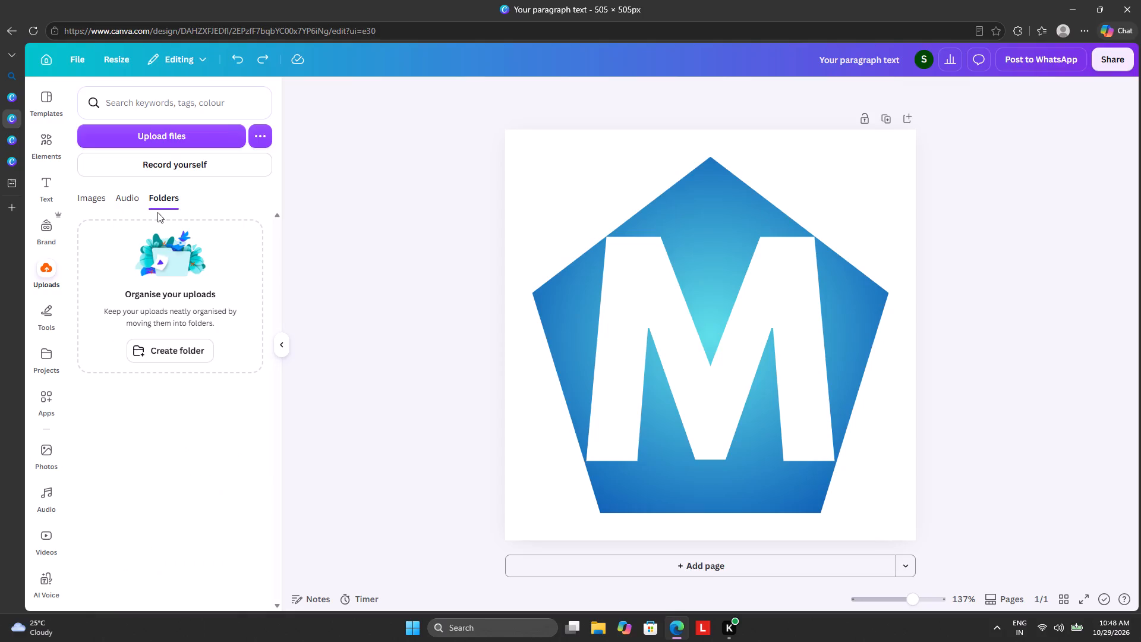
click(179, 355)
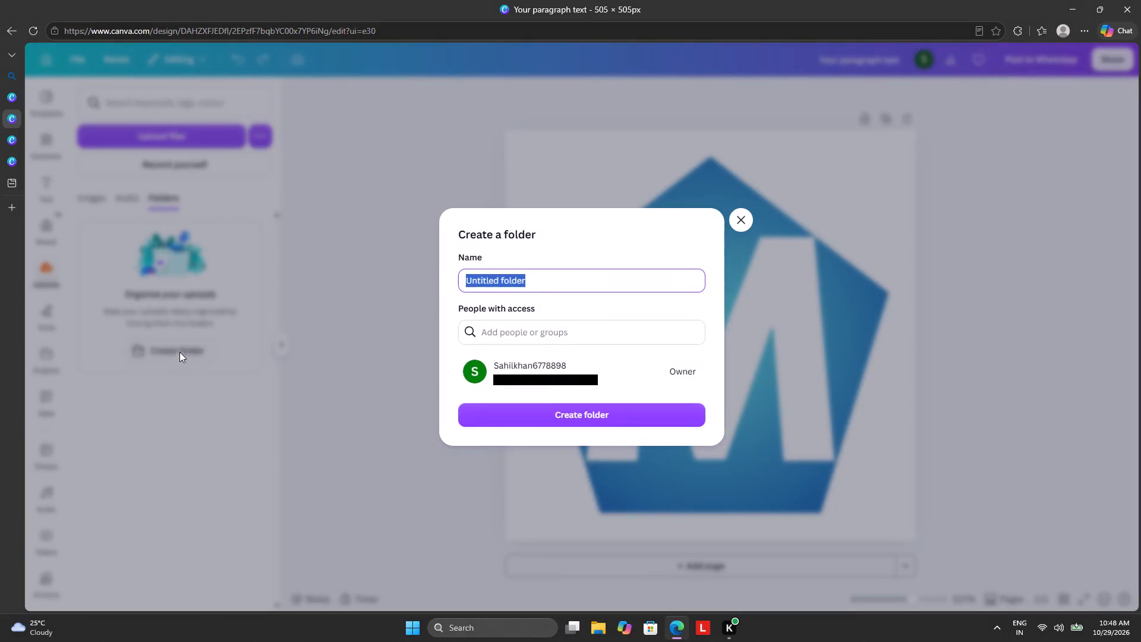
click(569, 278)
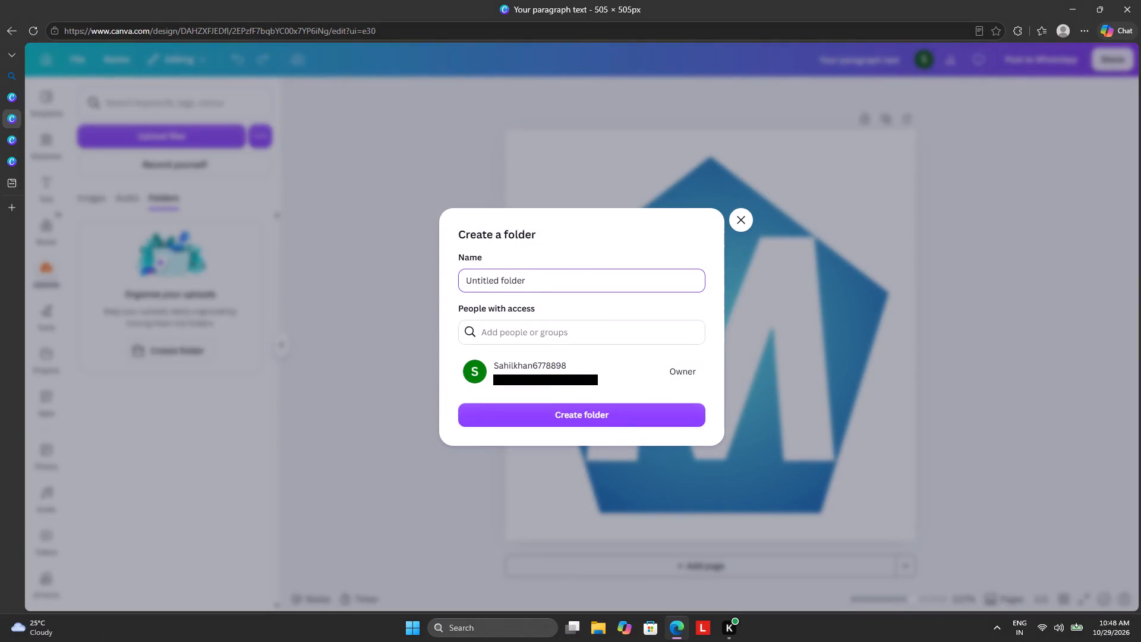
key(BackSpace)
key(BackSpace)
key(BackSpace)
key(BackSpace)
key(BackSpace)
key(BackSpace)
key(BackSpace)
key(BackSpace)
key(BackSpace)
key(BackSpace)
key(BackSpace)
key(BackSpace)
key(BackSpace)
key(BackSpace)
key(BackSpace)
key(BackSpace)
key(BackSpace)
key(BackSpace)
key(BackSpace)
key(BackSpace)
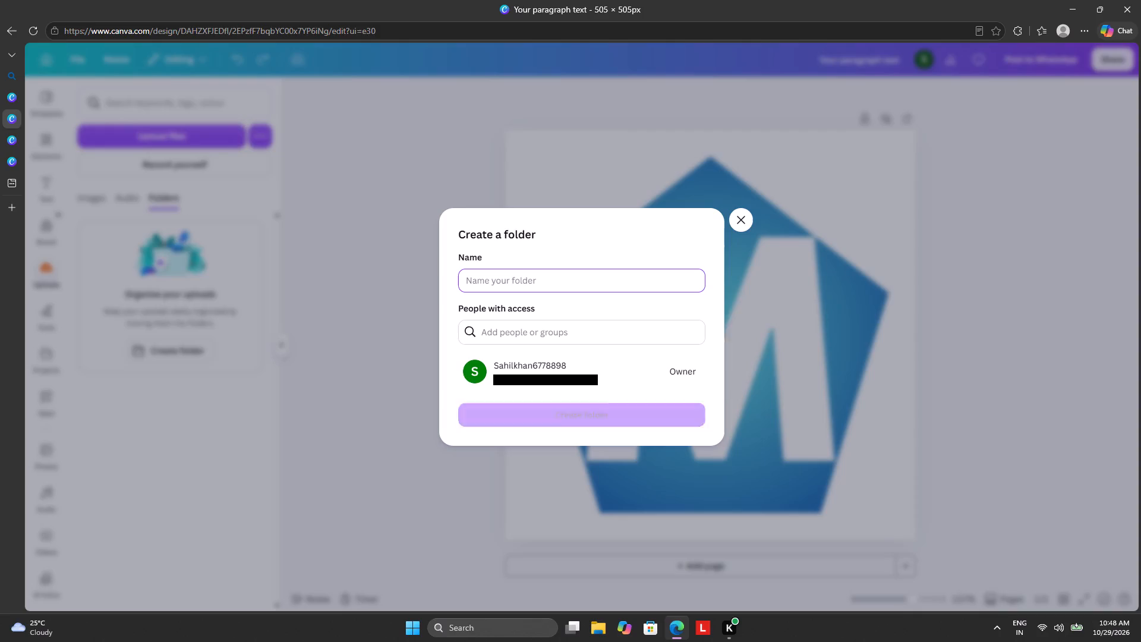
text(ALIYA)
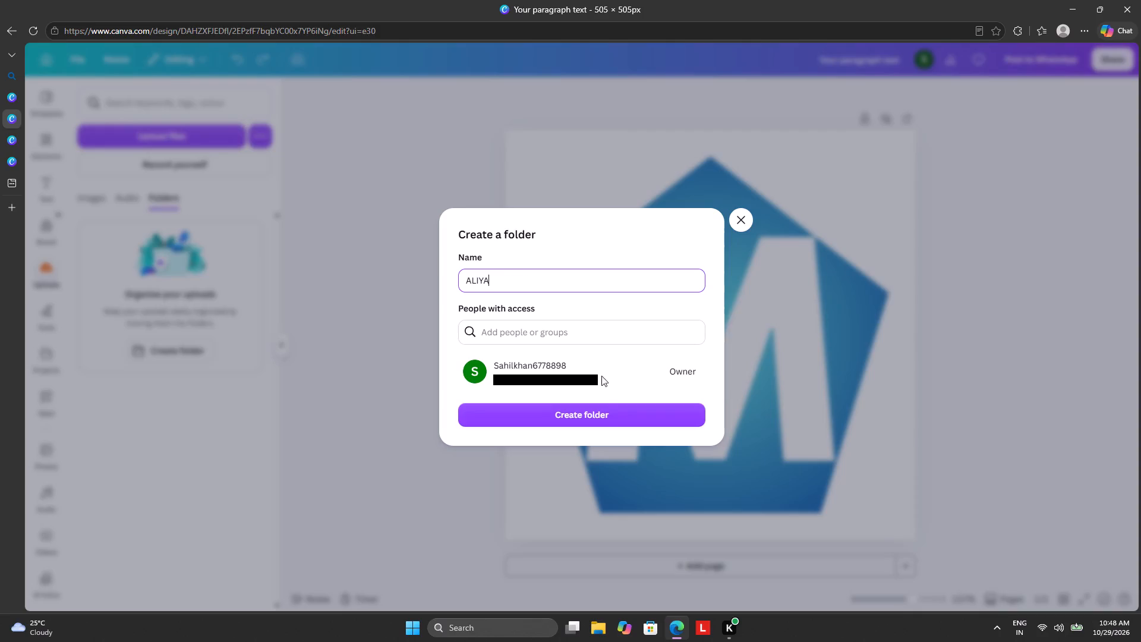
click(604, 415)
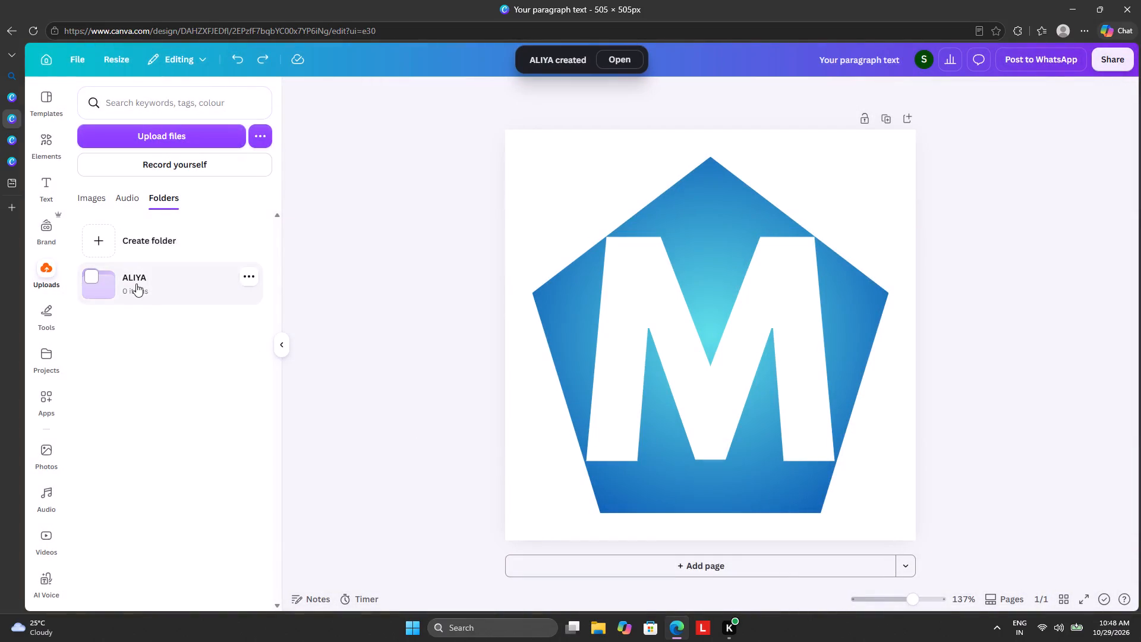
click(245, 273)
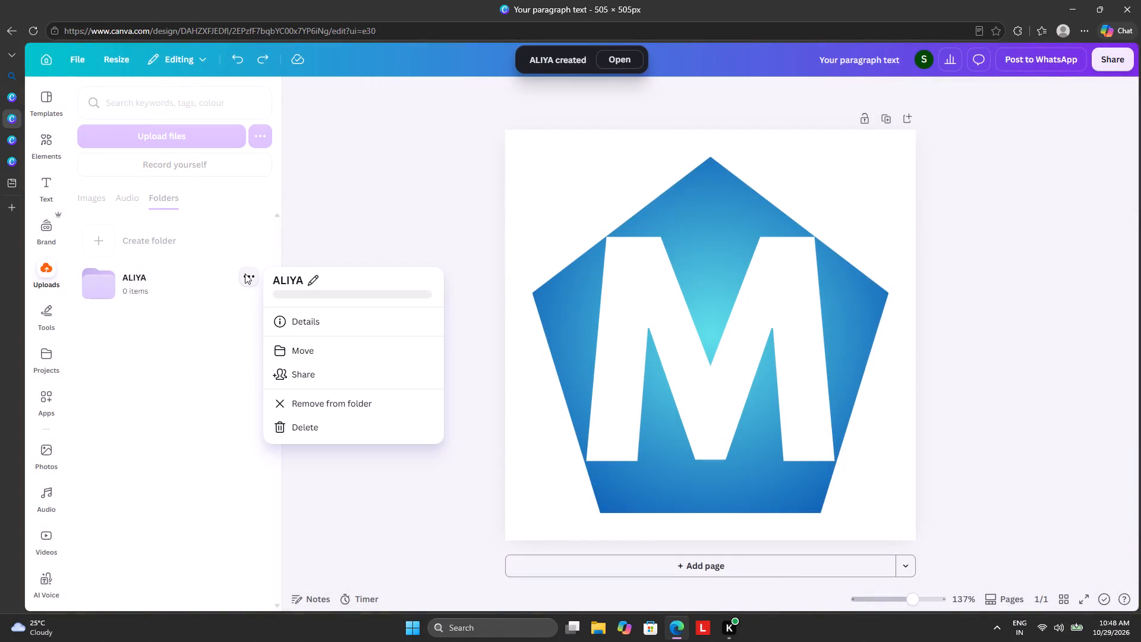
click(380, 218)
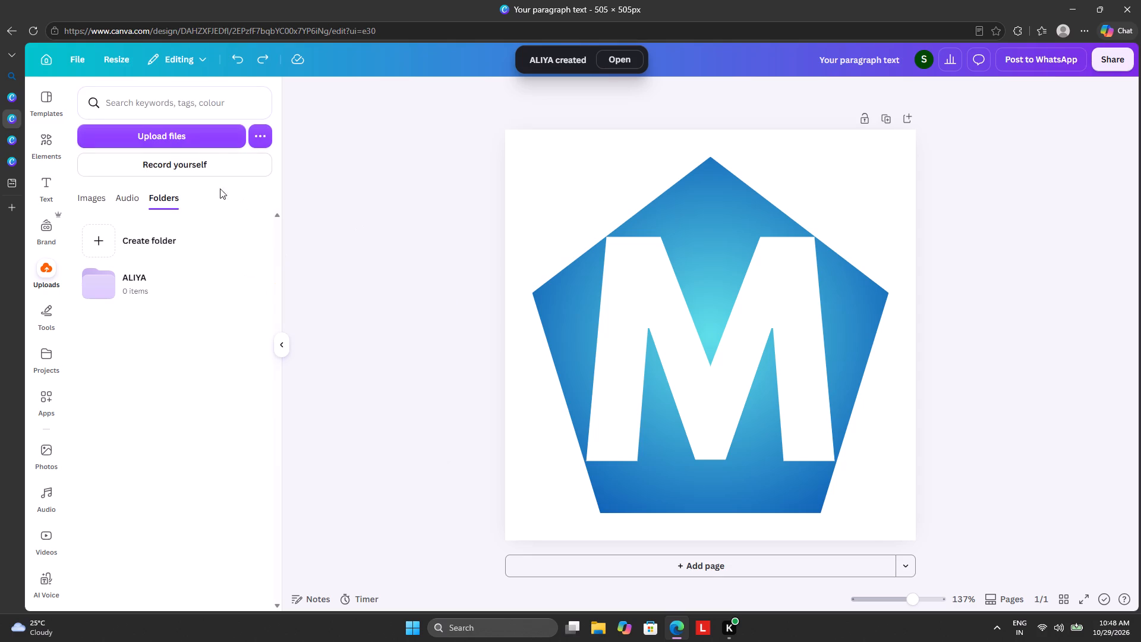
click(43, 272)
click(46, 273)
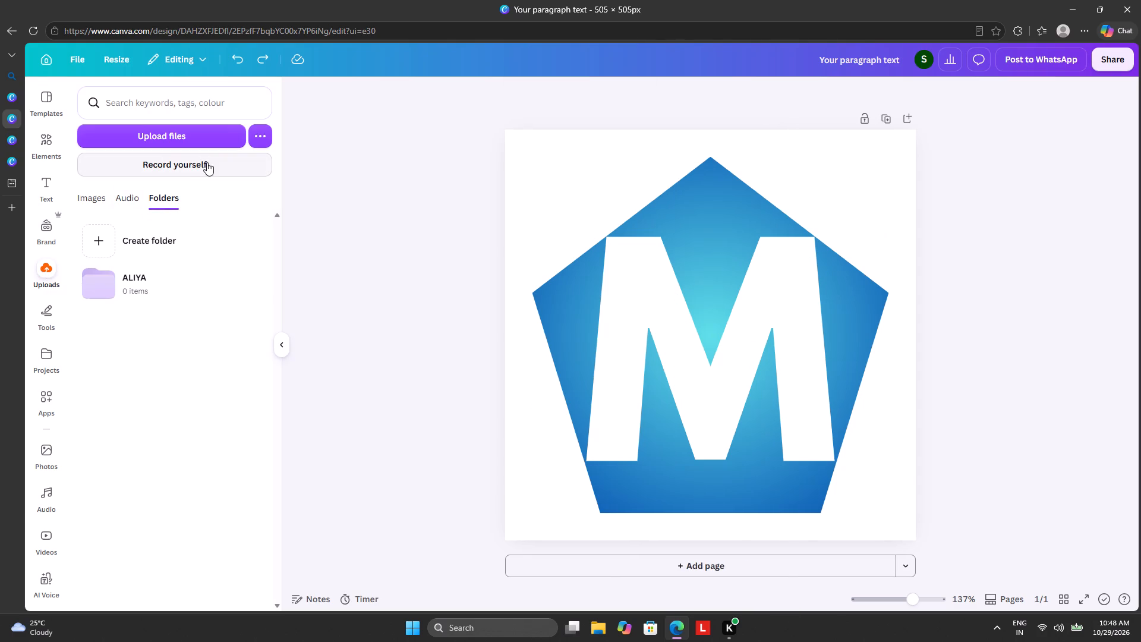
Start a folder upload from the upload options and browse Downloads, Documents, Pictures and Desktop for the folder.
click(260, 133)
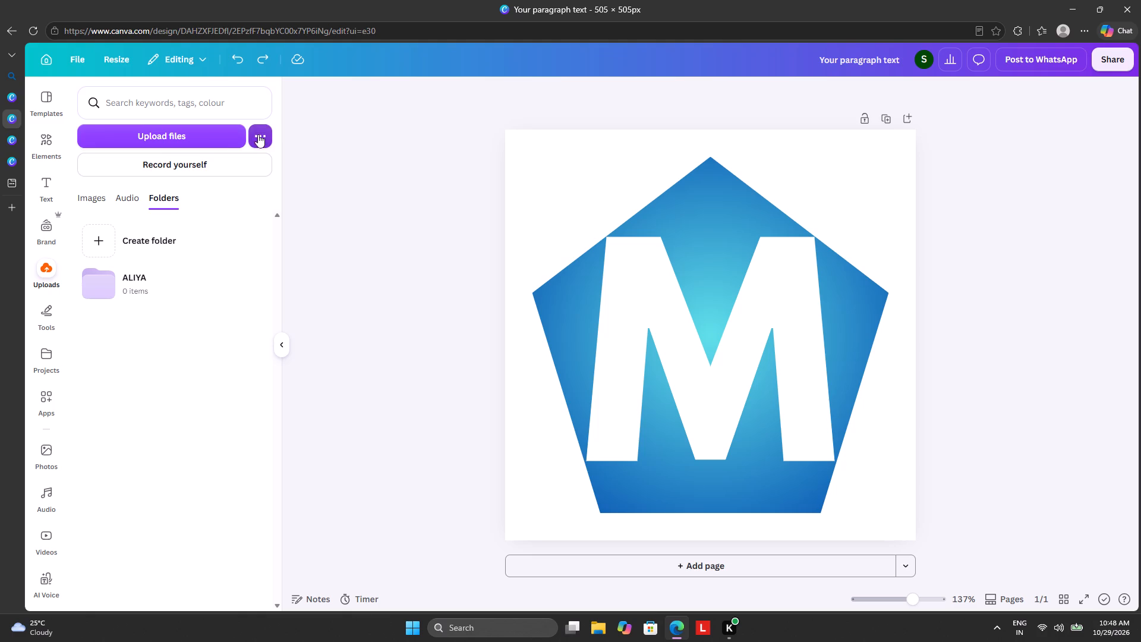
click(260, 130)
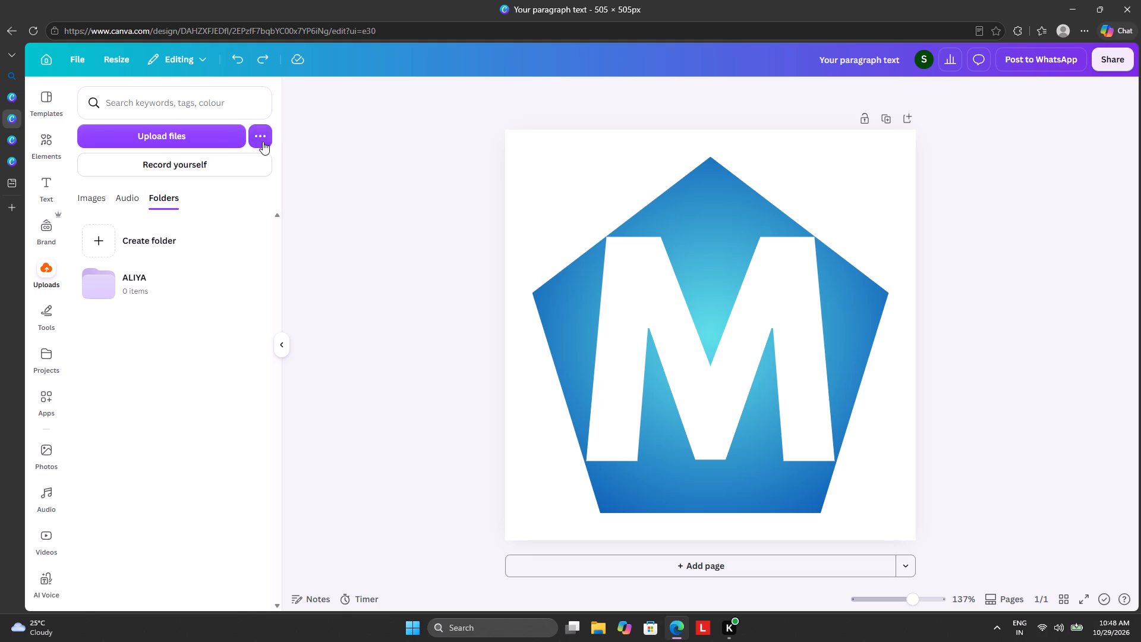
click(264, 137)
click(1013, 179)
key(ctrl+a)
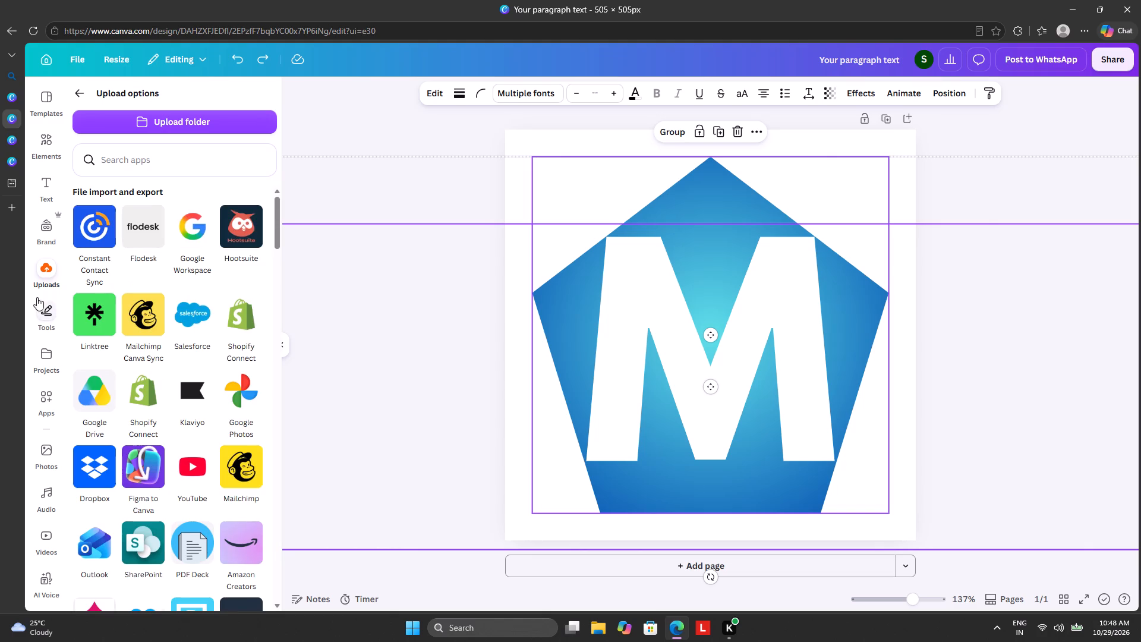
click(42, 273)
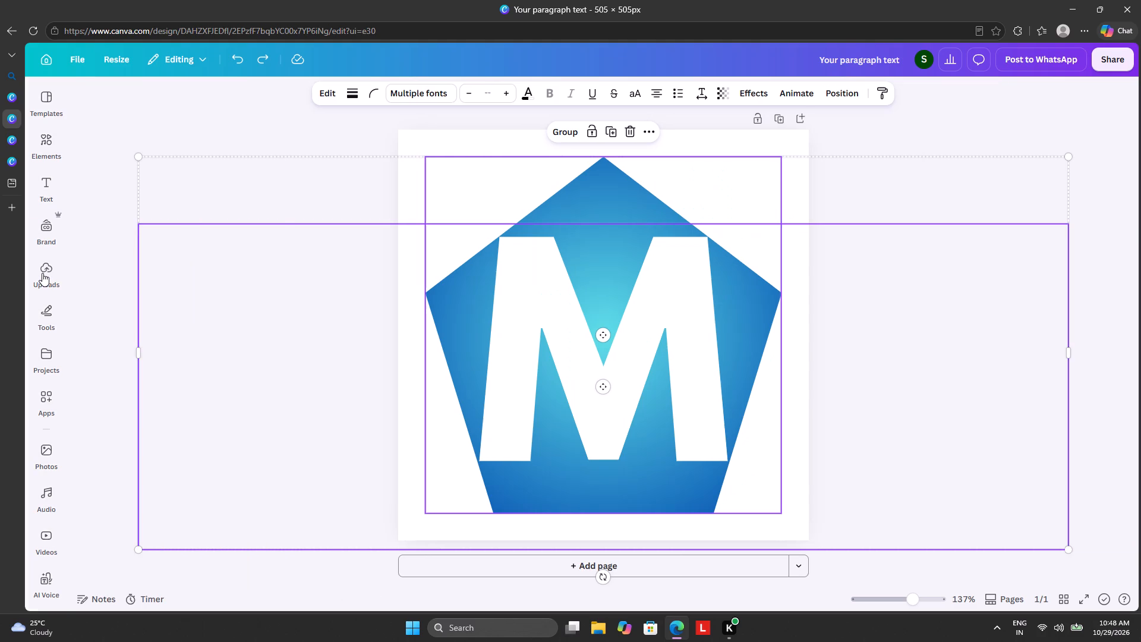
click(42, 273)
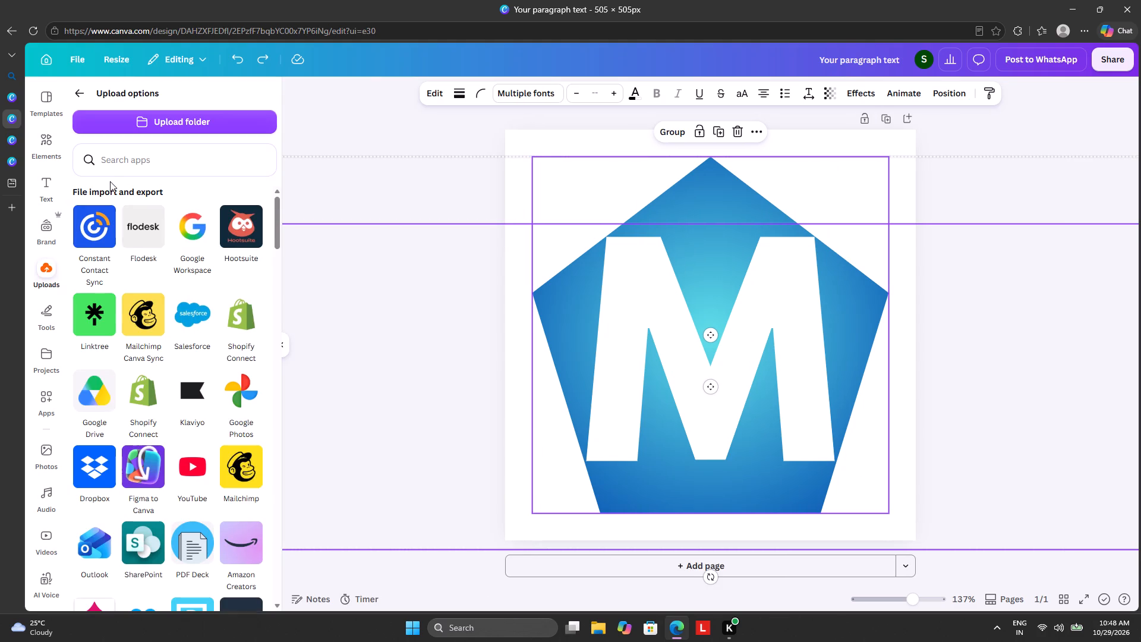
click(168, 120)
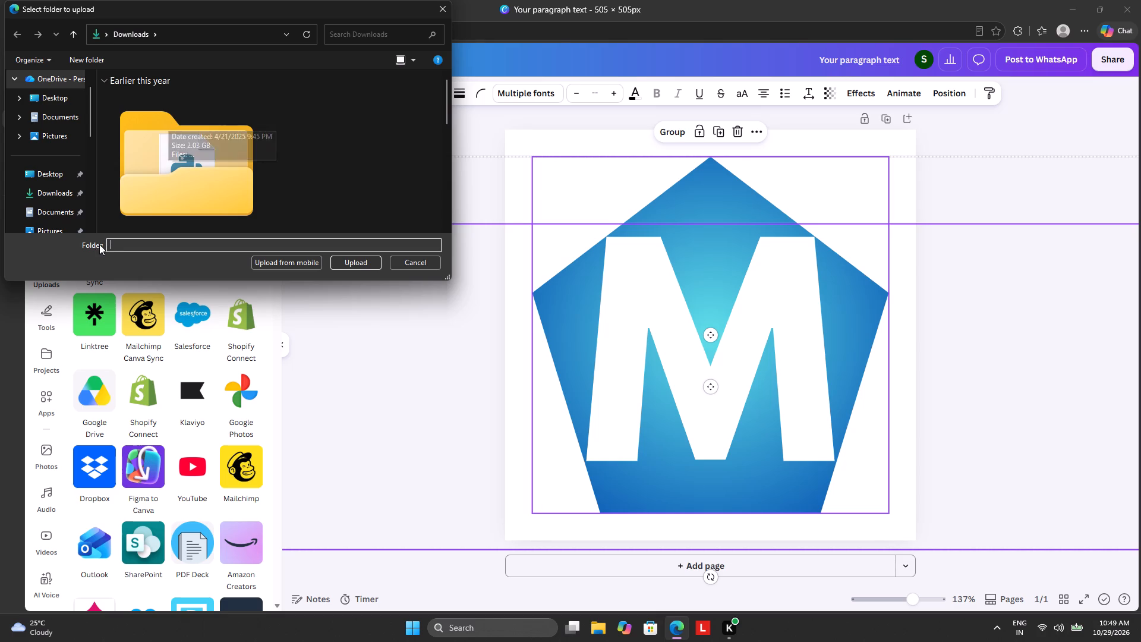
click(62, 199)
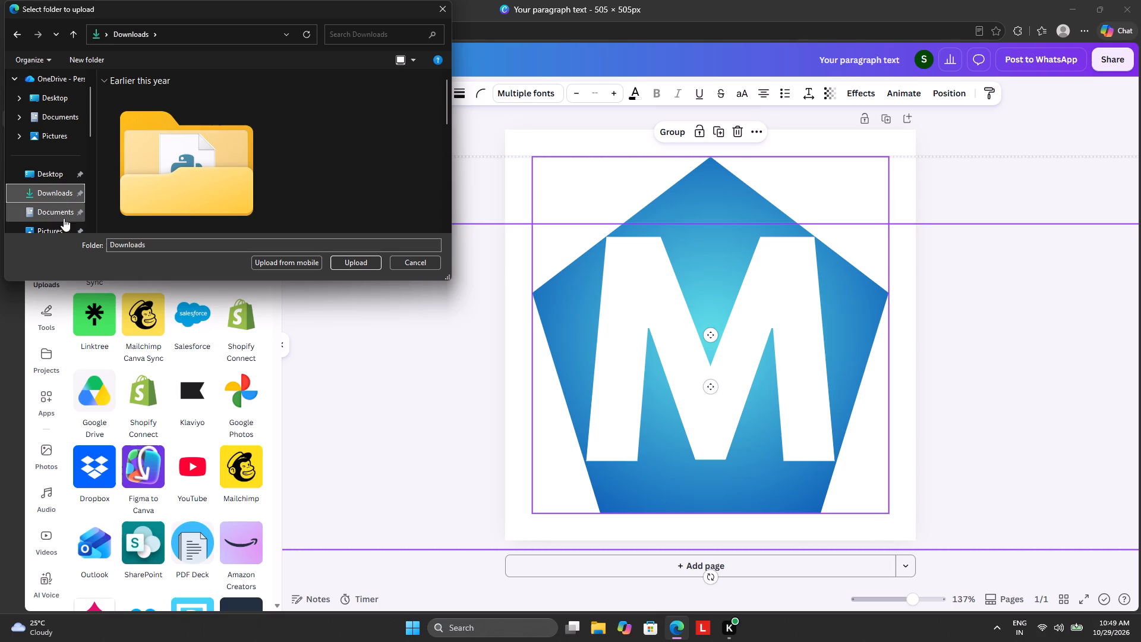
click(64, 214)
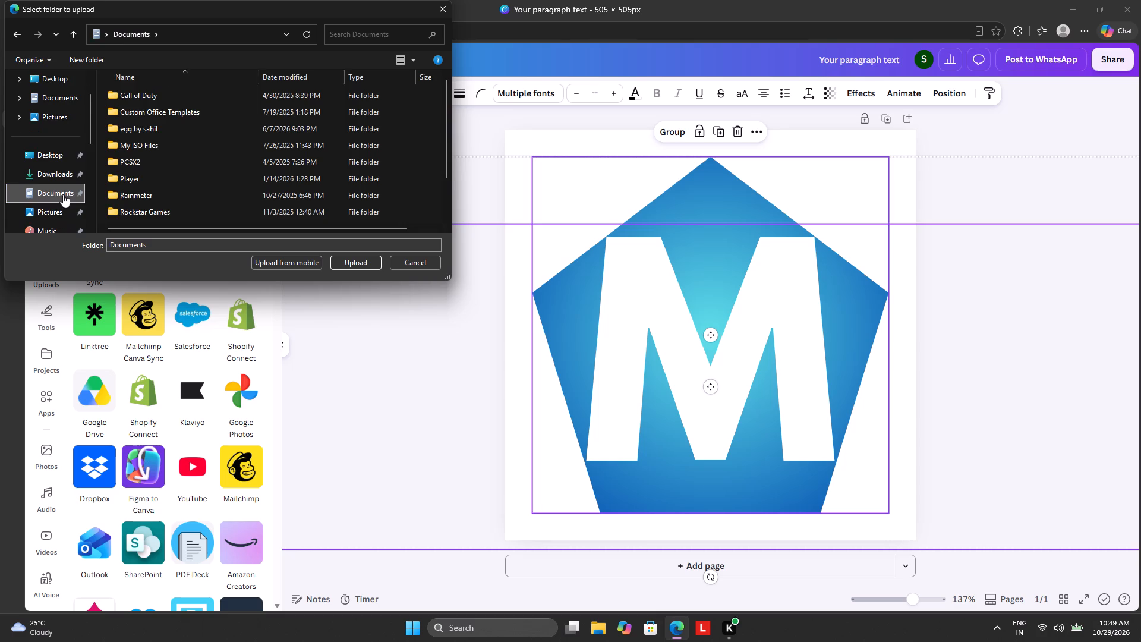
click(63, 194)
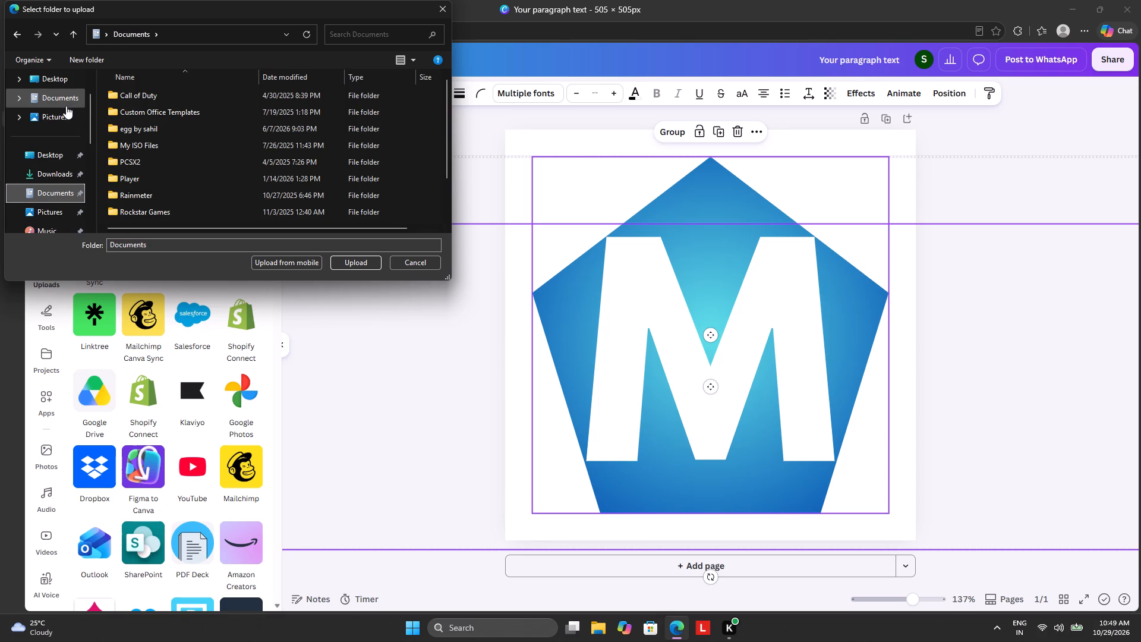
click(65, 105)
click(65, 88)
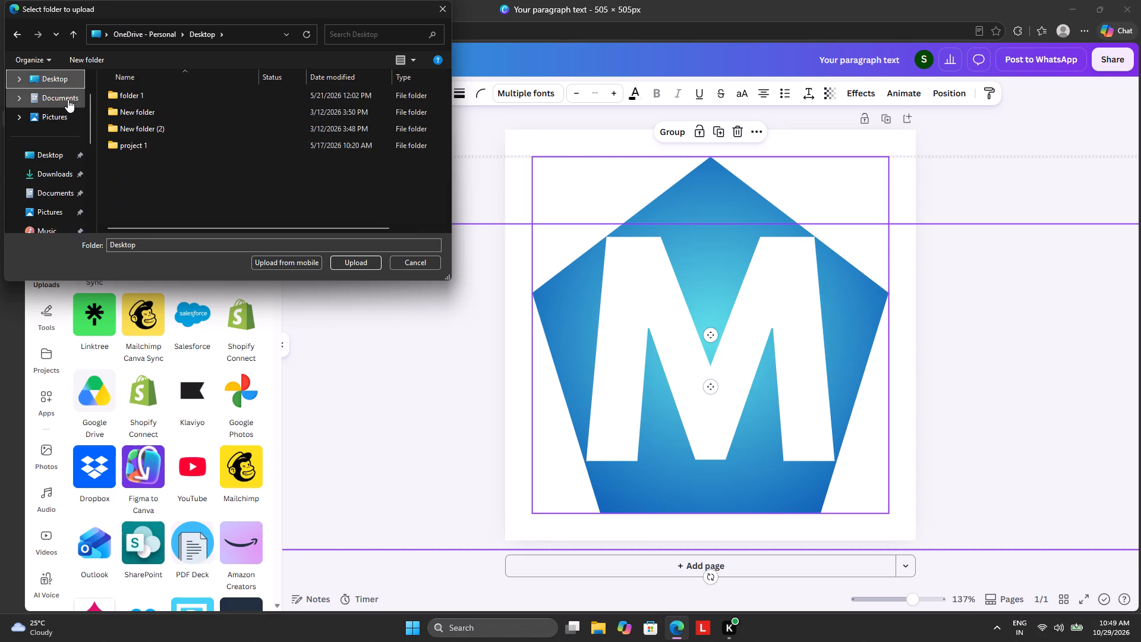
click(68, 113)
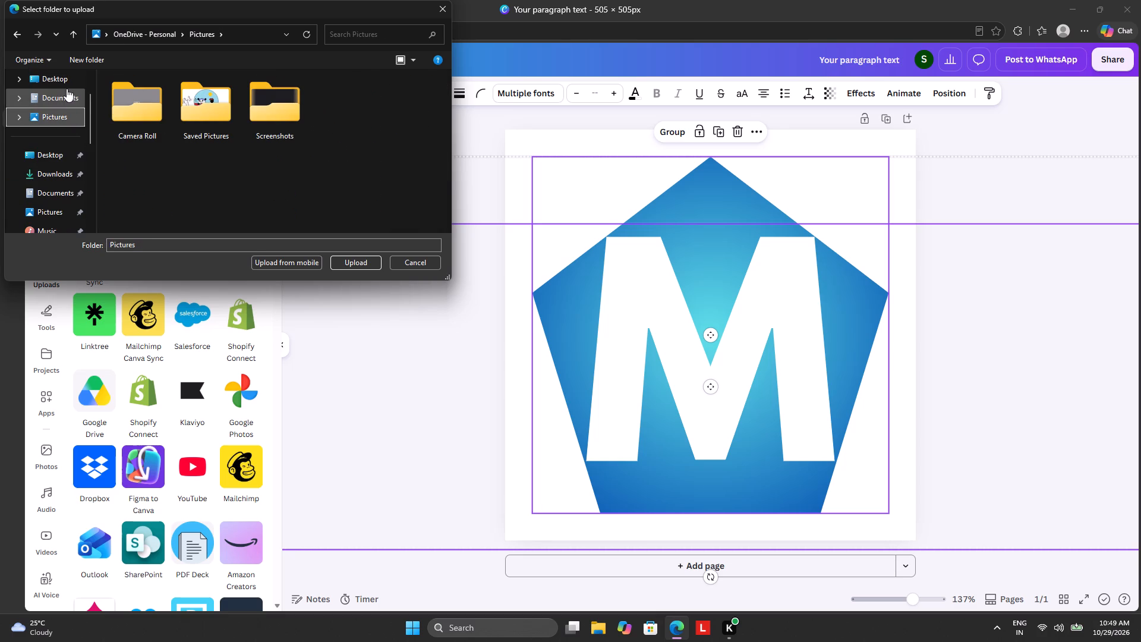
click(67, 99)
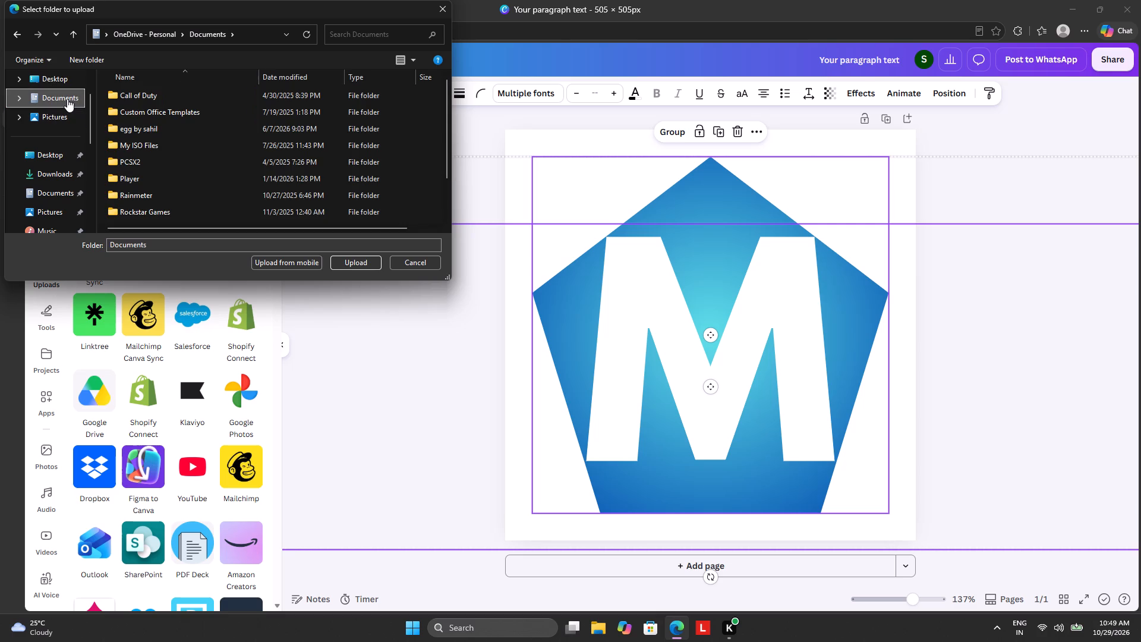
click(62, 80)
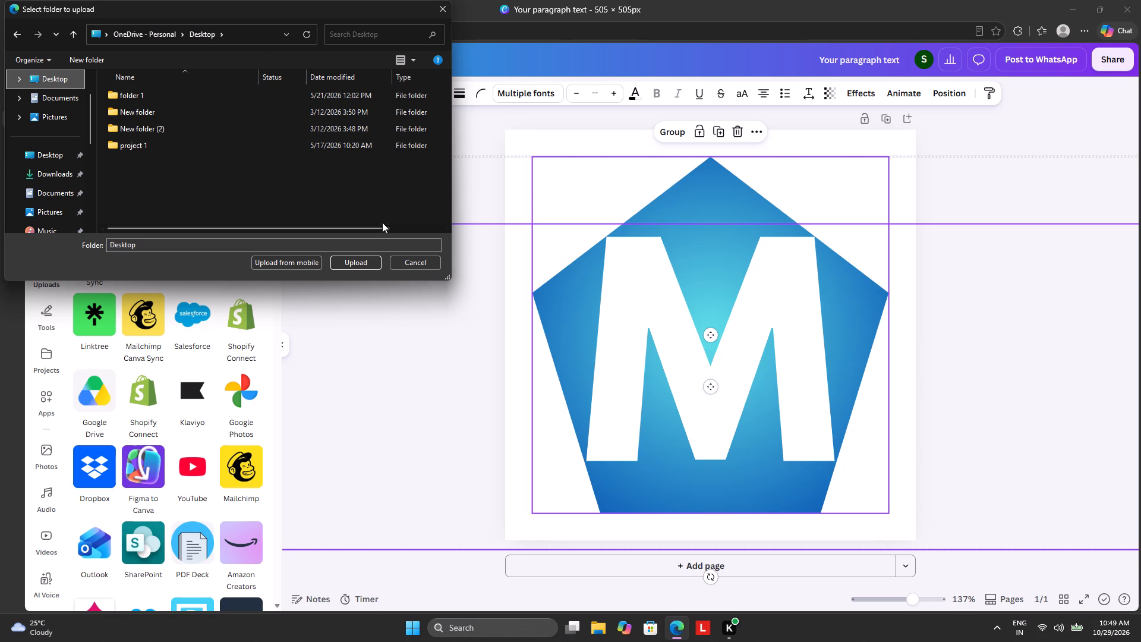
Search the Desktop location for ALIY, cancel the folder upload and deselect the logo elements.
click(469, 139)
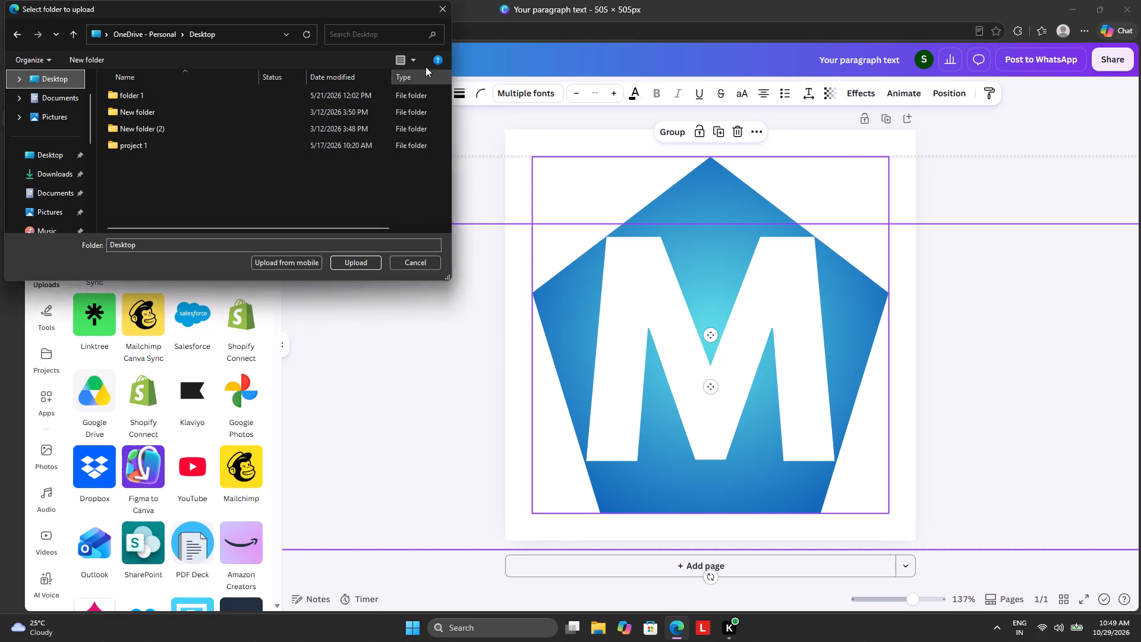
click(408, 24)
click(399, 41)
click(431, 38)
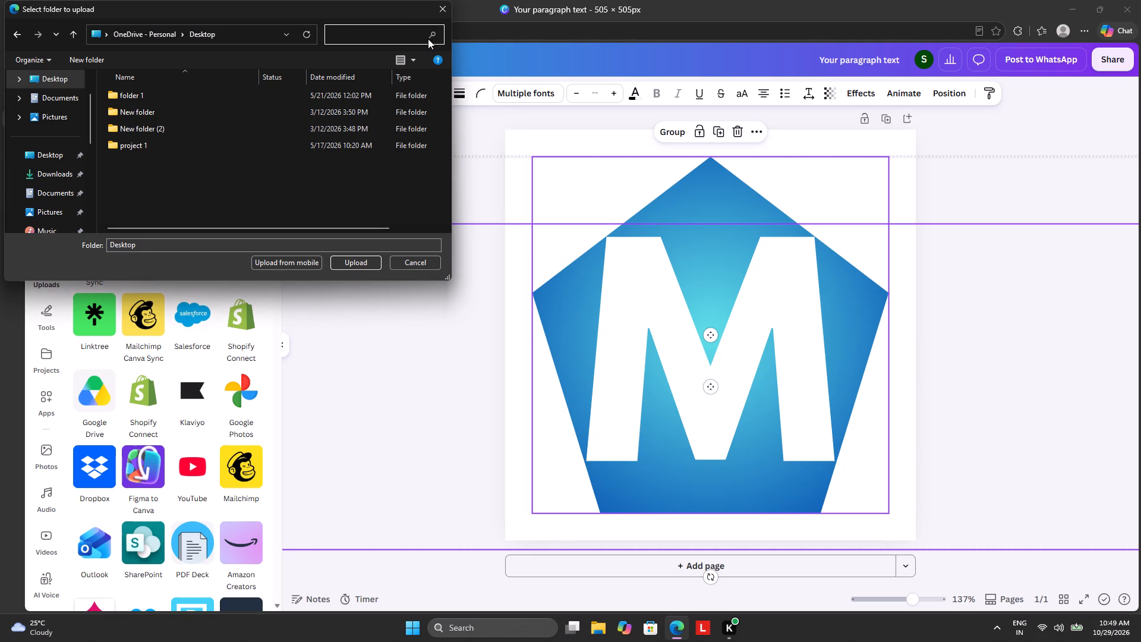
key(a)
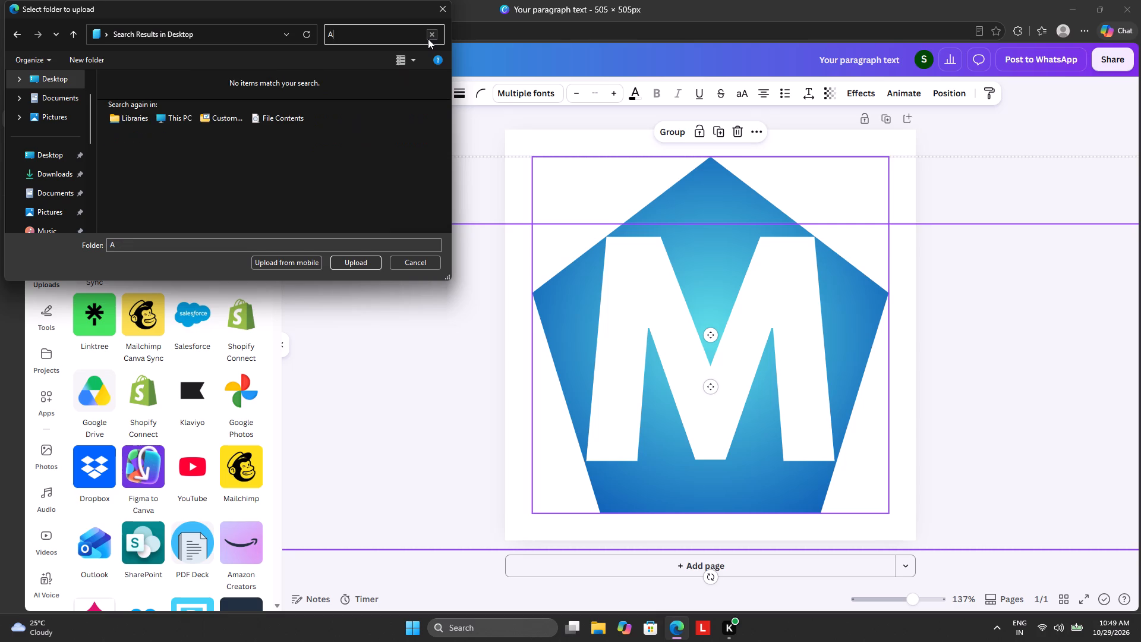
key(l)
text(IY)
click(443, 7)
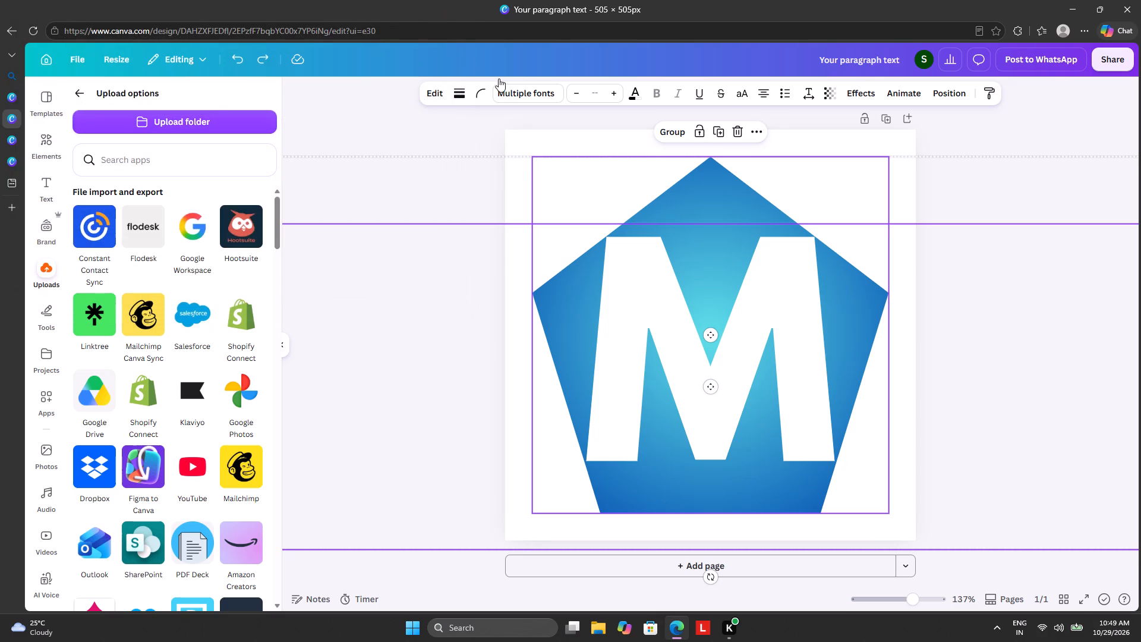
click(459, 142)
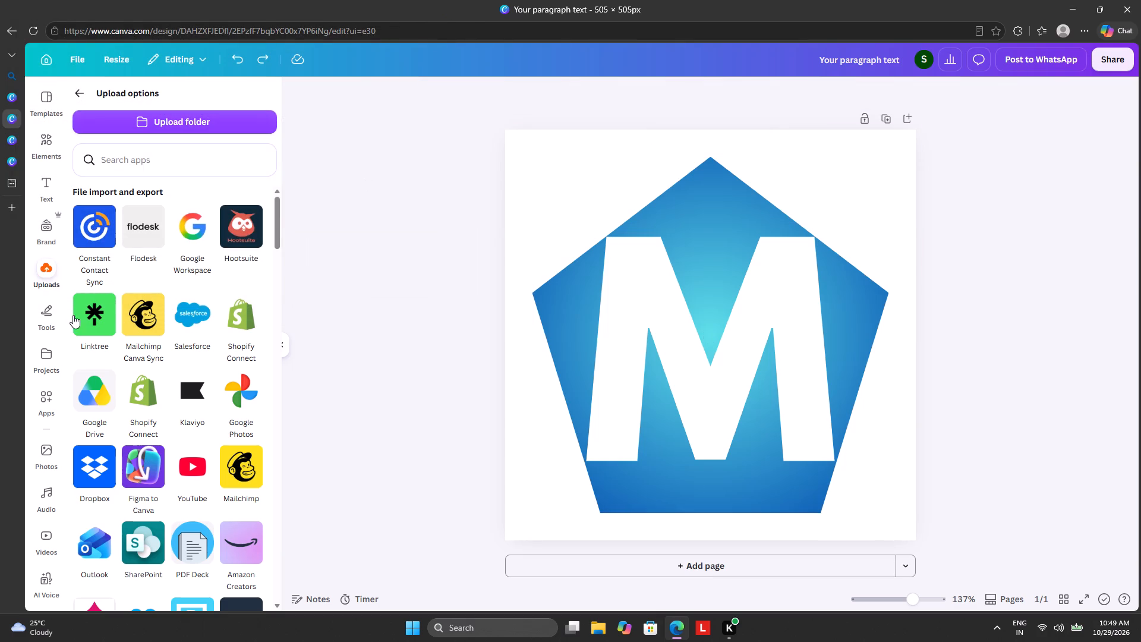
Set the white drawing brush's weight to 96 and dab over the pentagon at the two feet of the M.
click(41, 315)
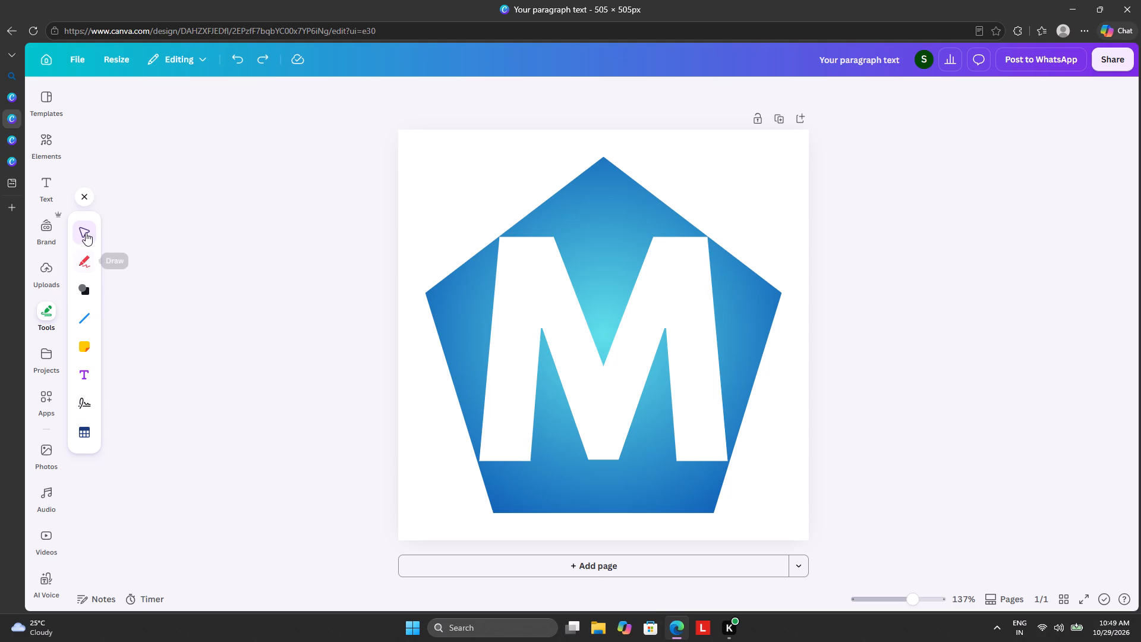
click(89, 270)
click(112, 388)
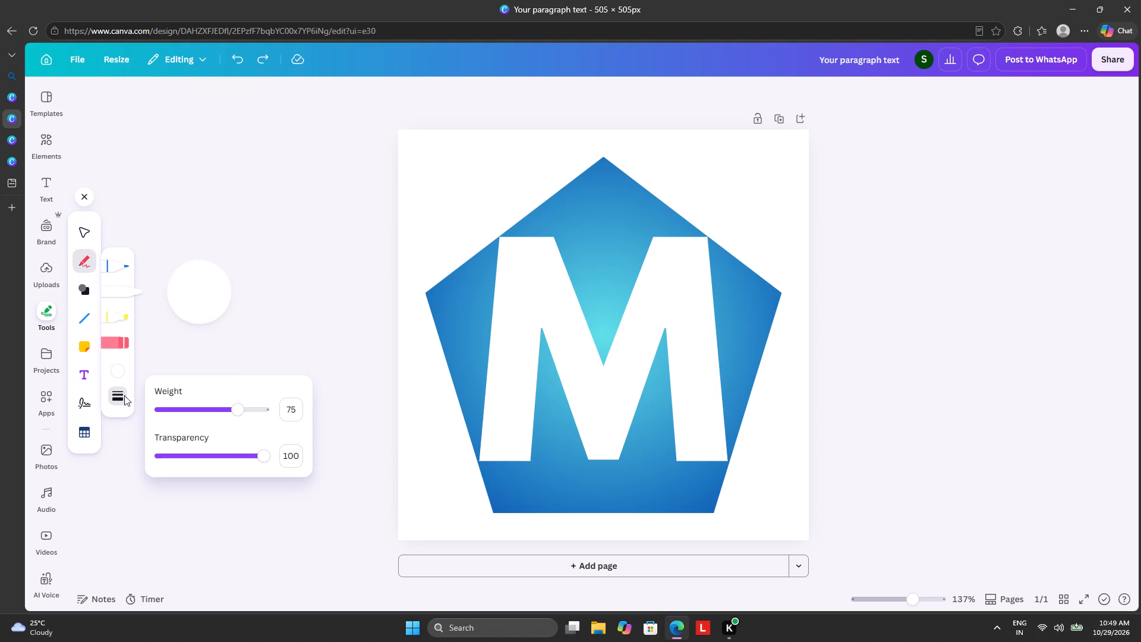
drag(242, 418, 260, 423)
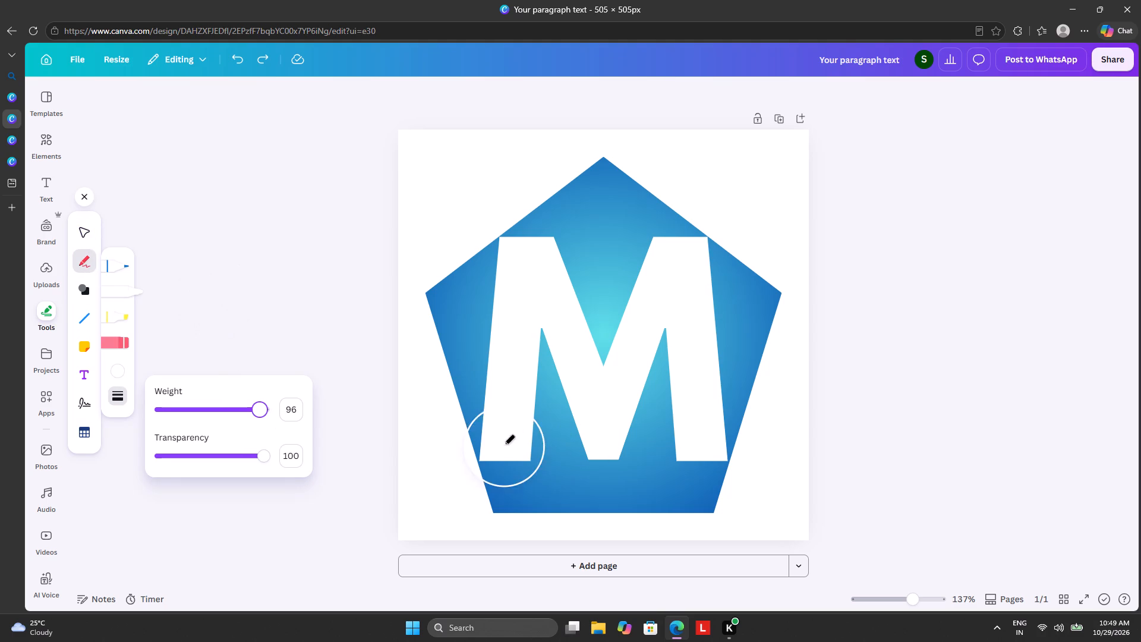
click(516, 473)
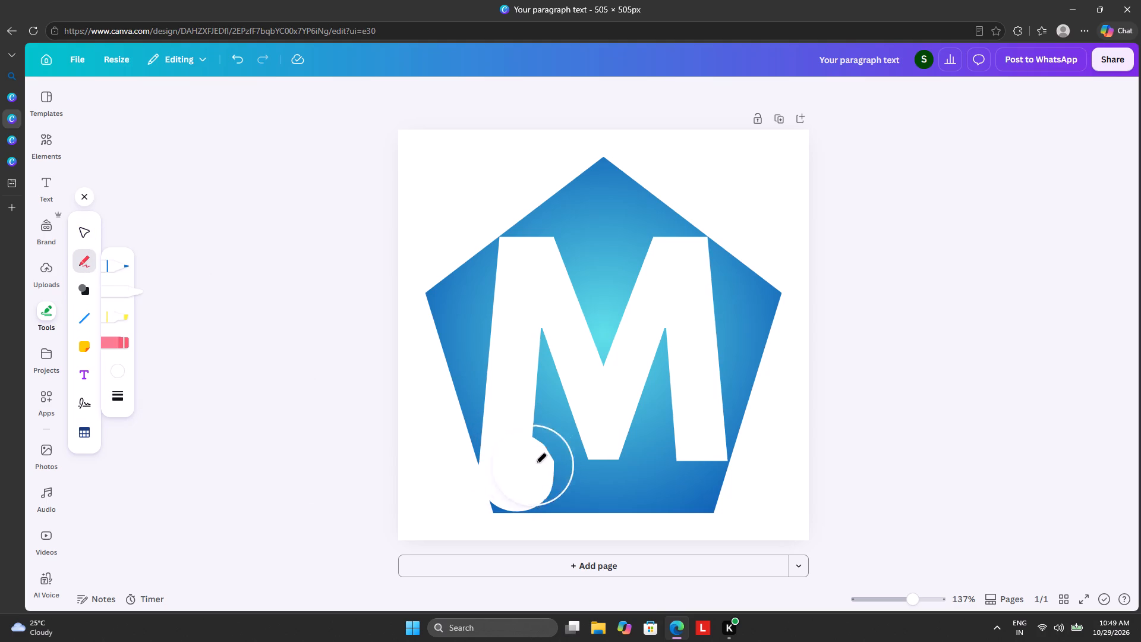
click(688, 462)
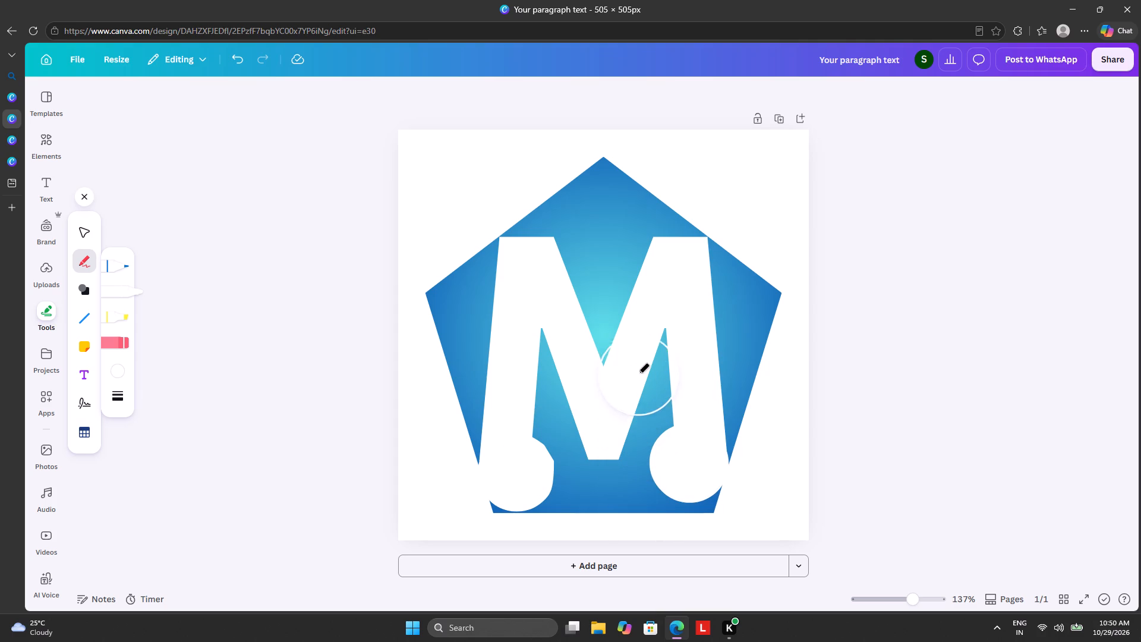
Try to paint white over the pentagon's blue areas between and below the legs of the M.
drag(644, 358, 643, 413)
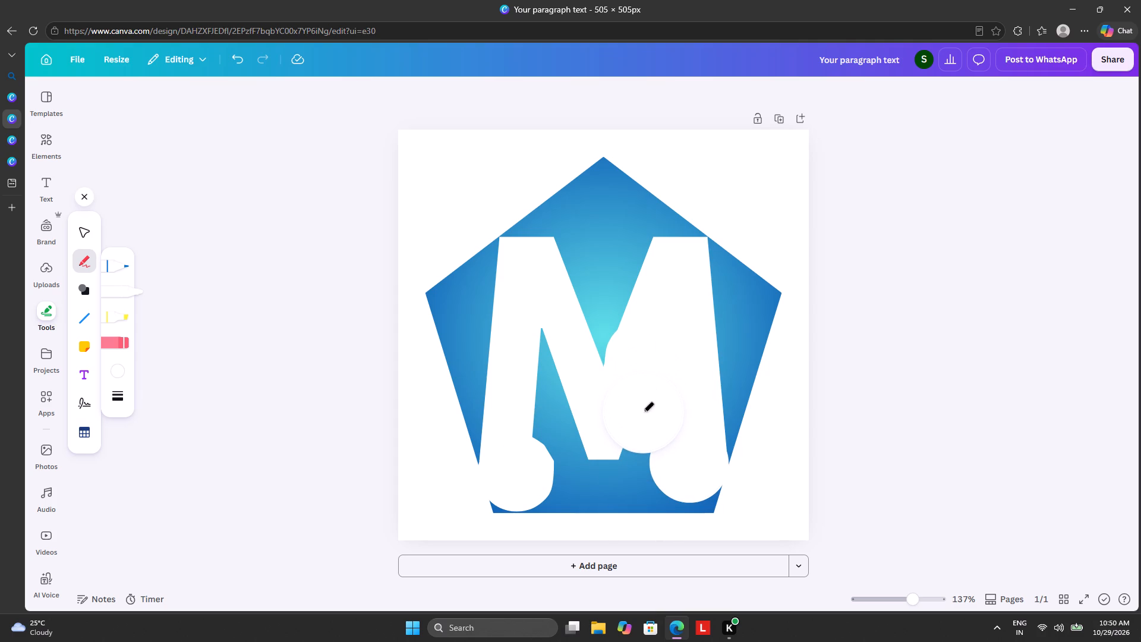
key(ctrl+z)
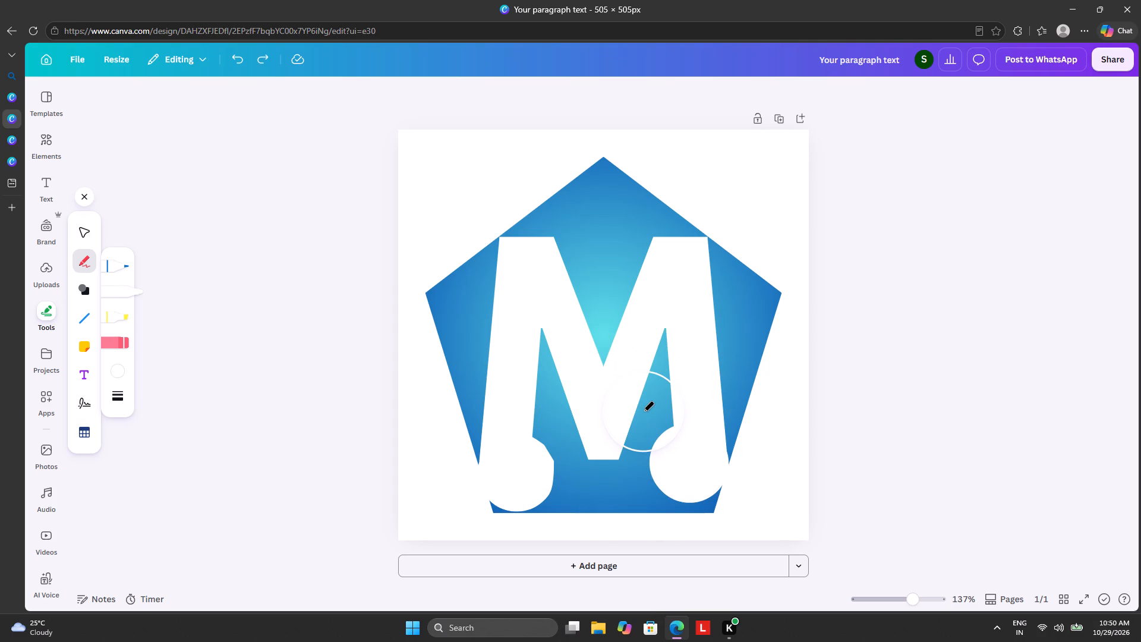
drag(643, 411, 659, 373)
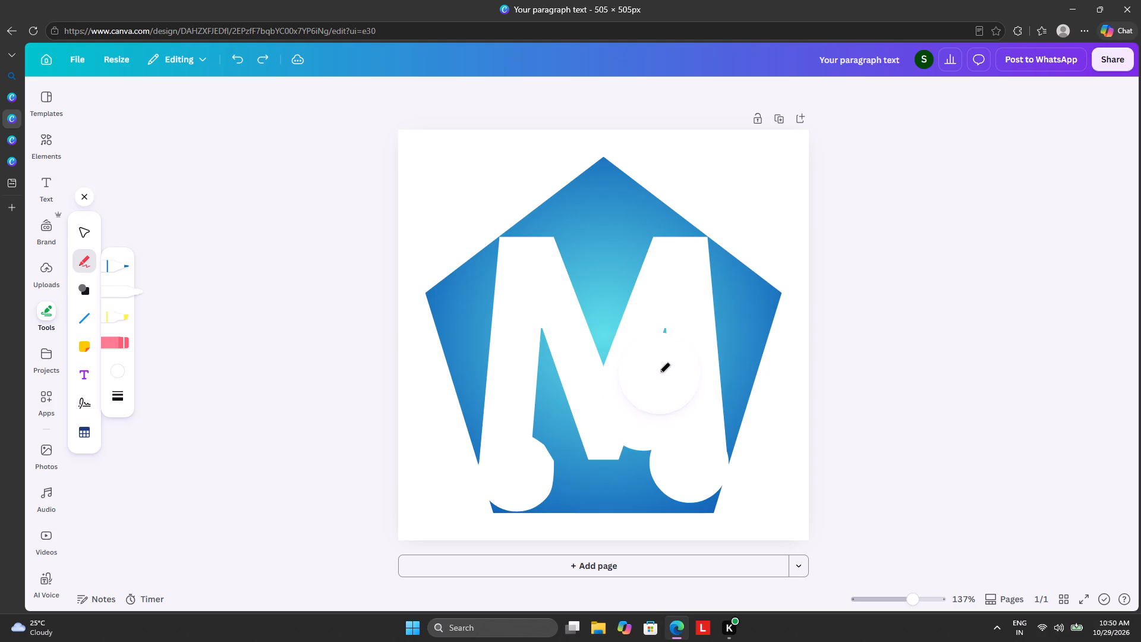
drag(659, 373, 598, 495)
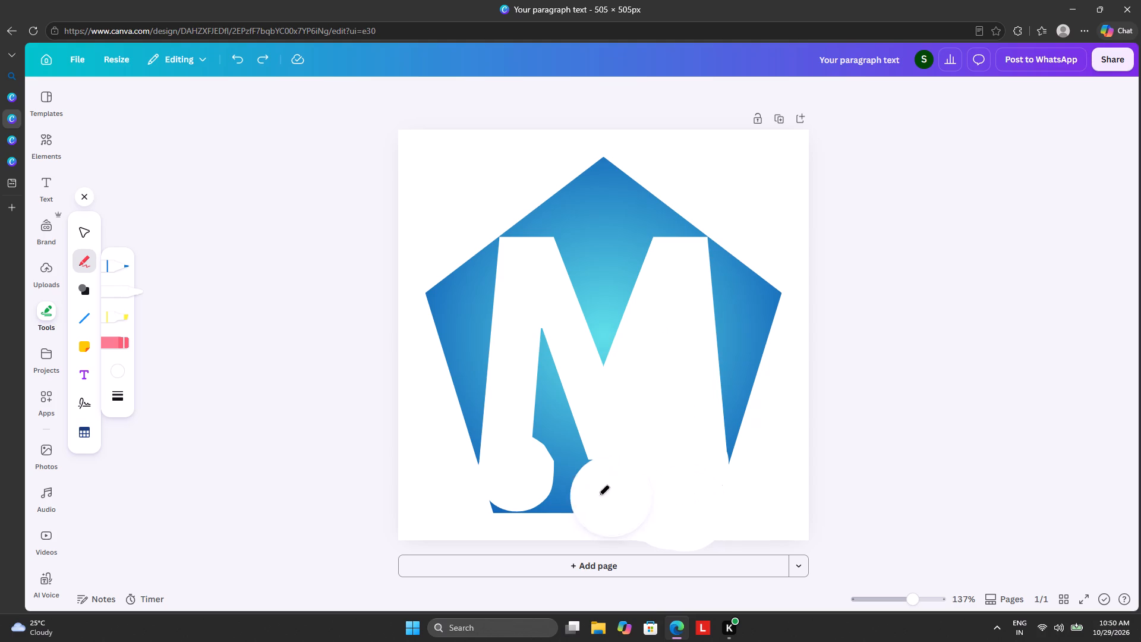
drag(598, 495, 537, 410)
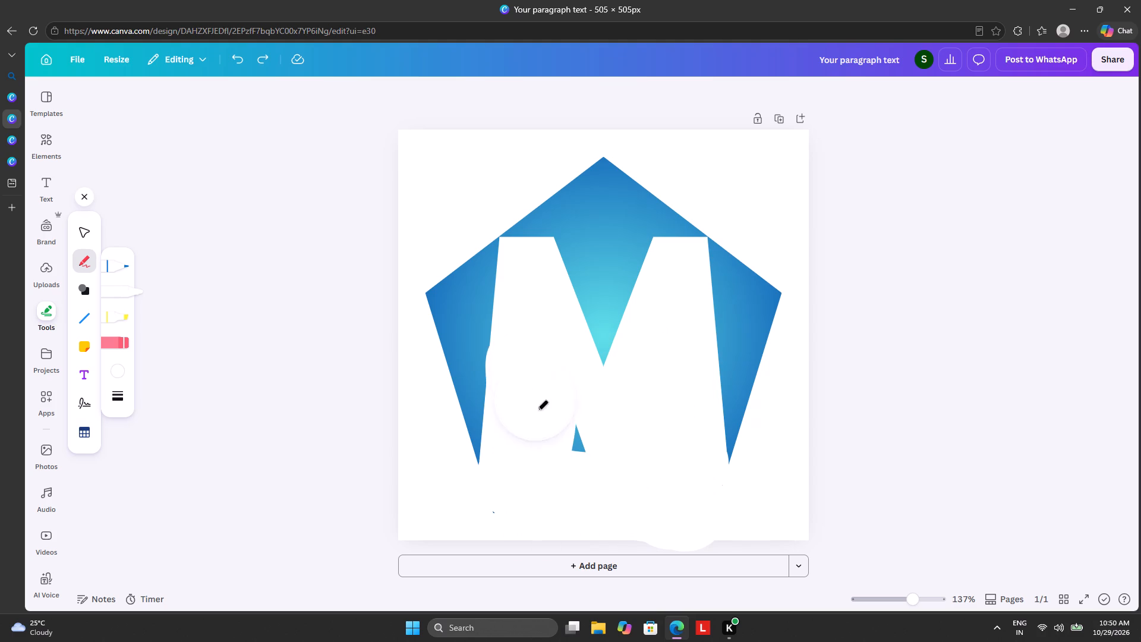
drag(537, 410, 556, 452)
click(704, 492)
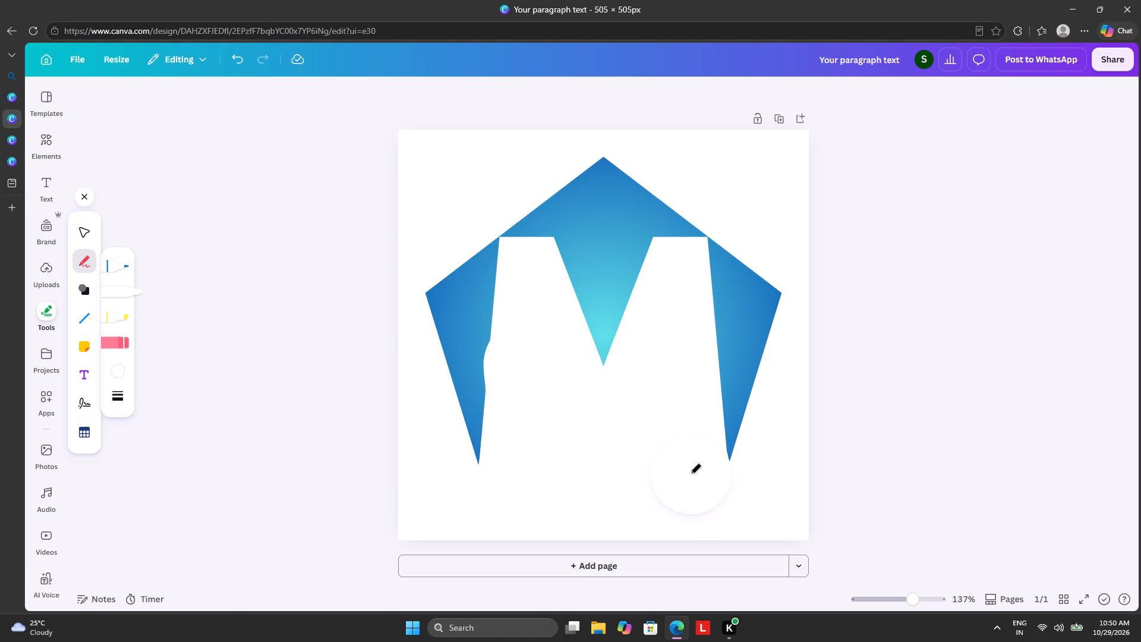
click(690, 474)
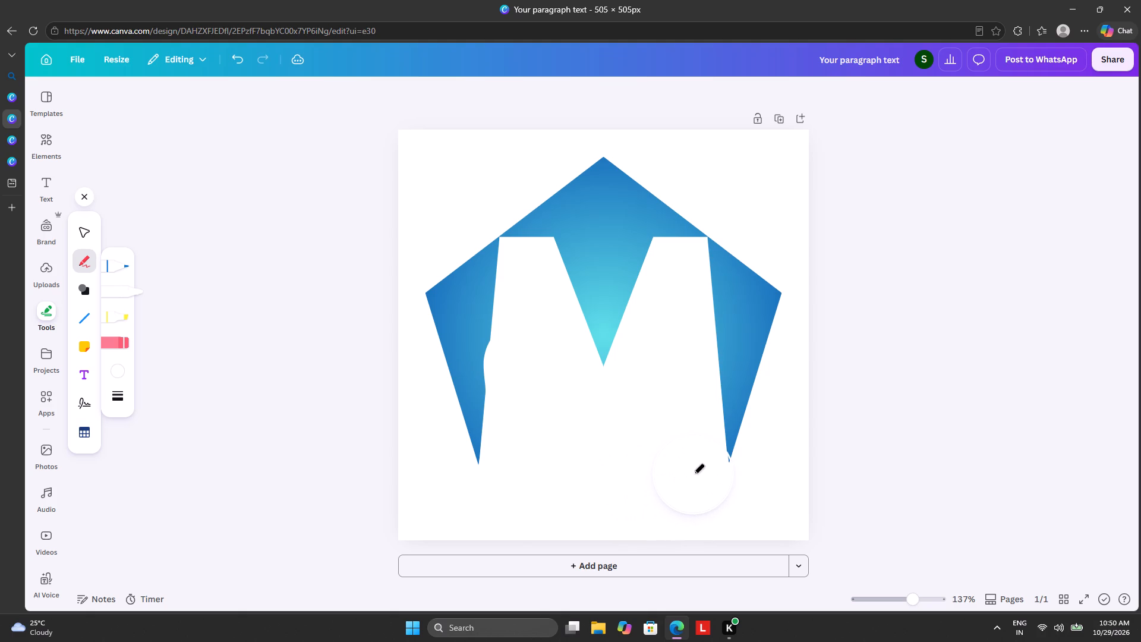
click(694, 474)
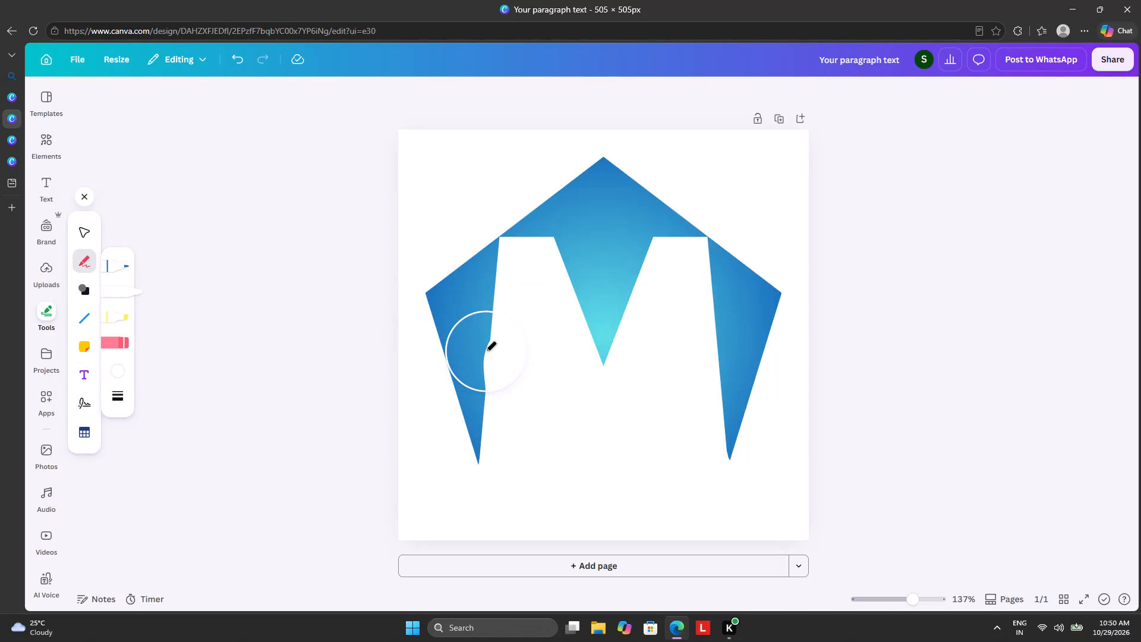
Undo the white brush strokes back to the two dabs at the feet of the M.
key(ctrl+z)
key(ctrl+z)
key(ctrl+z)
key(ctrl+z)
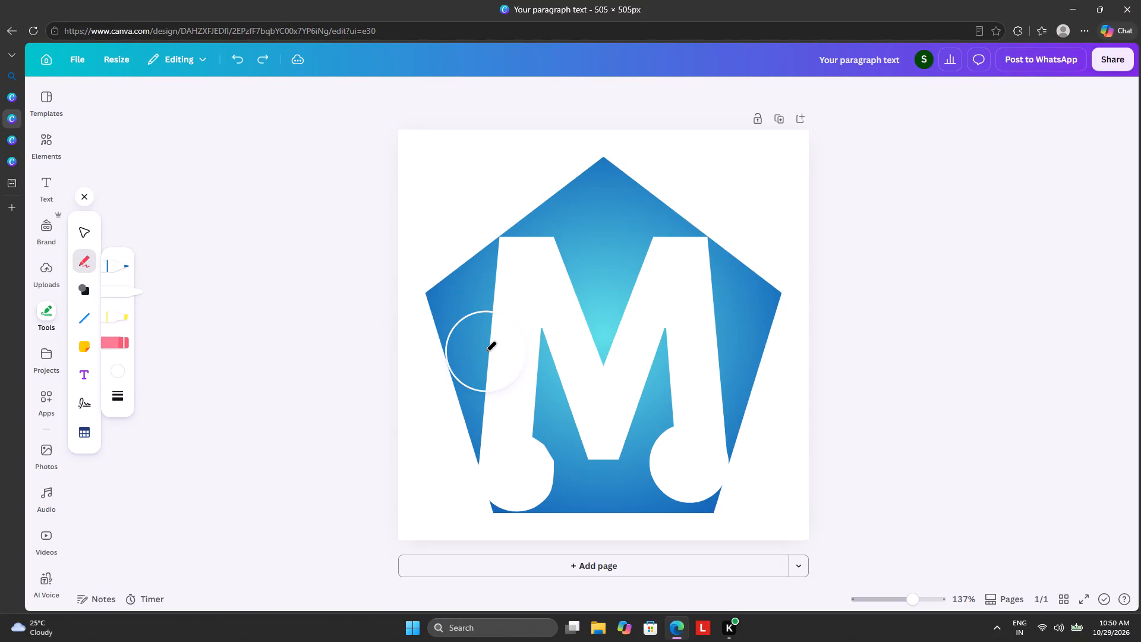
Paint white over the pentagon's blue areas between and below the M's legs, keeping the outer side wedges, and close the drawing tools.
click(521, 504)
drag(538, 499, 559, 429)
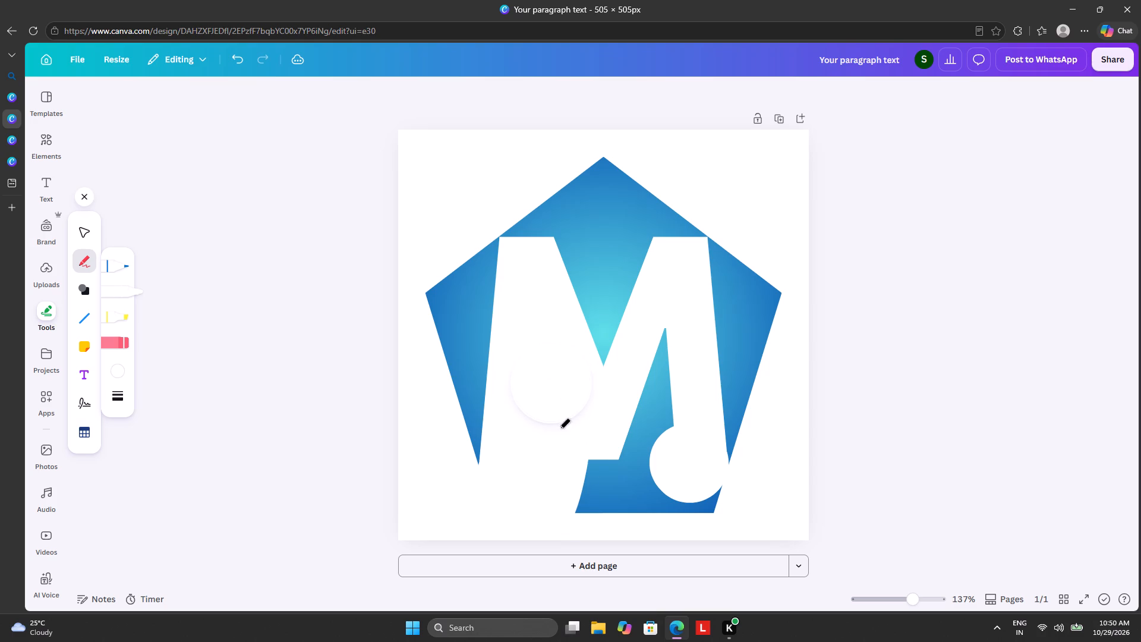
drag(559, 429, 681, 478)
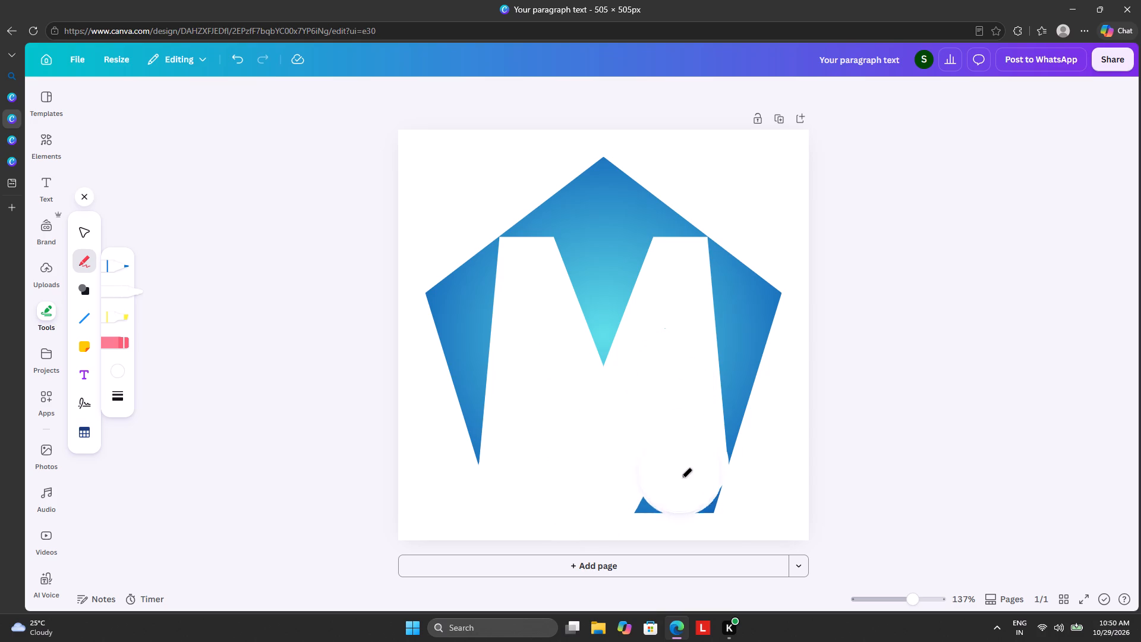
drag(681, 478, 629, 503)
click(81, 198)
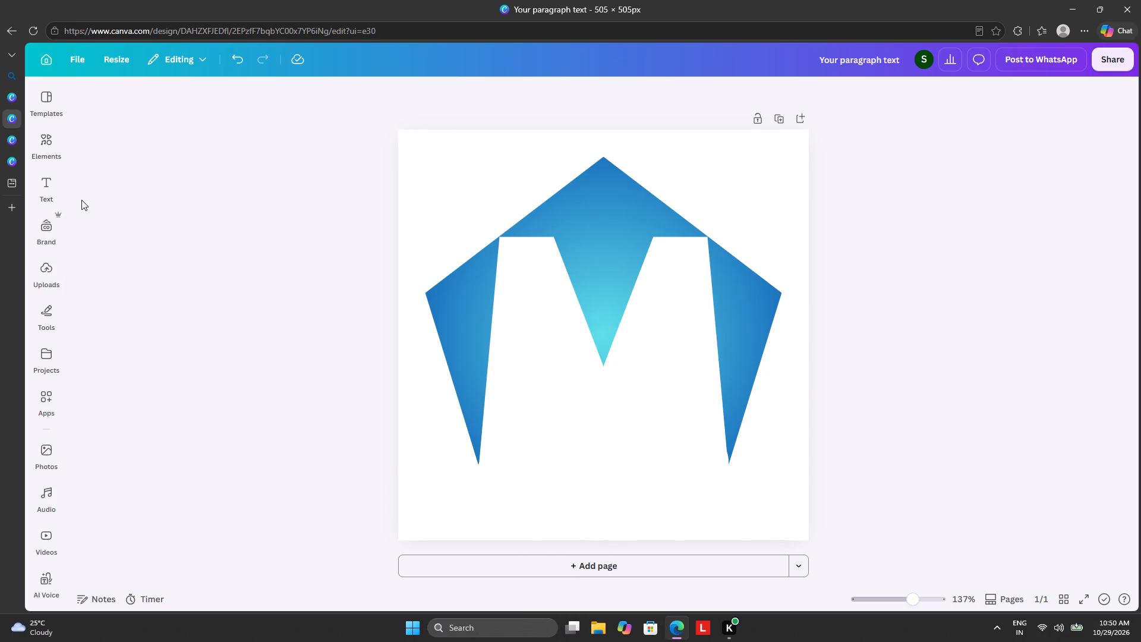
Upload the whole Downloads folder to the uploads and approve the upload to the site.
click(49, 270)
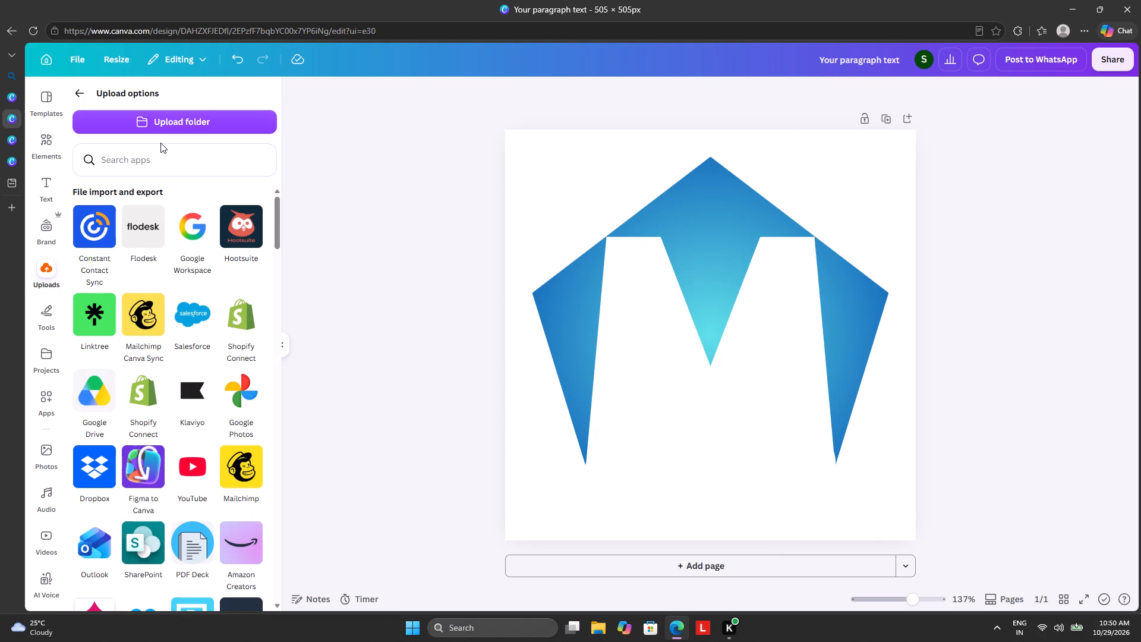
click(186, 124)
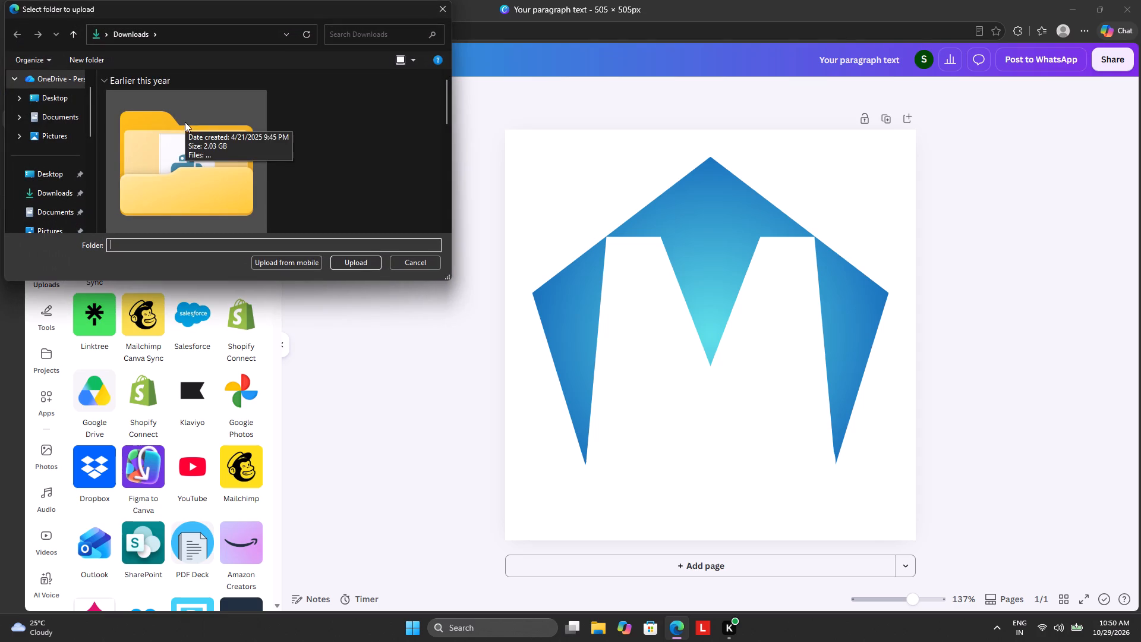
click(50, 195)
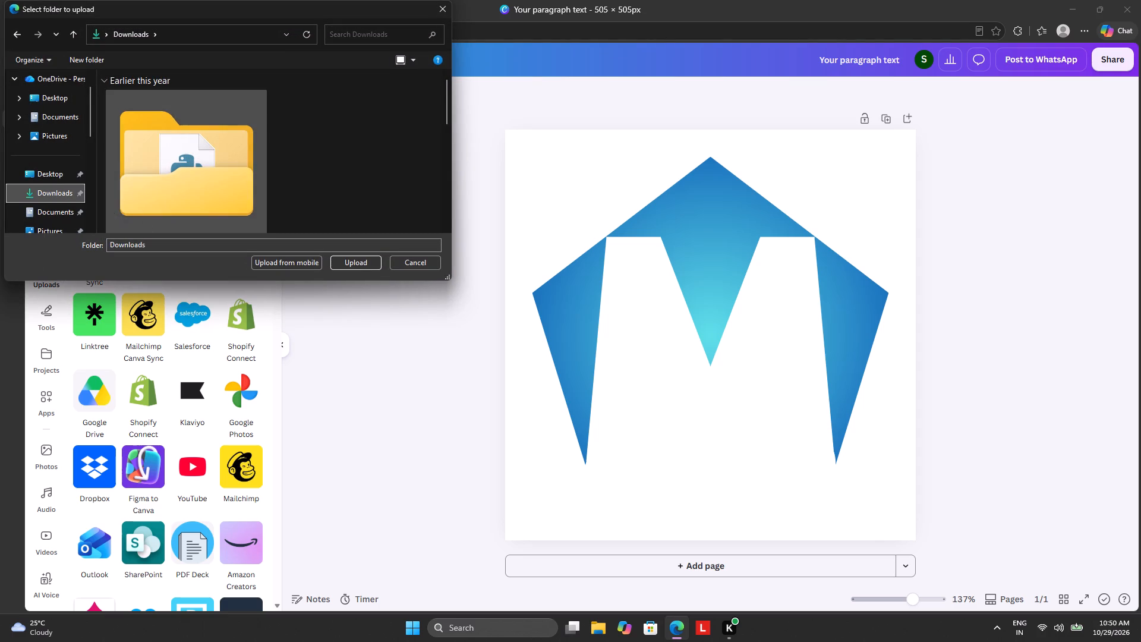
click(360, 268)
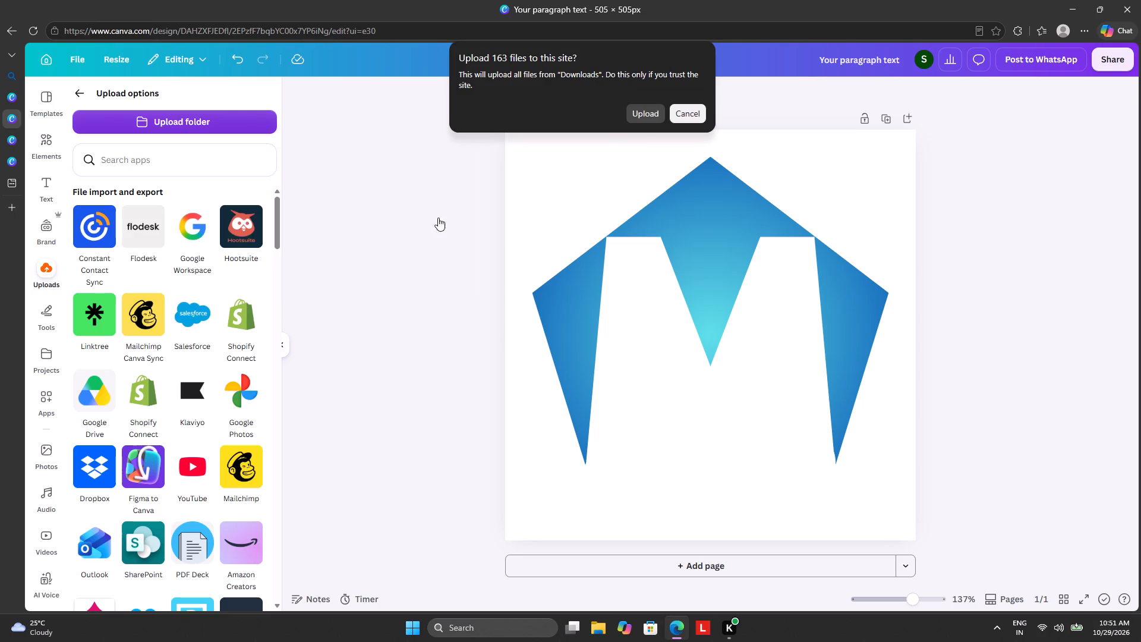
click(644, 117)
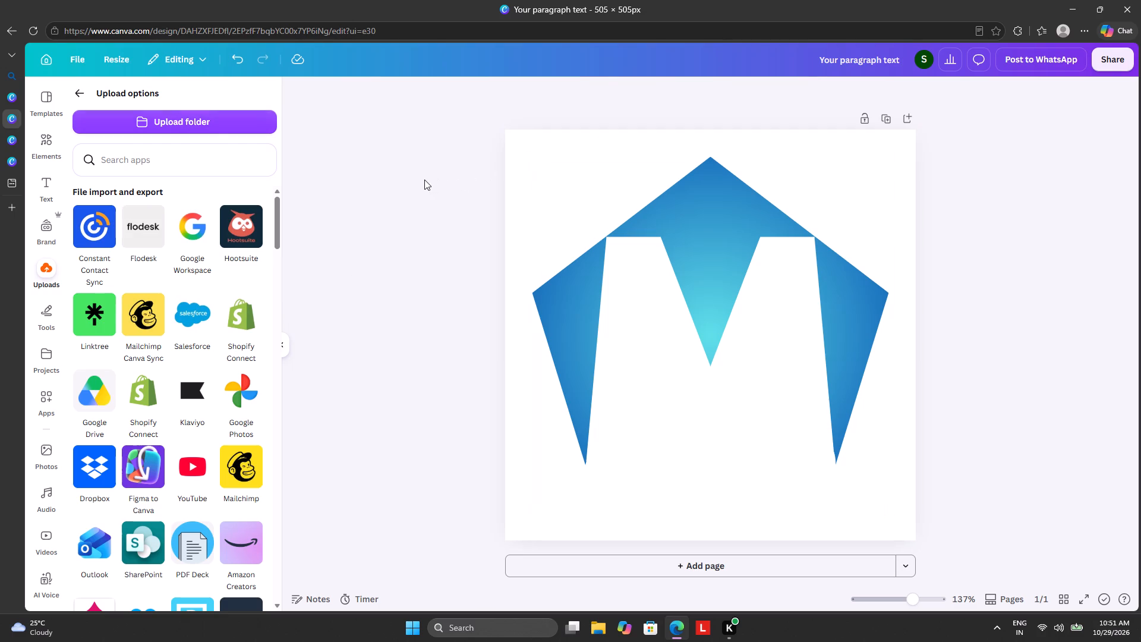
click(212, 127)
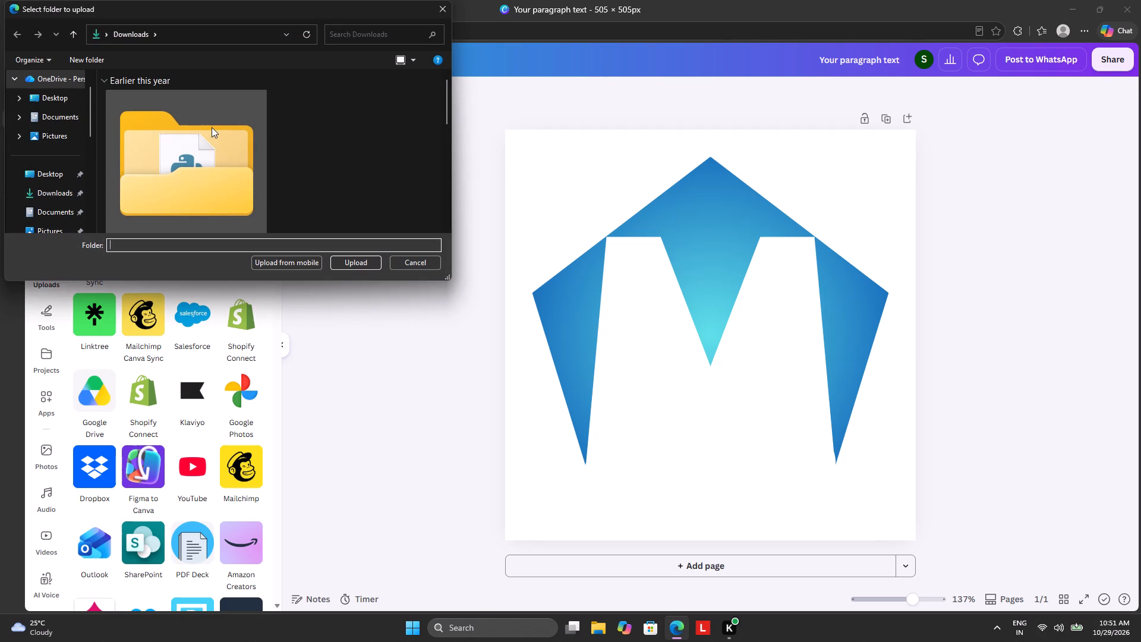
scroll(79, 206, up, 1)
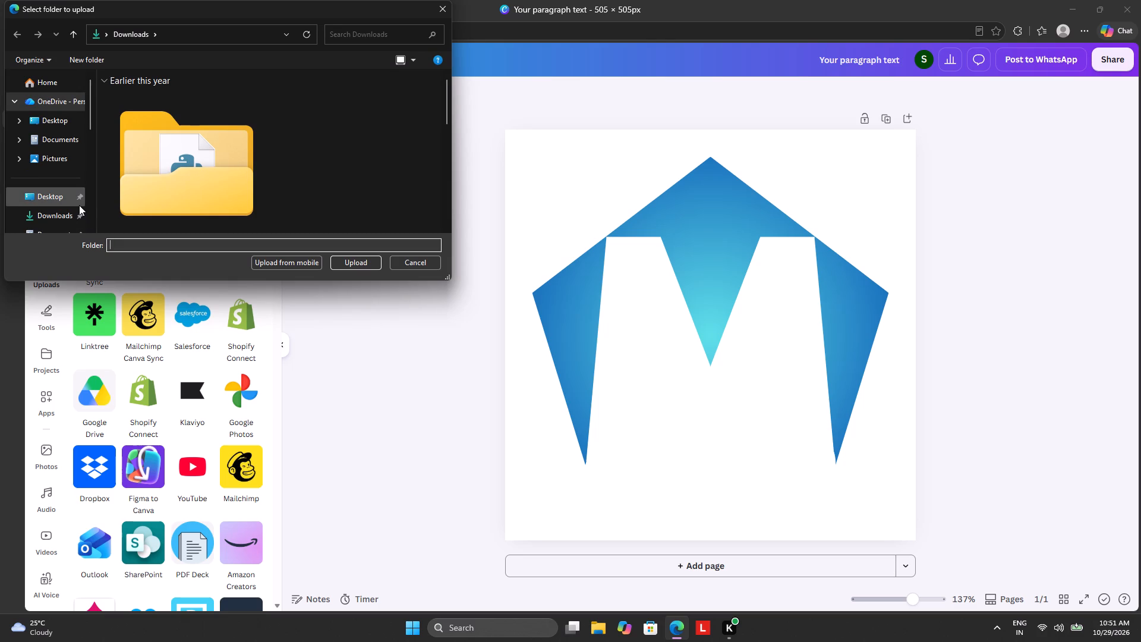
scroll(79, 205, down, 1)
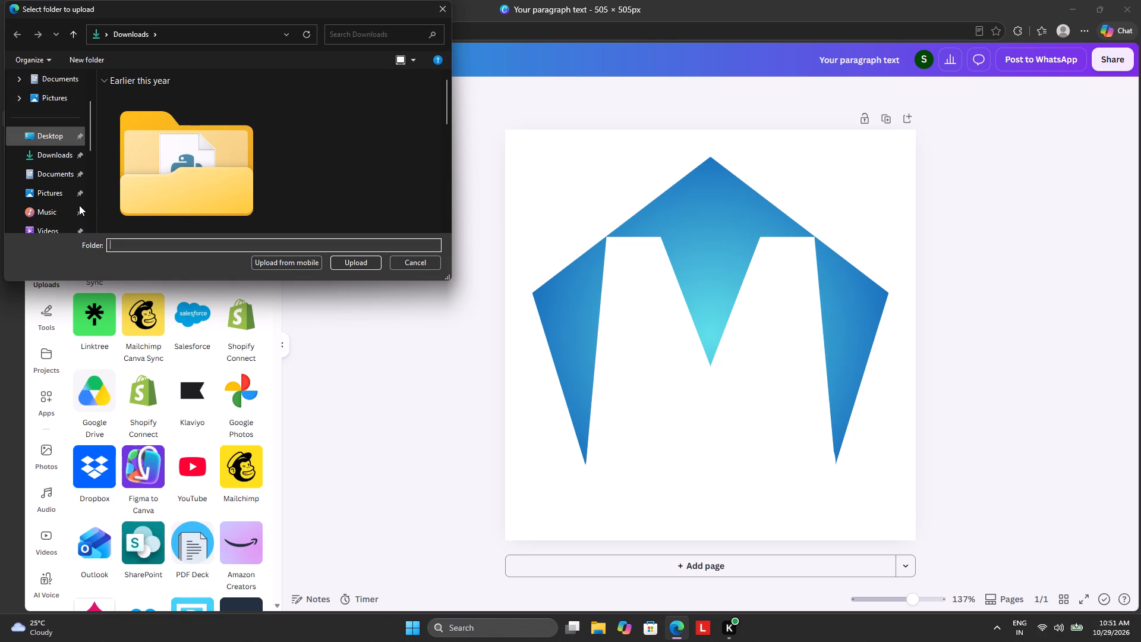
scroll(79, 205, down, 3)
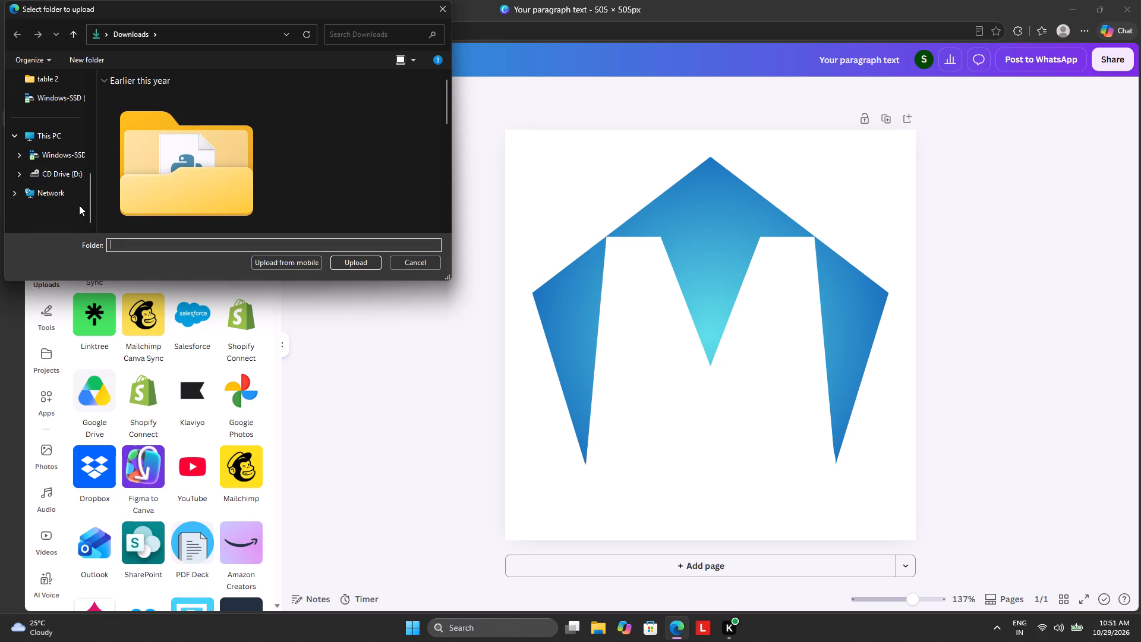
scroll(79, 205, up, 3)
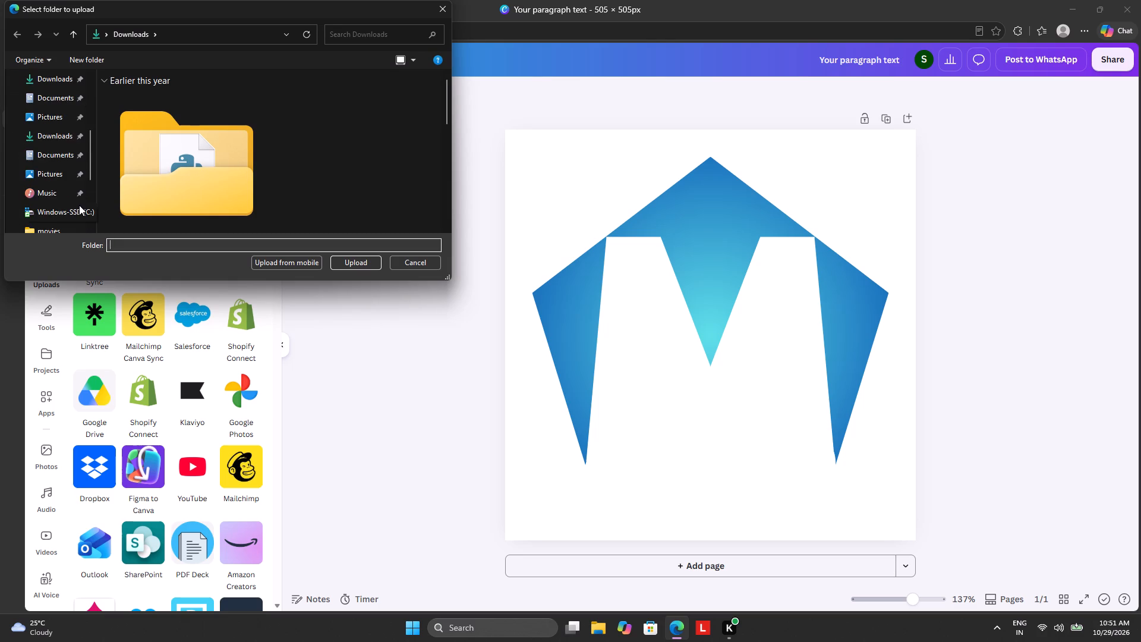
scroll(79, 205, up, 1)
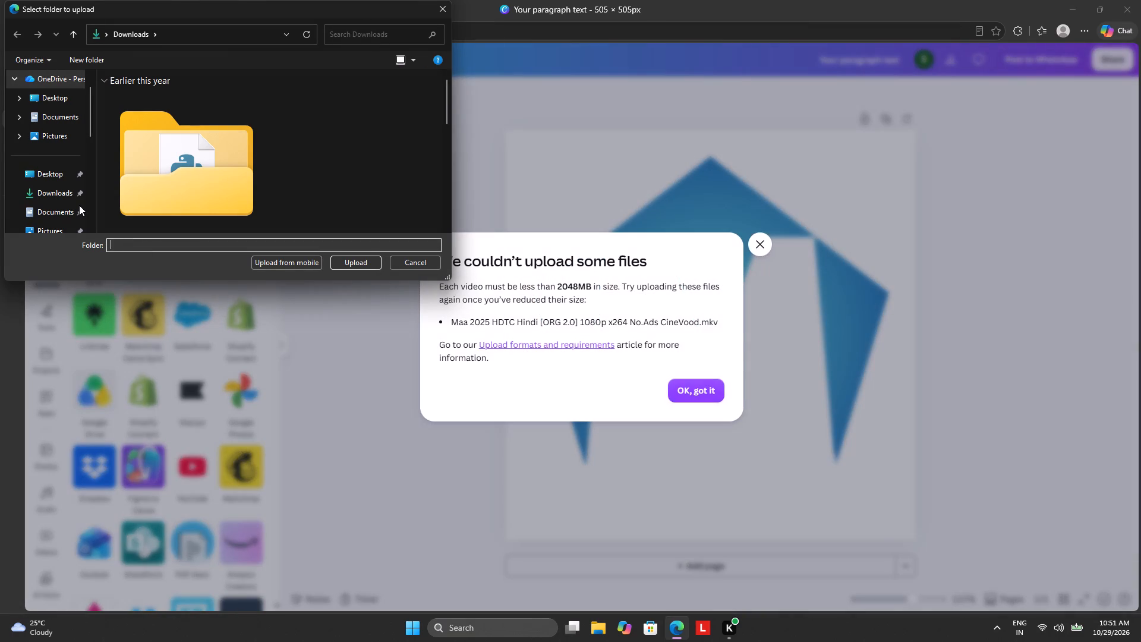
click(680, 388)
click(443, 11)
Dismiss the notices about the files that could not be uploaded.
click(680, 395)
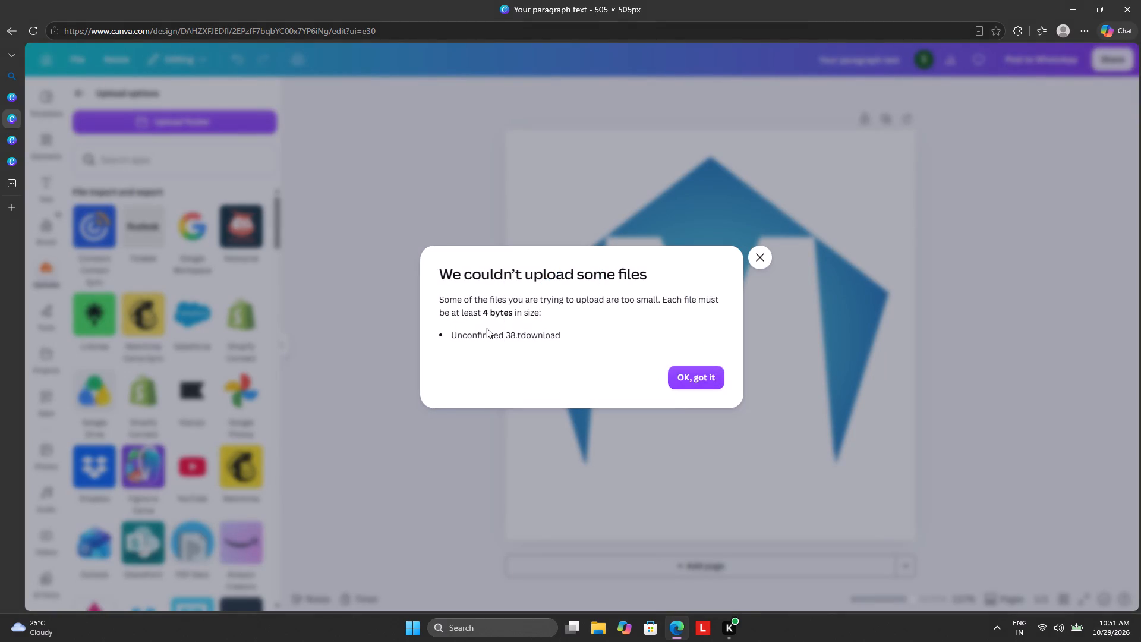
click(711, 380)
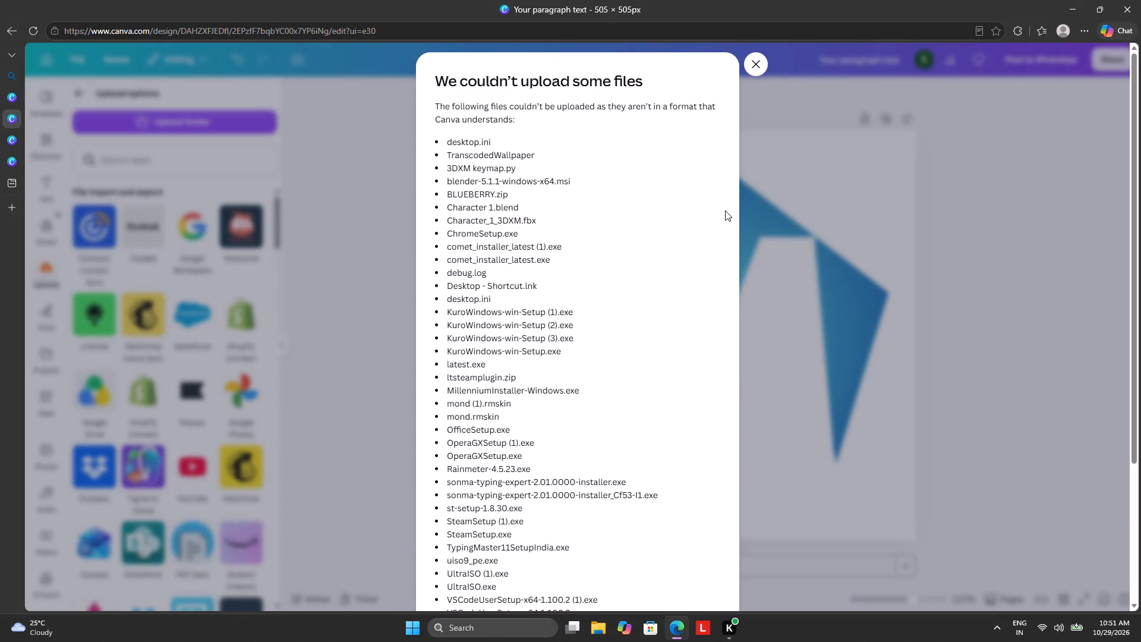
click(747, 59)
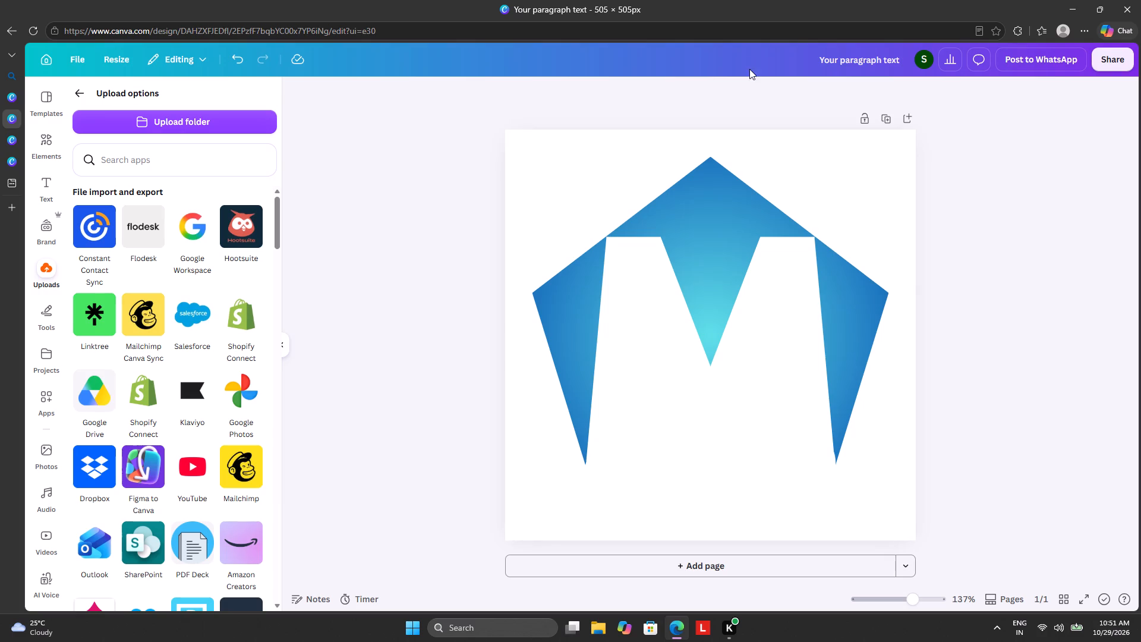
Open the stock photo library for the logo design.
click(42, 275)
click(40, 443)
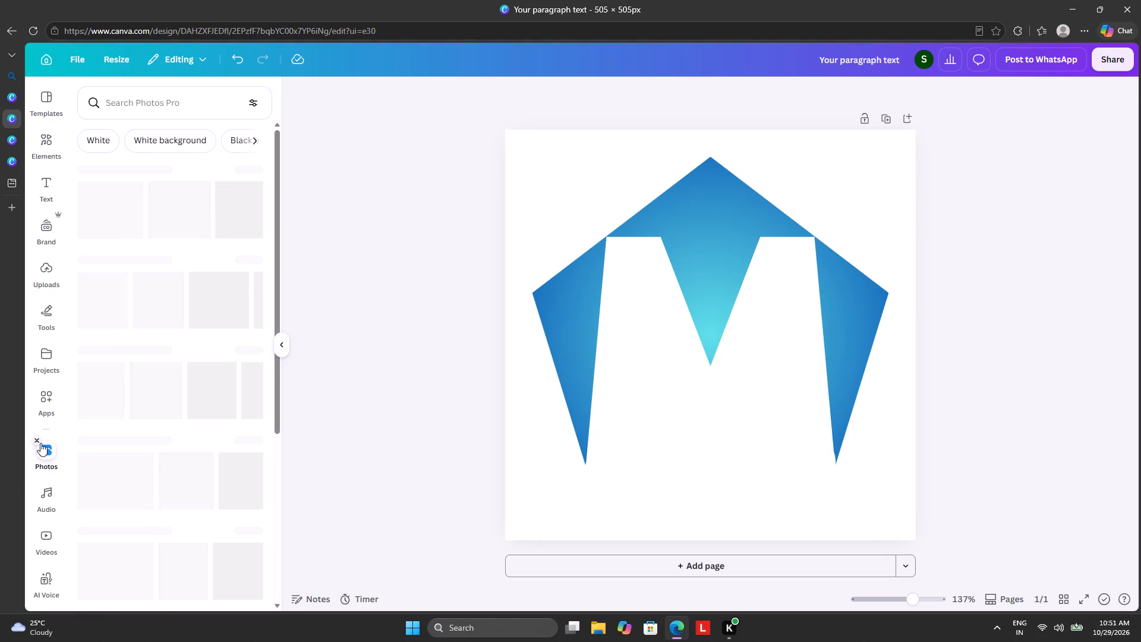
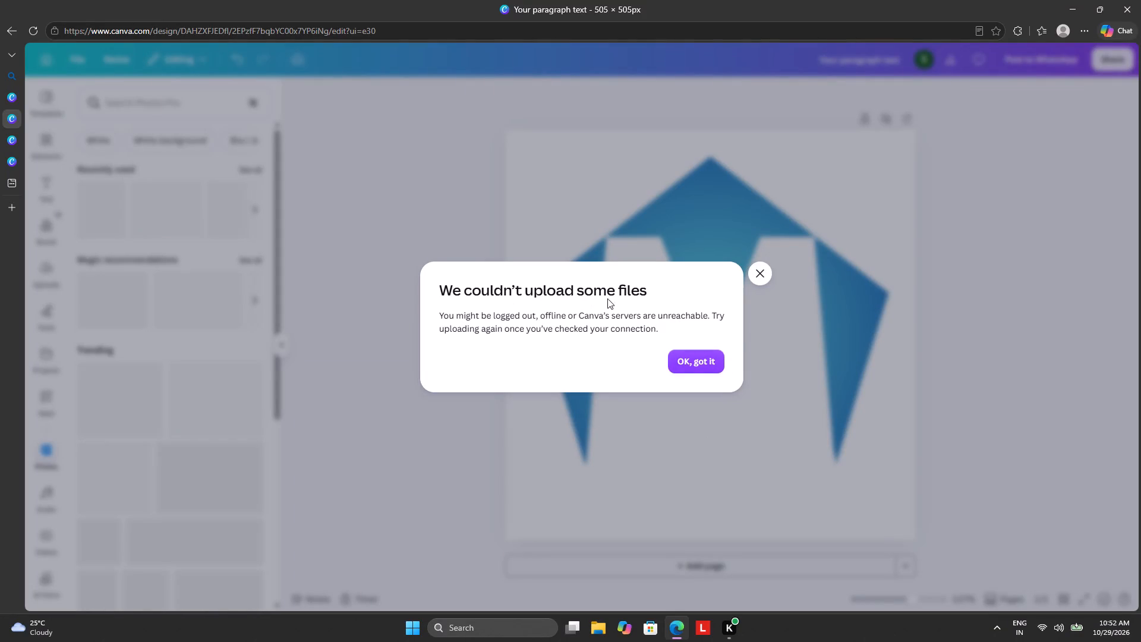
Dismiss the notice about the files that could not be uploaded.
click(698, 367)
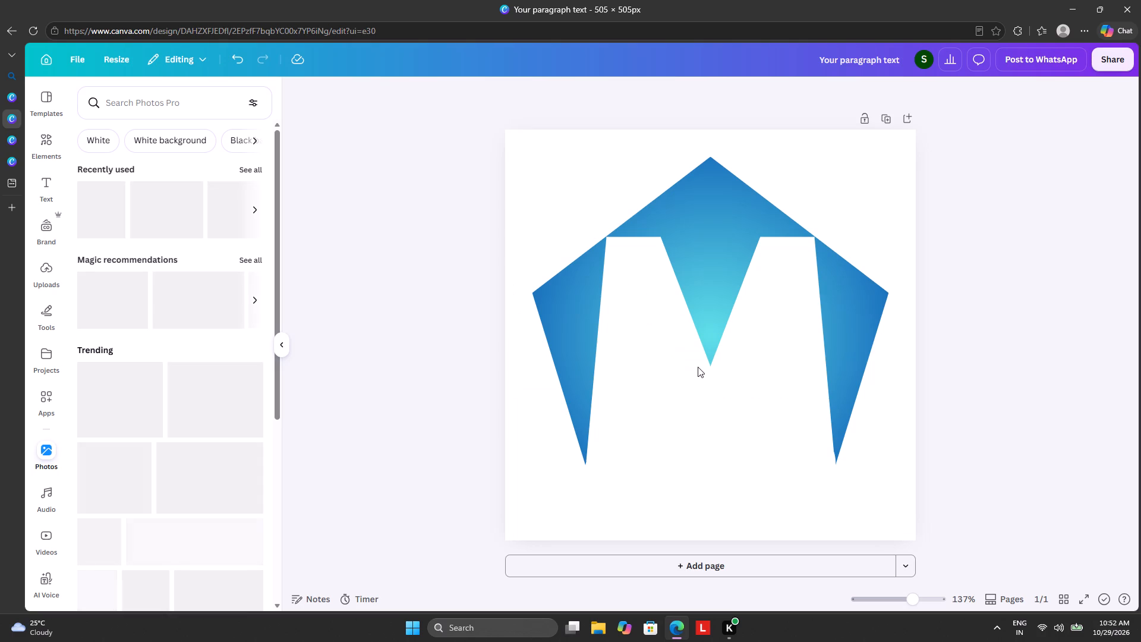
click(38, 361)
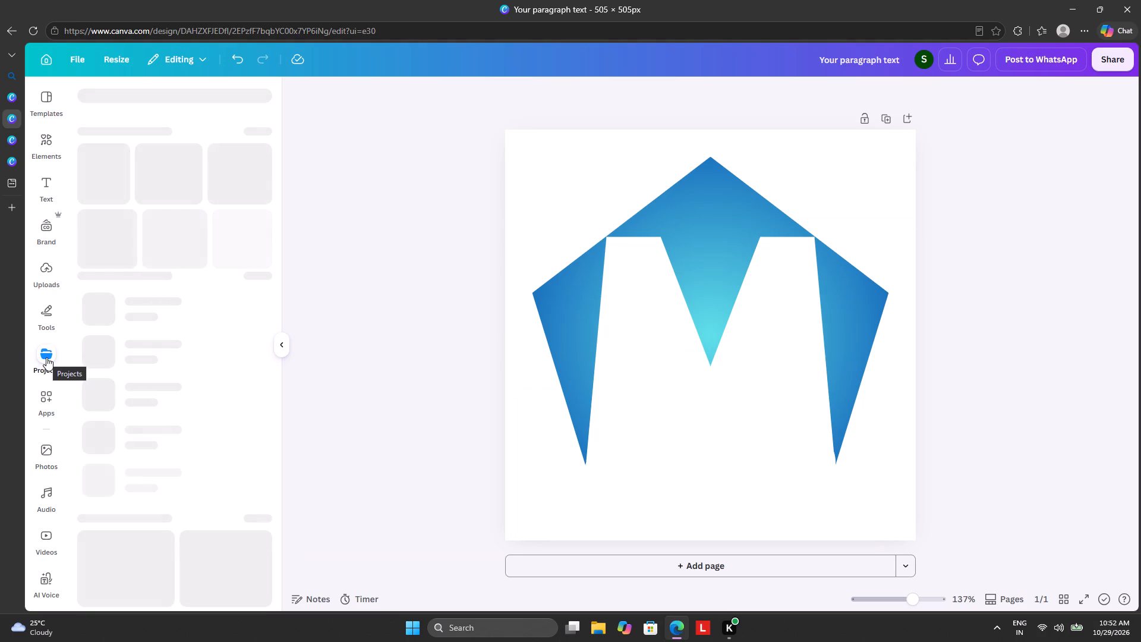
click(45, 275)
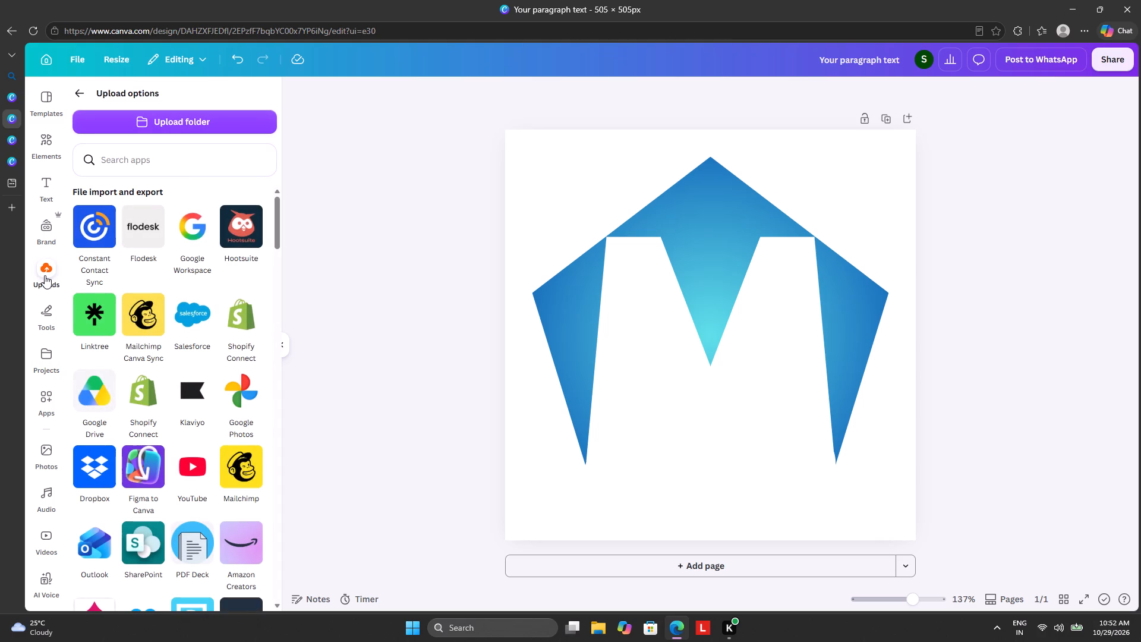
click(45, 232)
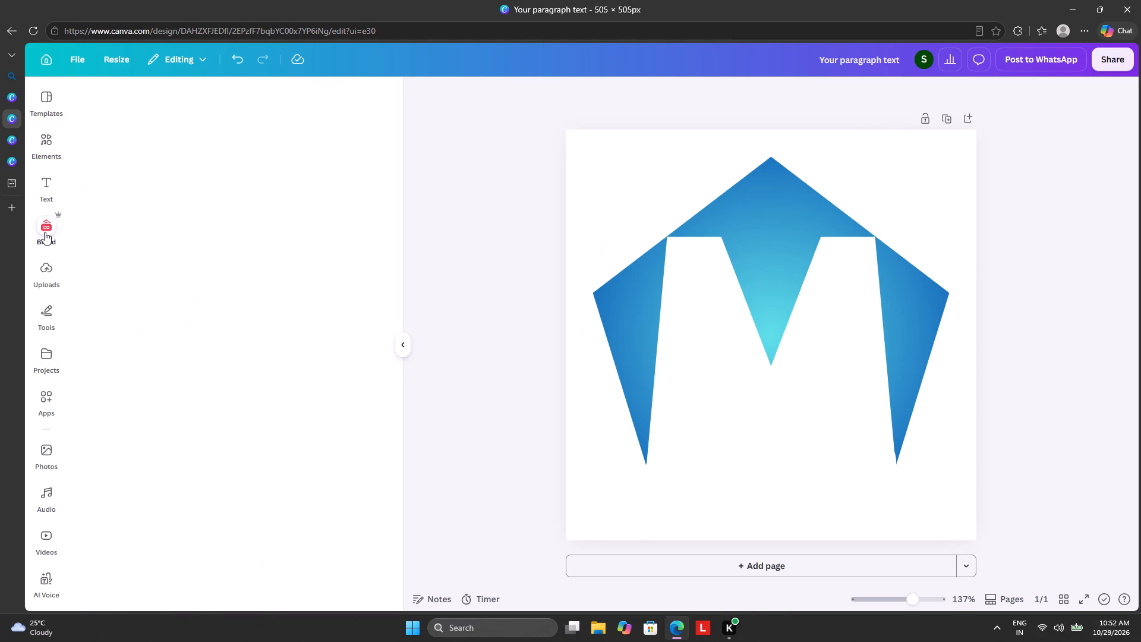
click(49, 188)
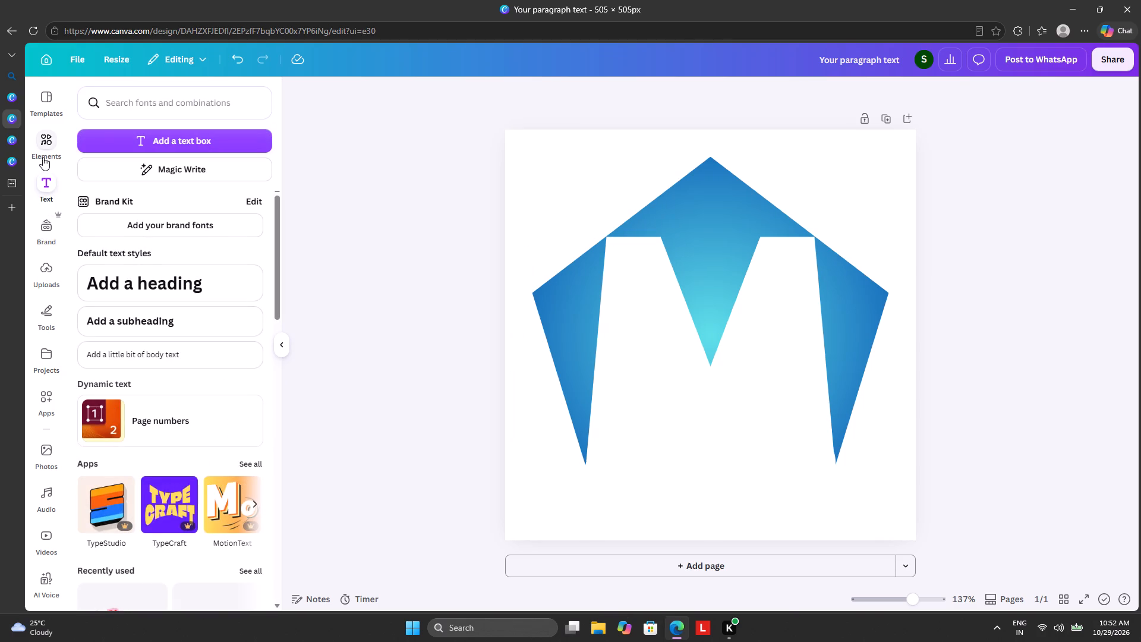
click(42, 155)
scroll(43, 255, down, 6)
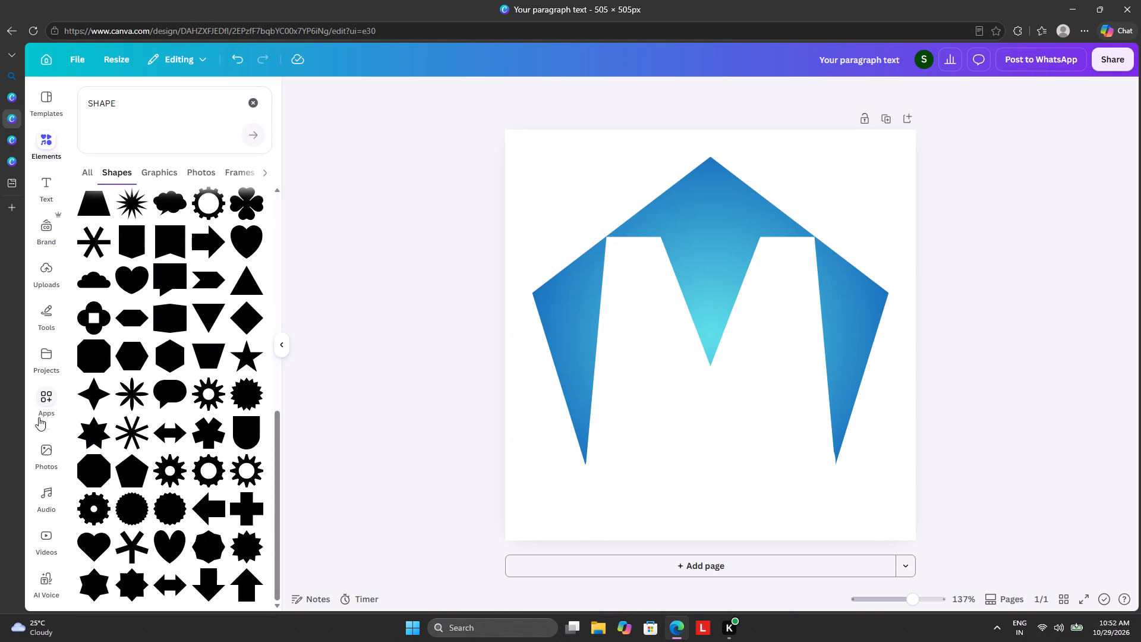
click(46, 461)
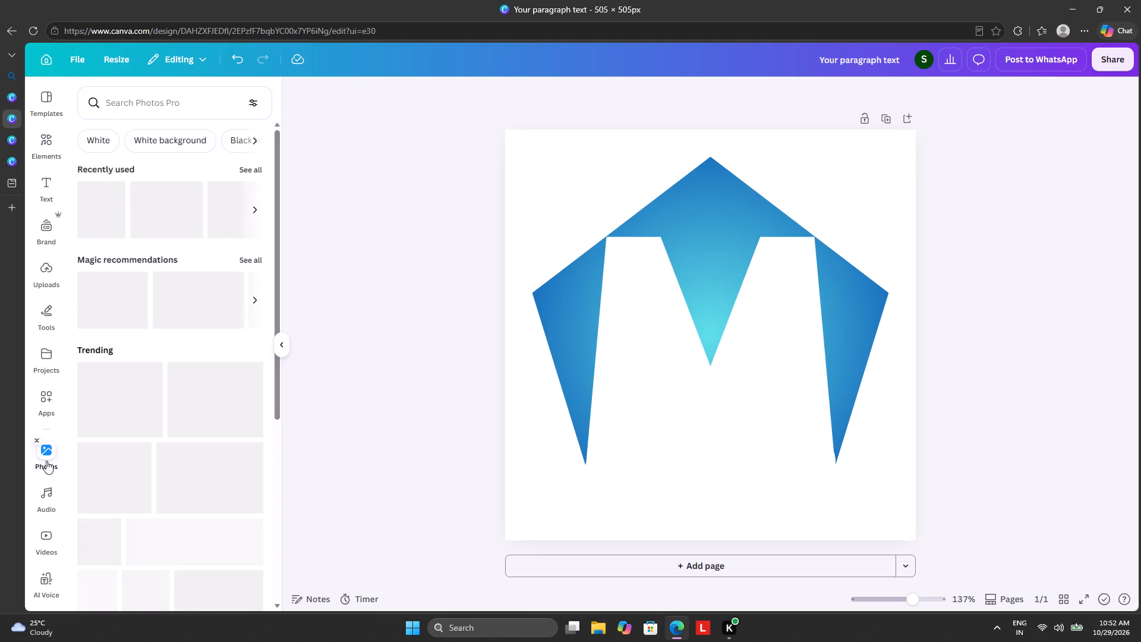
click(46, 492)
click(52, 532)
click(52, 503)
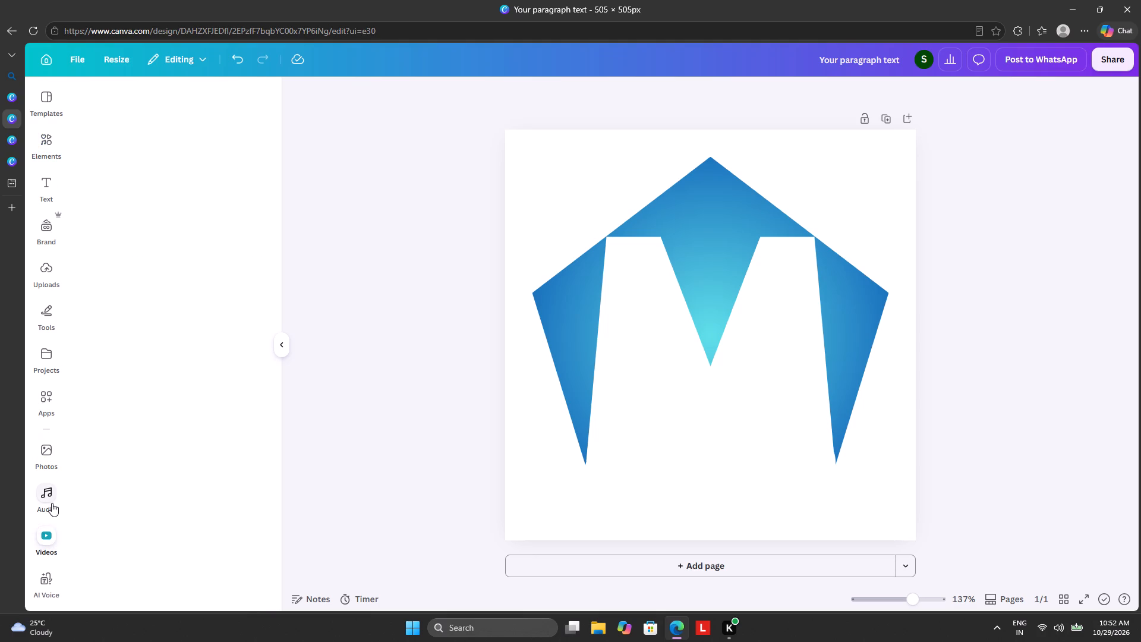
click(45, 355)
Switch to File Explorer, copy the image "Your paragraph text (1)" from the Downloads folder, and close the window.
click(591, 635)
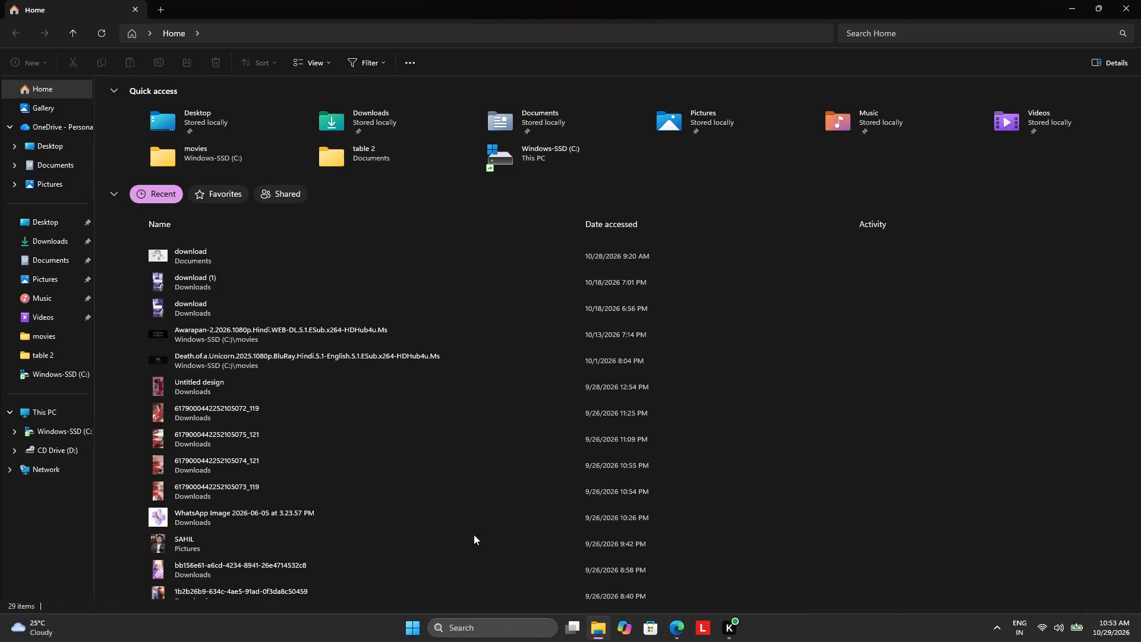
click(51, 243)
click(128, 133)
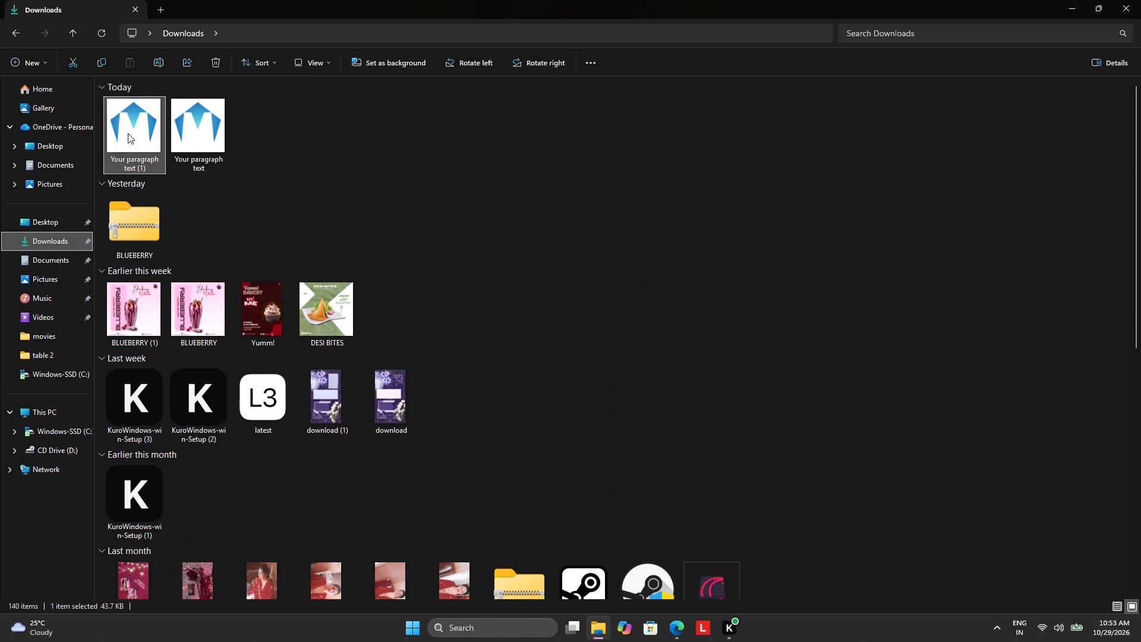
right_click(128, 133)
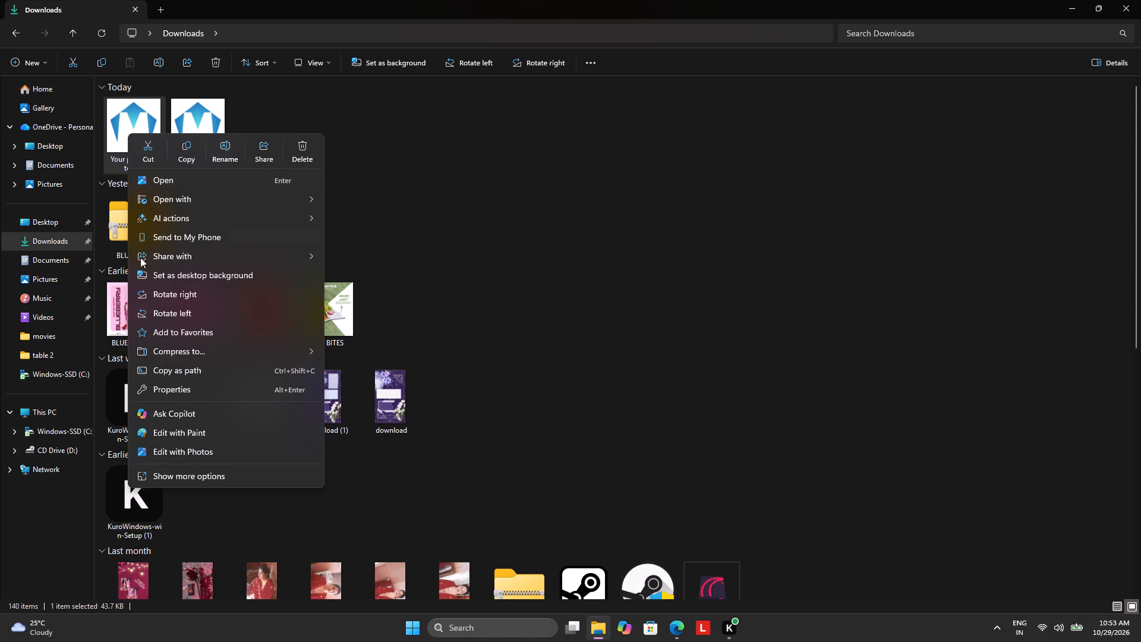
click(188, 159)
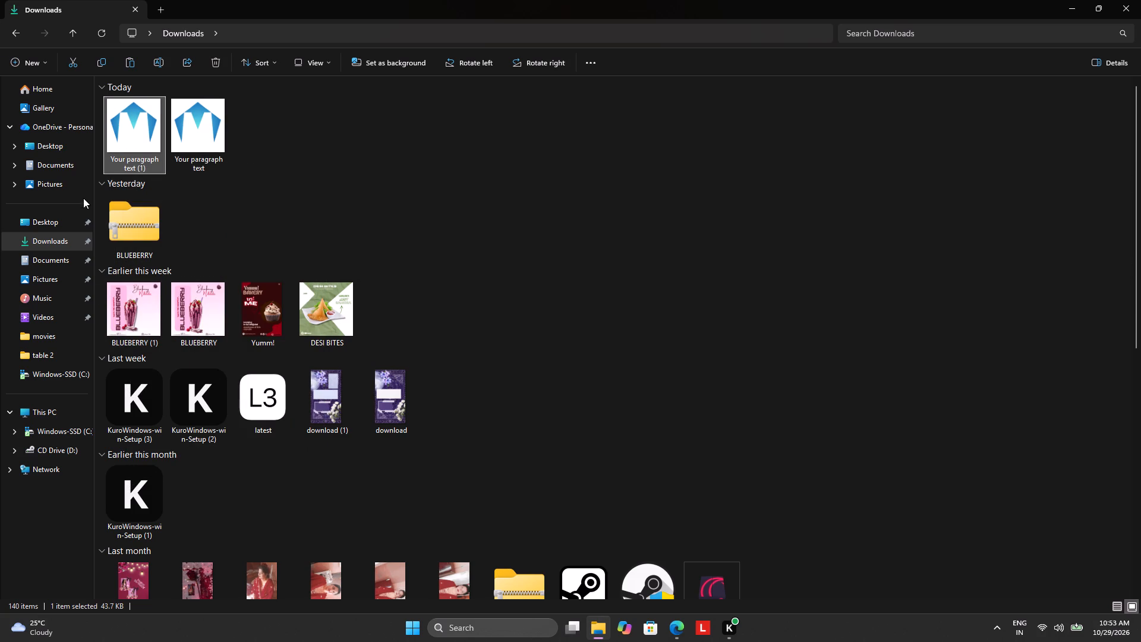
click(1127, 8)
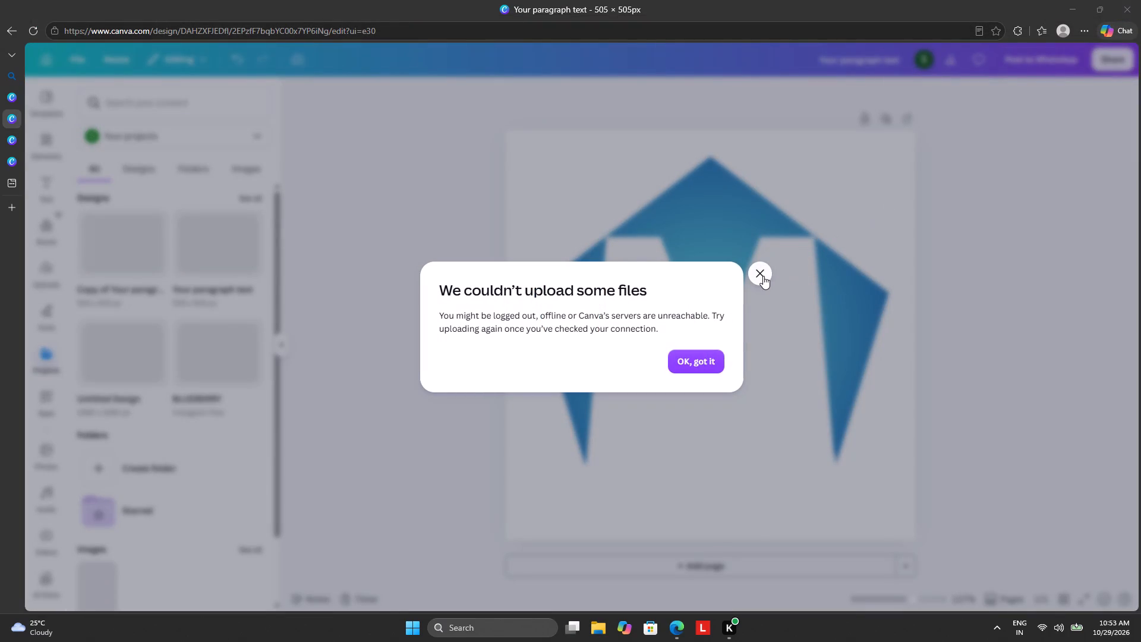
Dismiss the repeated notice about the files that could not be uploaded.
click(763, 276)
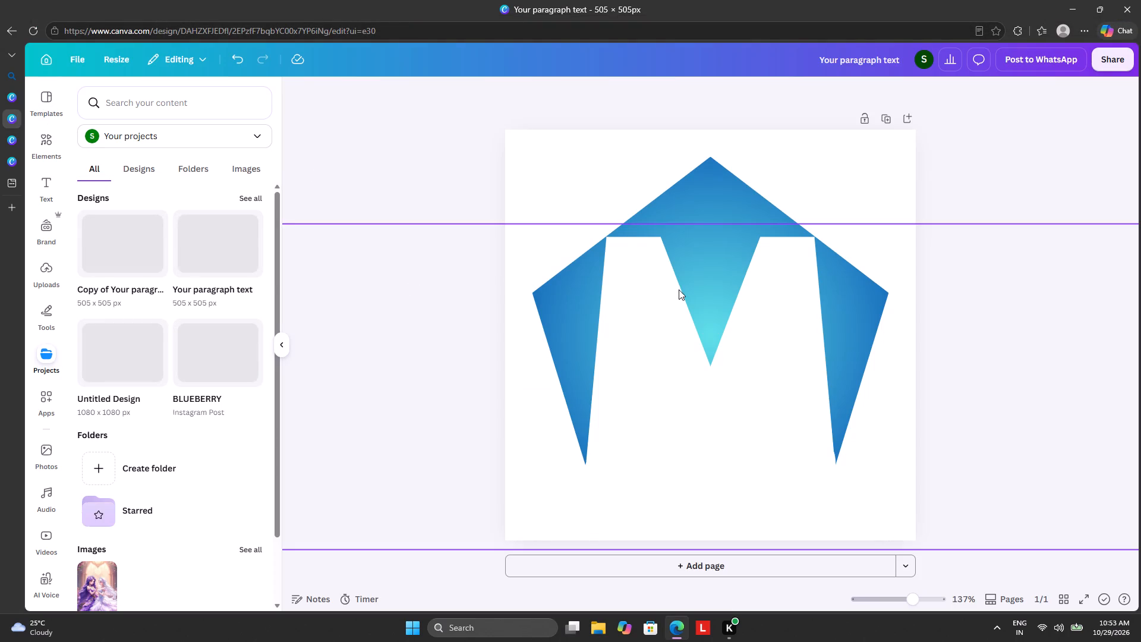
Delete all the white brush strokes covering the lower part of the pentagon and the areas around the M's legs.
scroll(695, 291, down, 4)
click(667, 370)
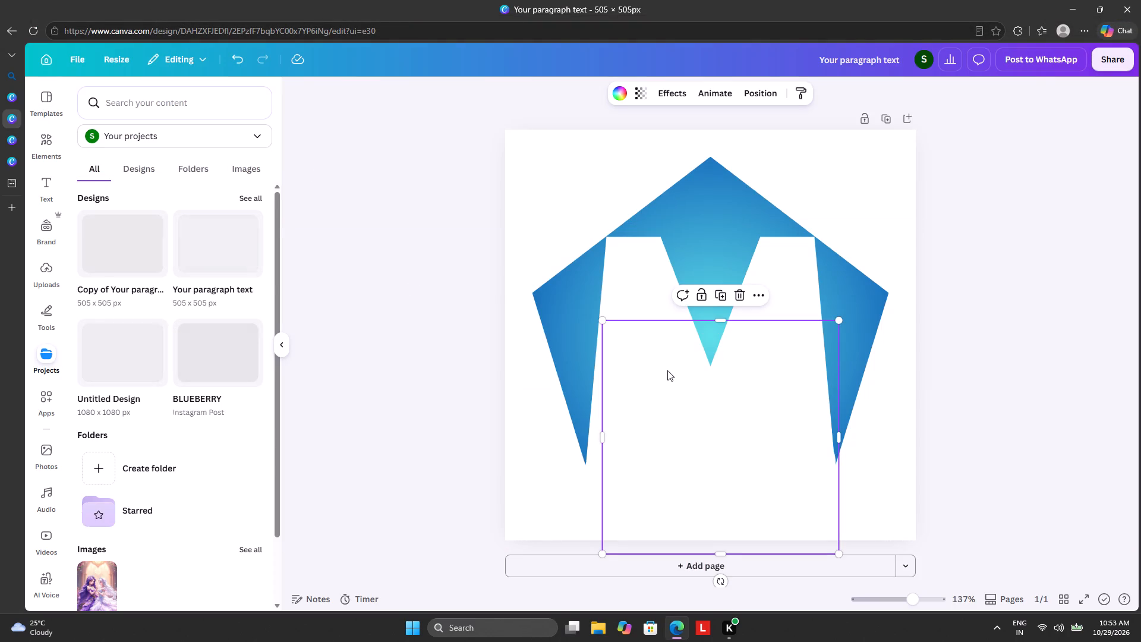
click(737, 294)
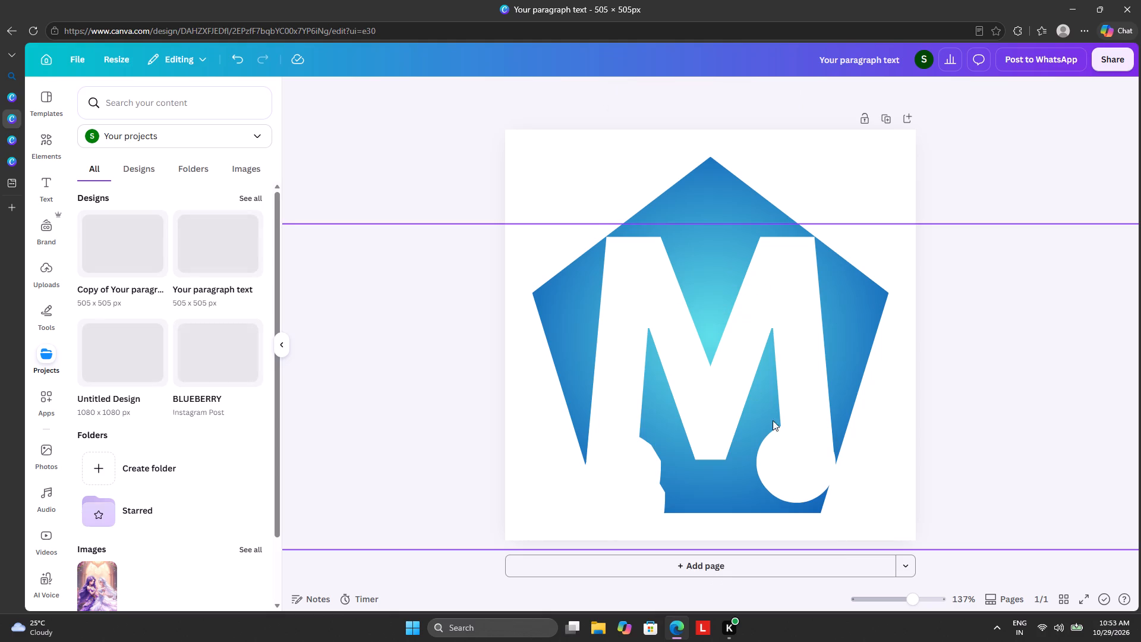
click(781, 461)
click(815, 402)
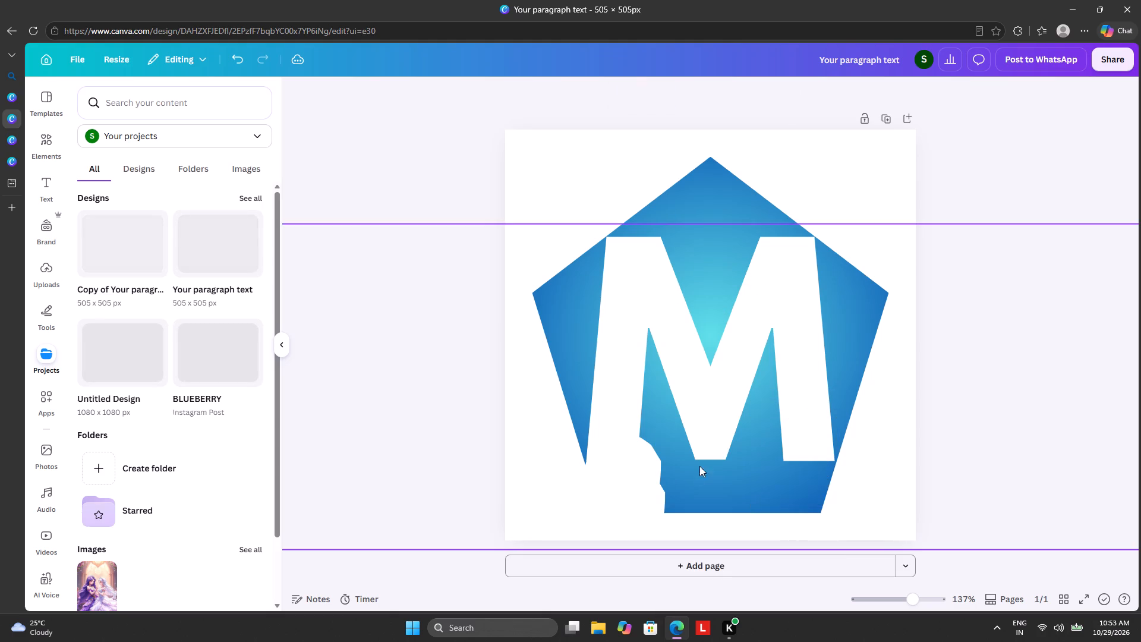
click(641, 477)
click(647, 433)
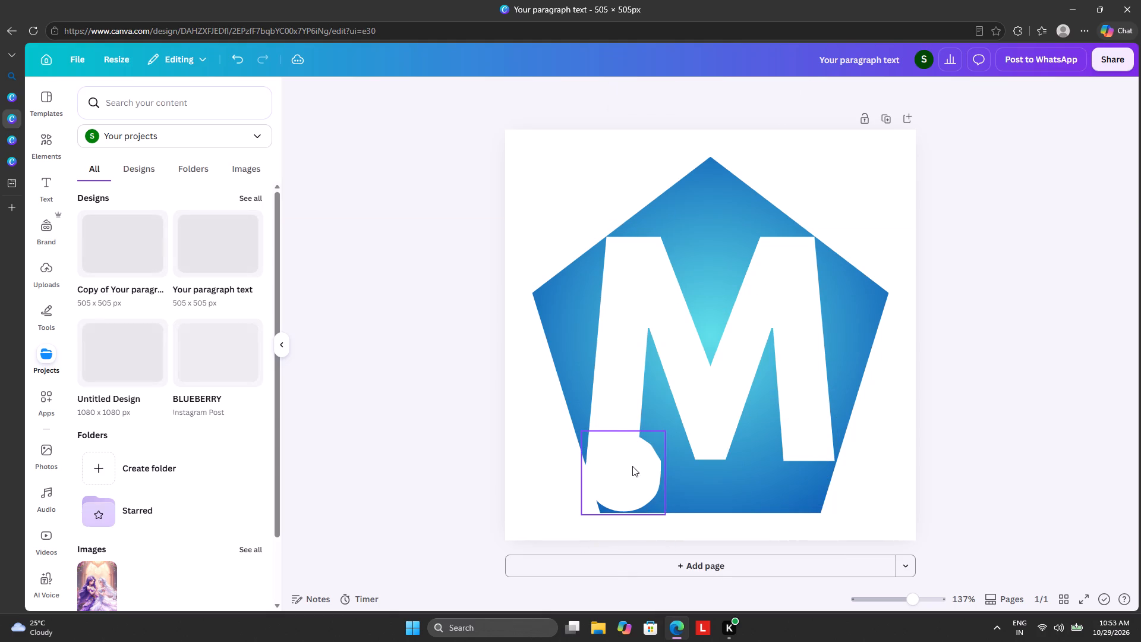
click(632, 466)
click(640, 406)
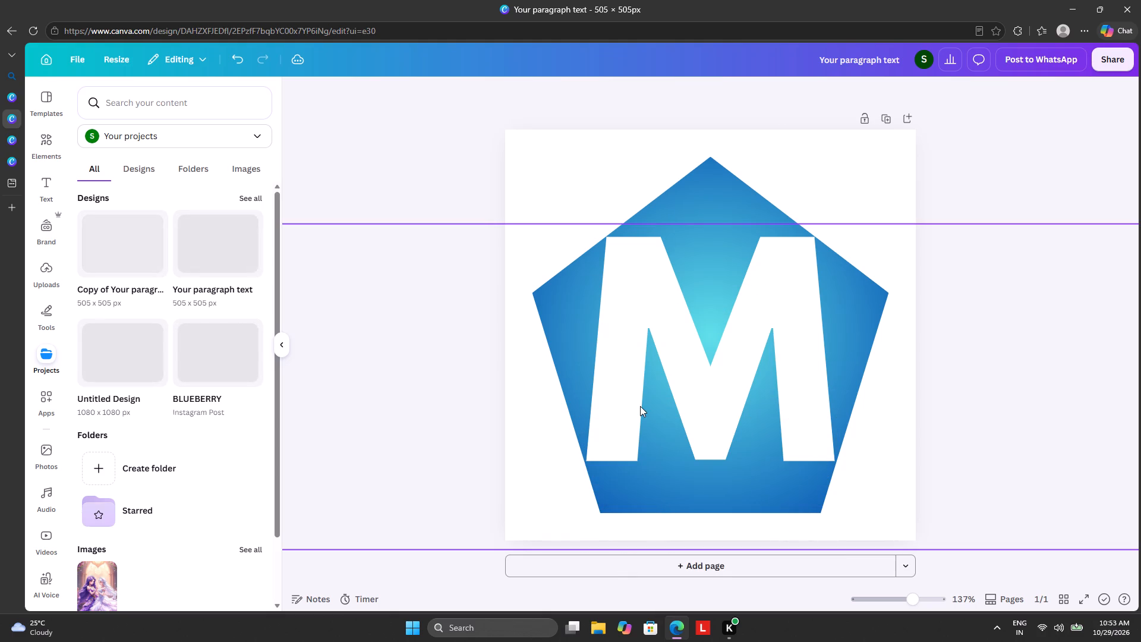
click(402, 136)
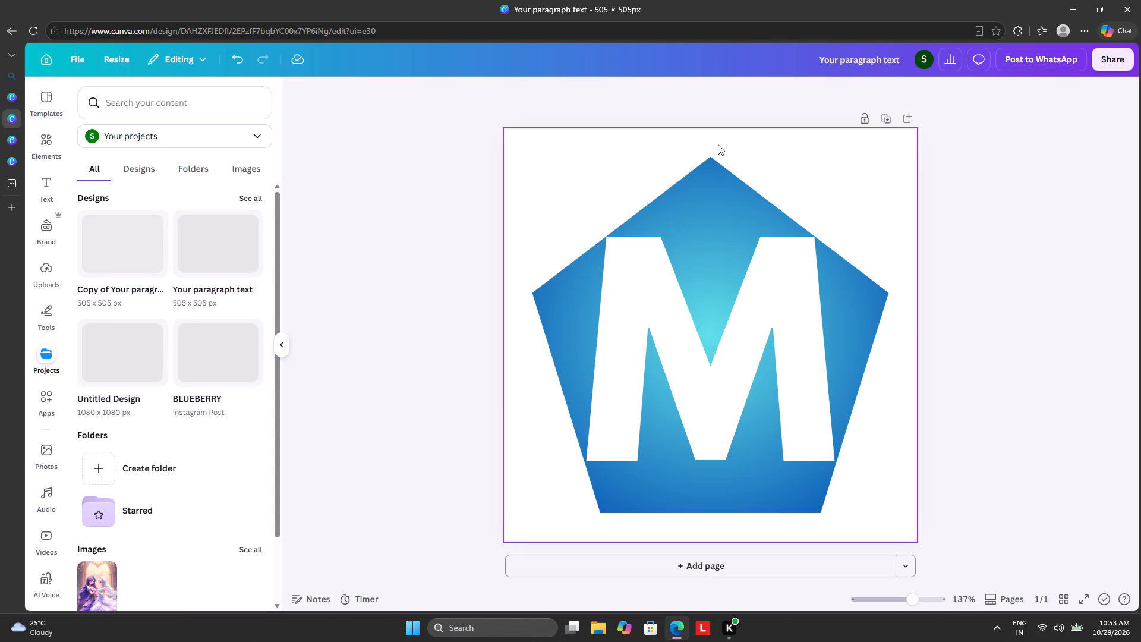
Recolour the pentagon with the default black-to-dark-blue gradient and deselect it.
click(722, 180)
click(609, 95)
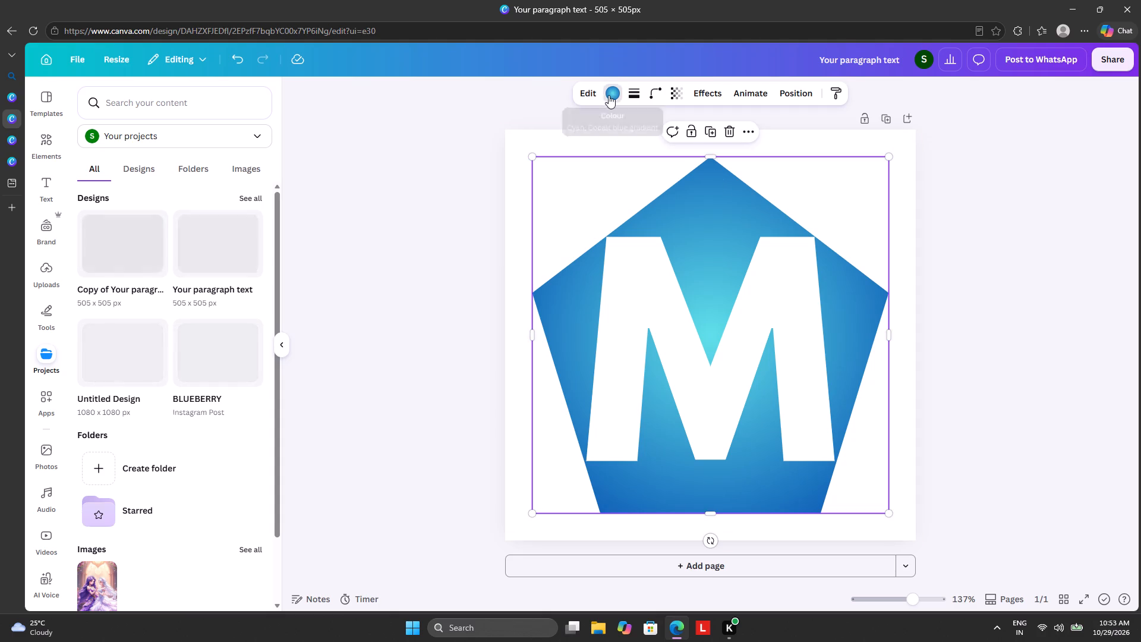
click(258, 496)
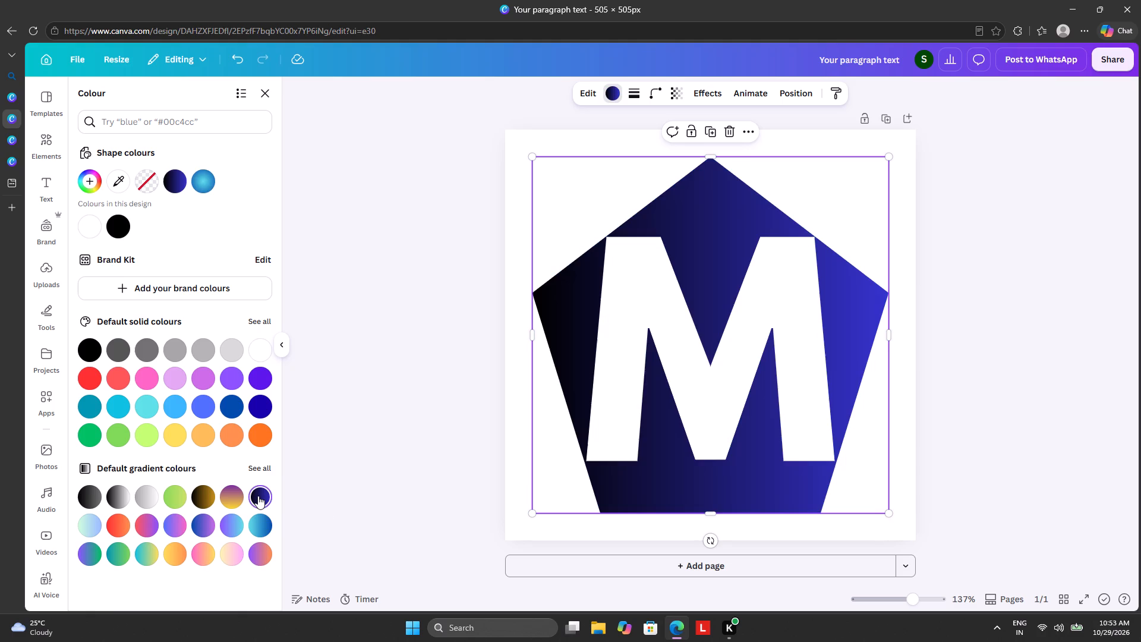
click(358, 369)
click(416, 333)
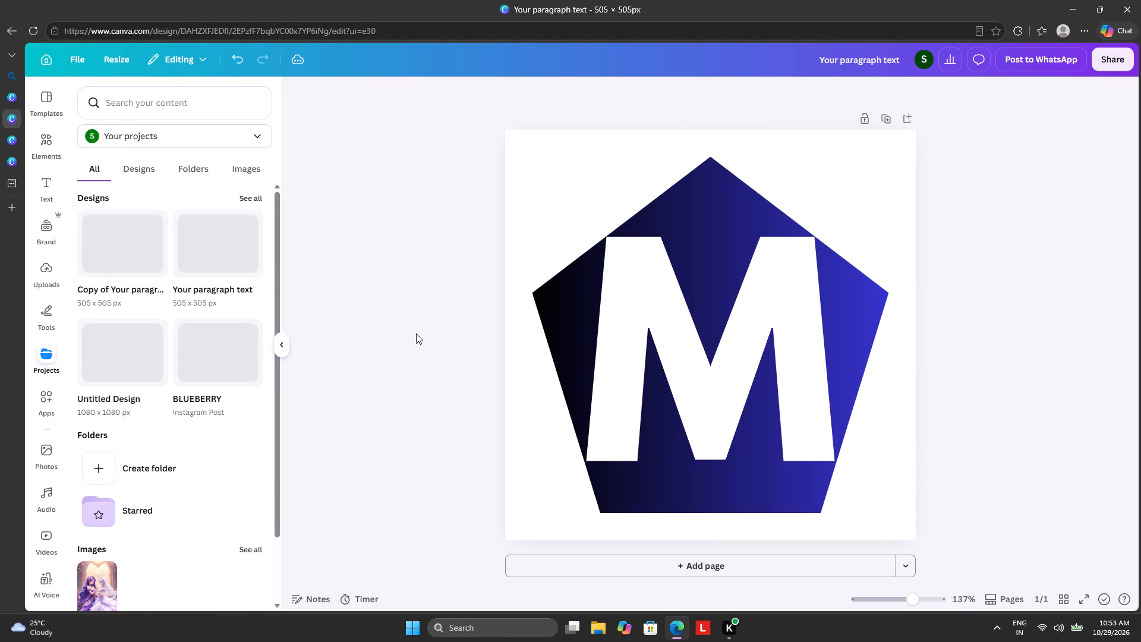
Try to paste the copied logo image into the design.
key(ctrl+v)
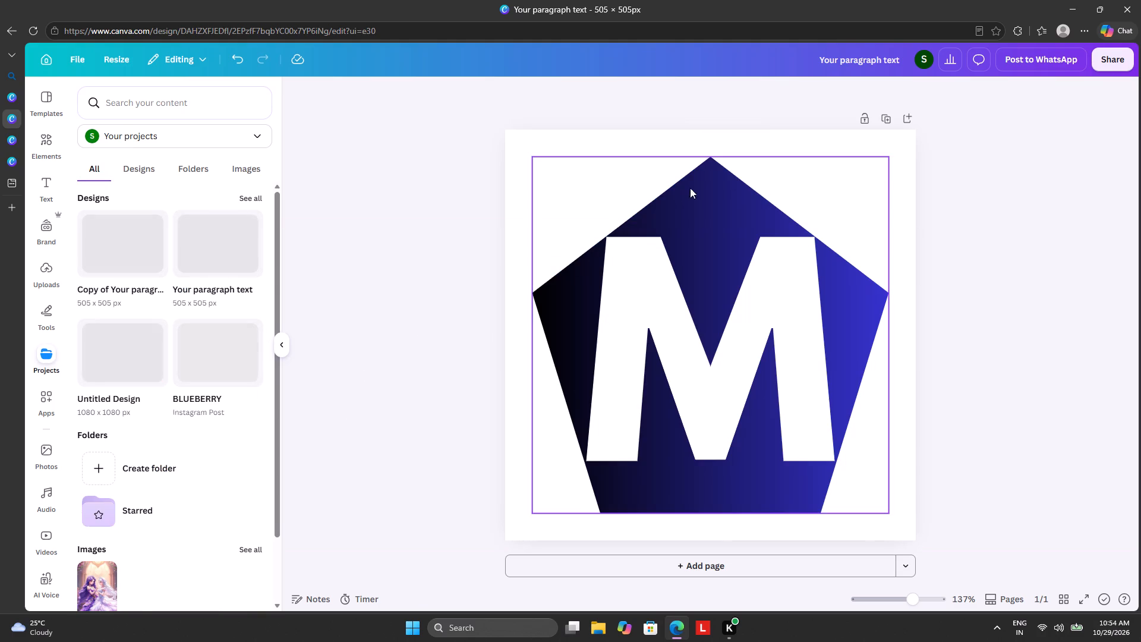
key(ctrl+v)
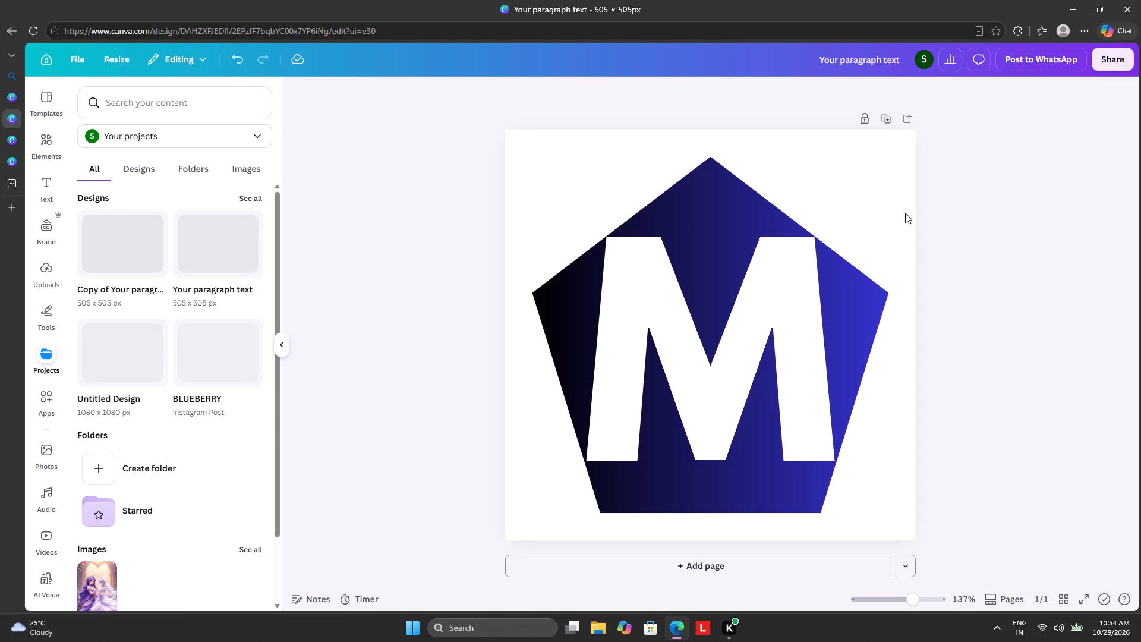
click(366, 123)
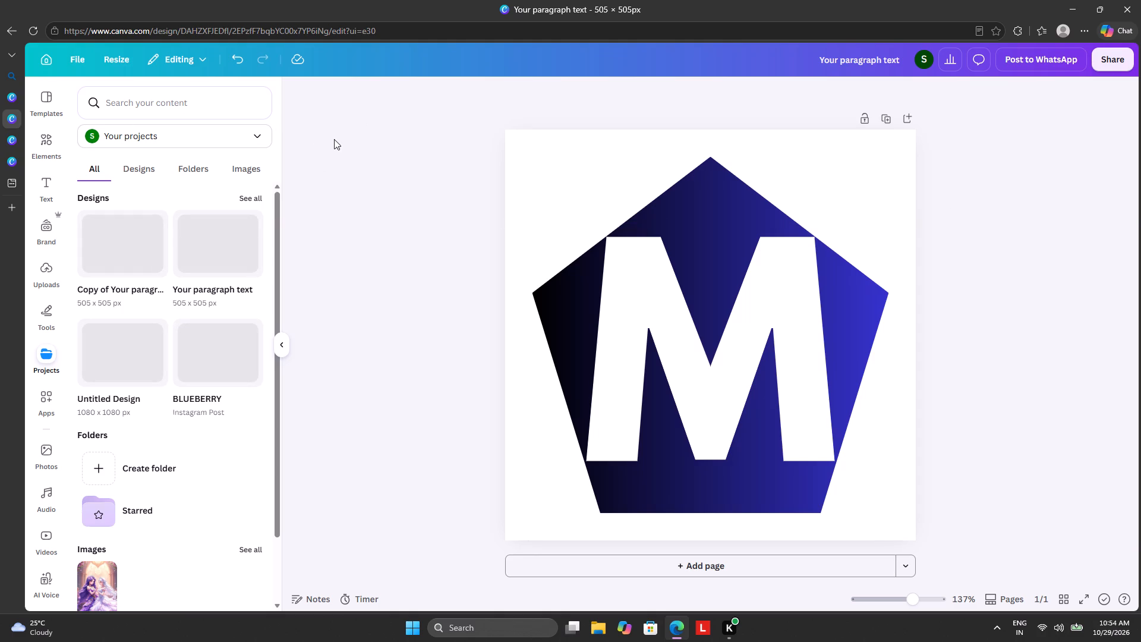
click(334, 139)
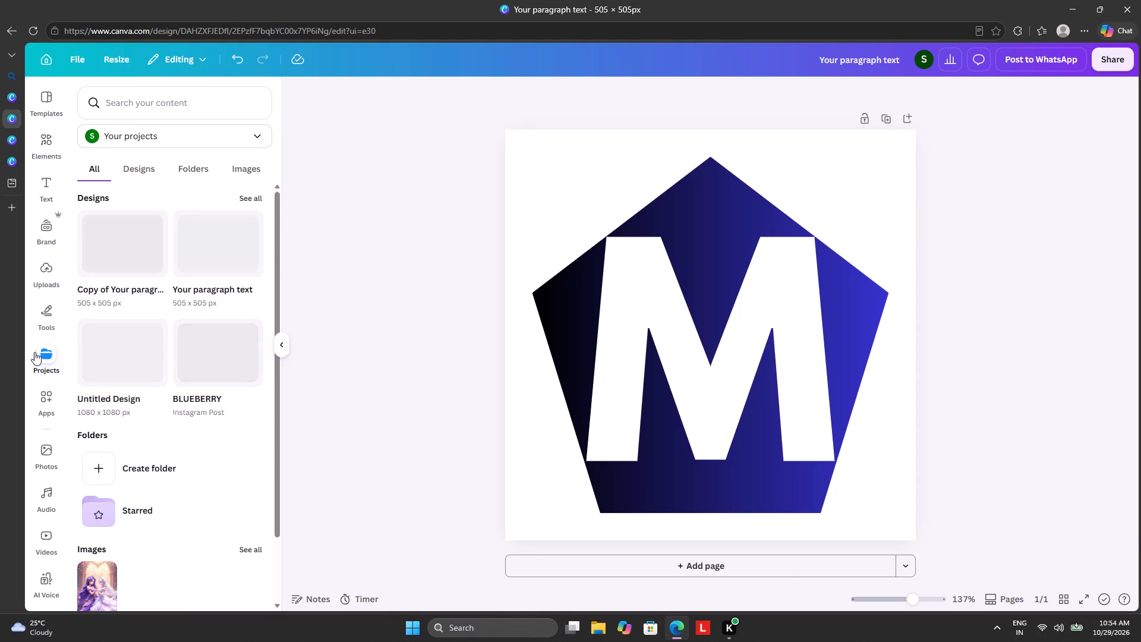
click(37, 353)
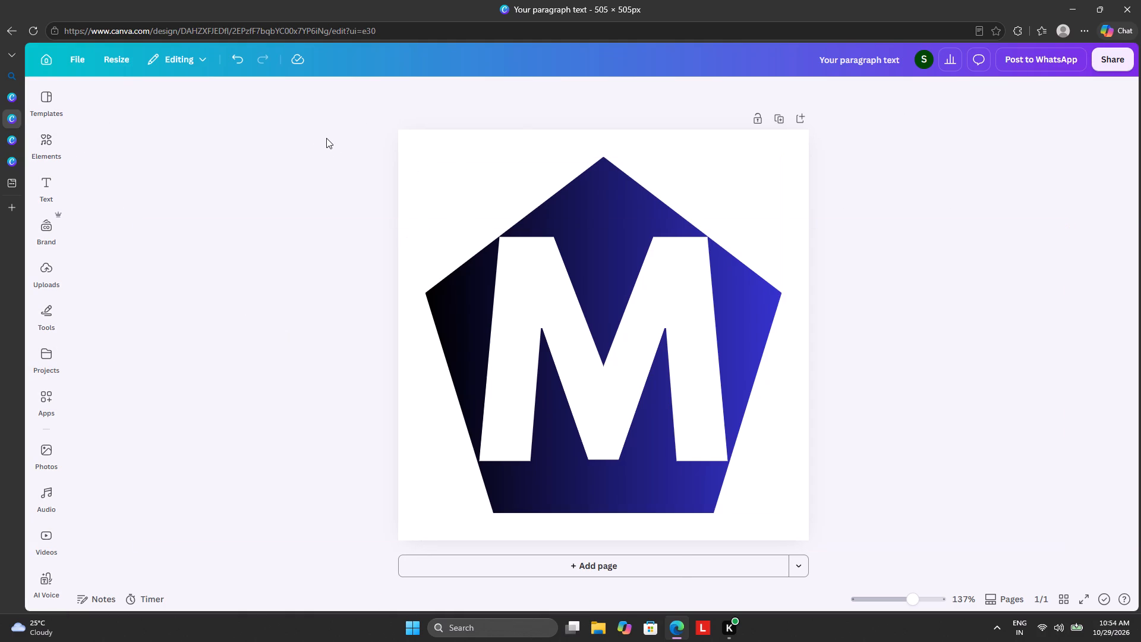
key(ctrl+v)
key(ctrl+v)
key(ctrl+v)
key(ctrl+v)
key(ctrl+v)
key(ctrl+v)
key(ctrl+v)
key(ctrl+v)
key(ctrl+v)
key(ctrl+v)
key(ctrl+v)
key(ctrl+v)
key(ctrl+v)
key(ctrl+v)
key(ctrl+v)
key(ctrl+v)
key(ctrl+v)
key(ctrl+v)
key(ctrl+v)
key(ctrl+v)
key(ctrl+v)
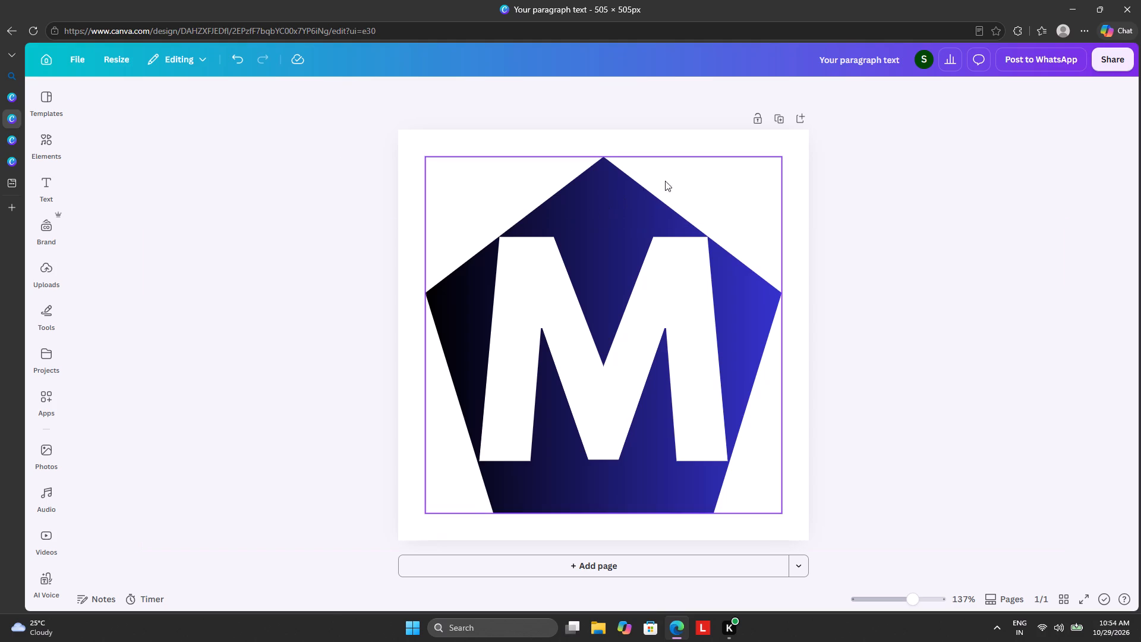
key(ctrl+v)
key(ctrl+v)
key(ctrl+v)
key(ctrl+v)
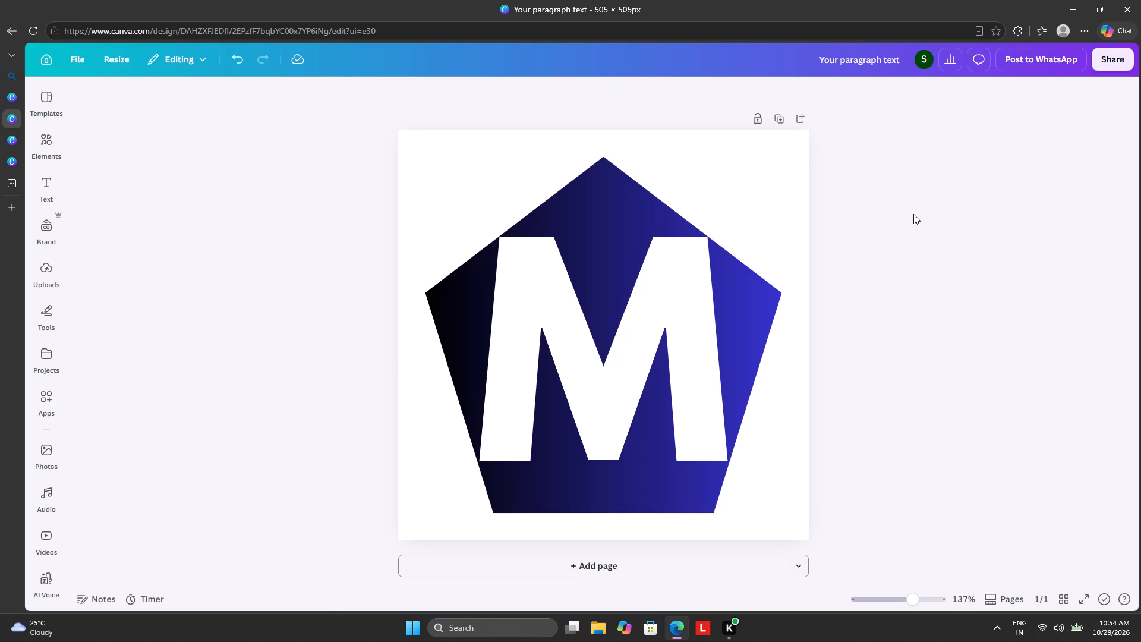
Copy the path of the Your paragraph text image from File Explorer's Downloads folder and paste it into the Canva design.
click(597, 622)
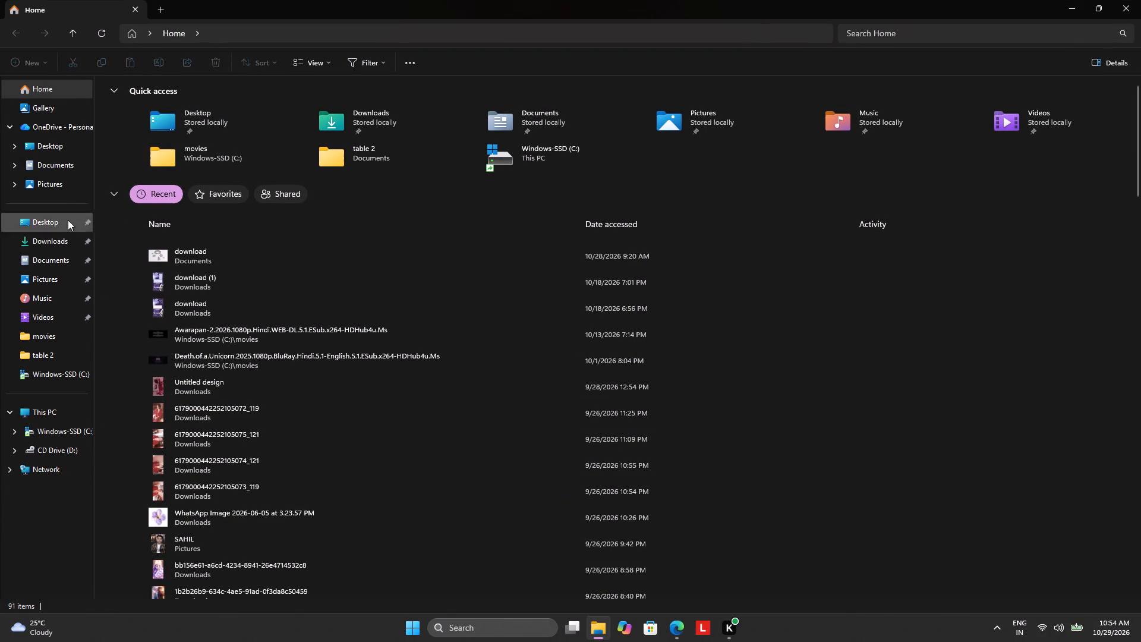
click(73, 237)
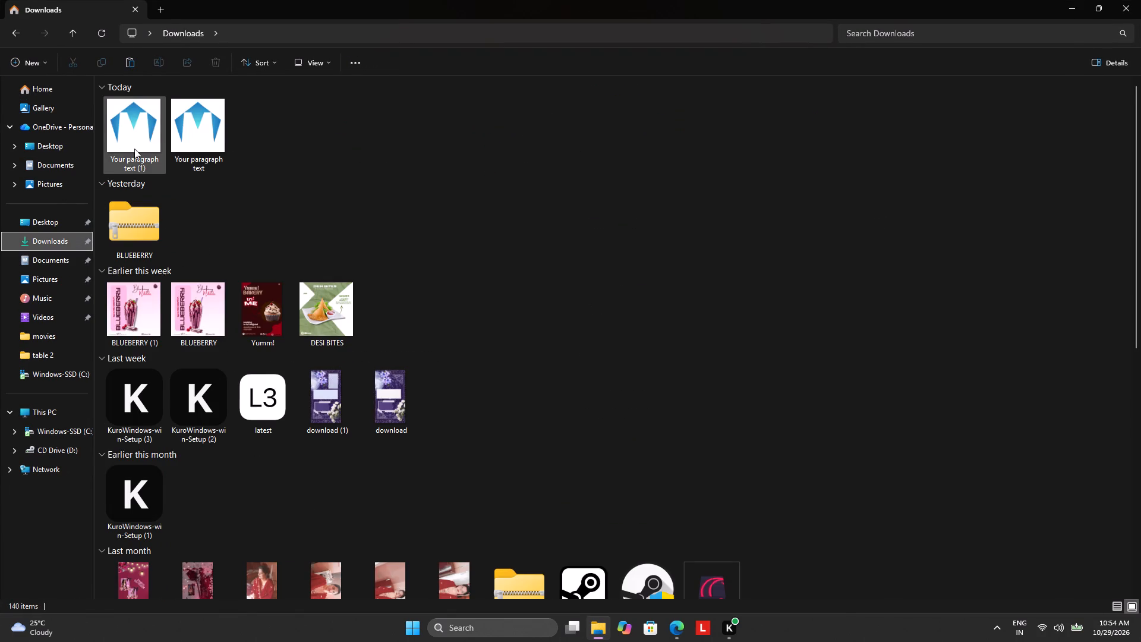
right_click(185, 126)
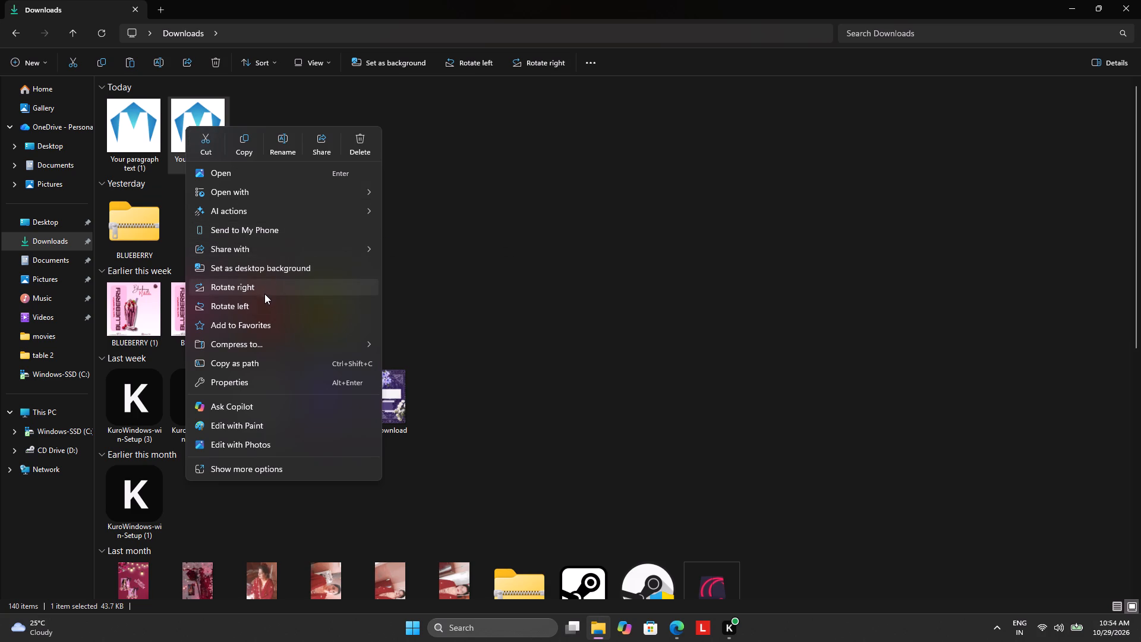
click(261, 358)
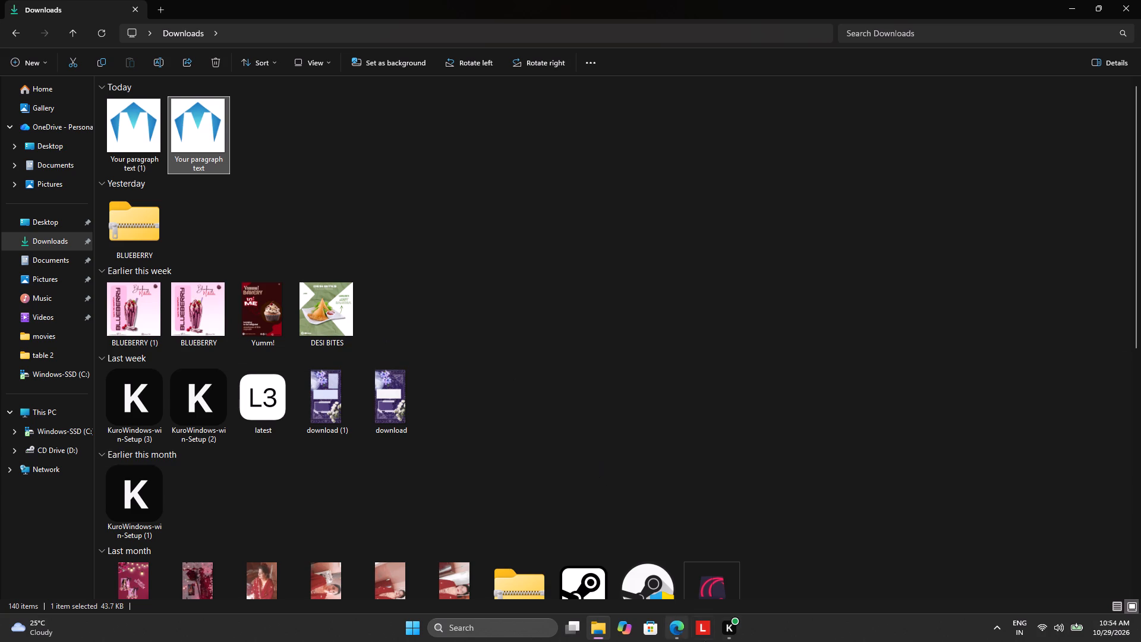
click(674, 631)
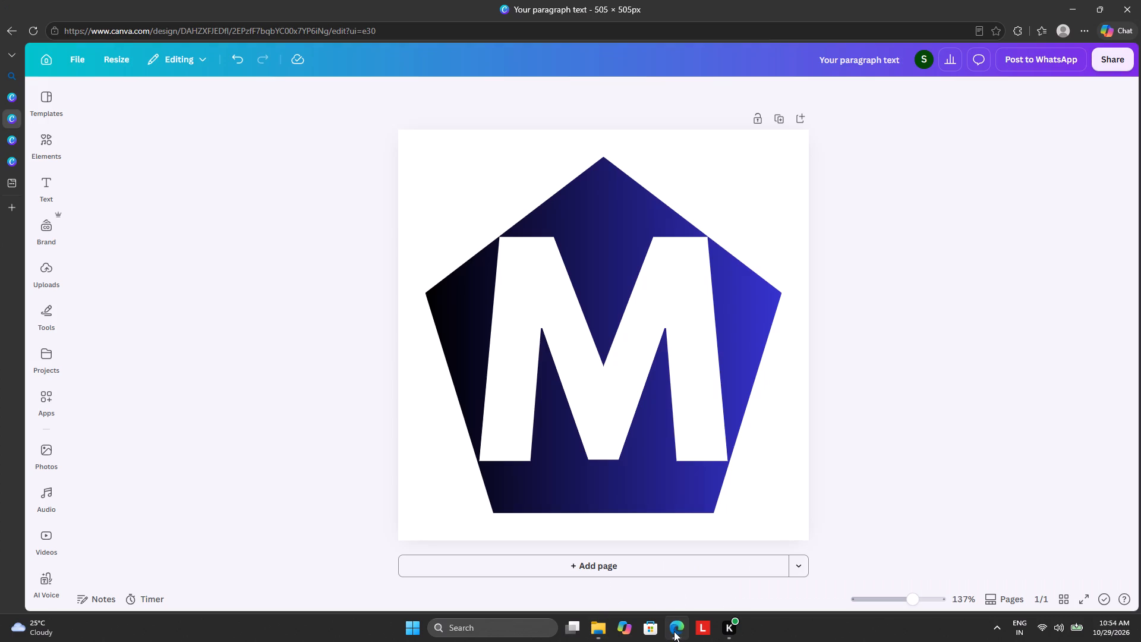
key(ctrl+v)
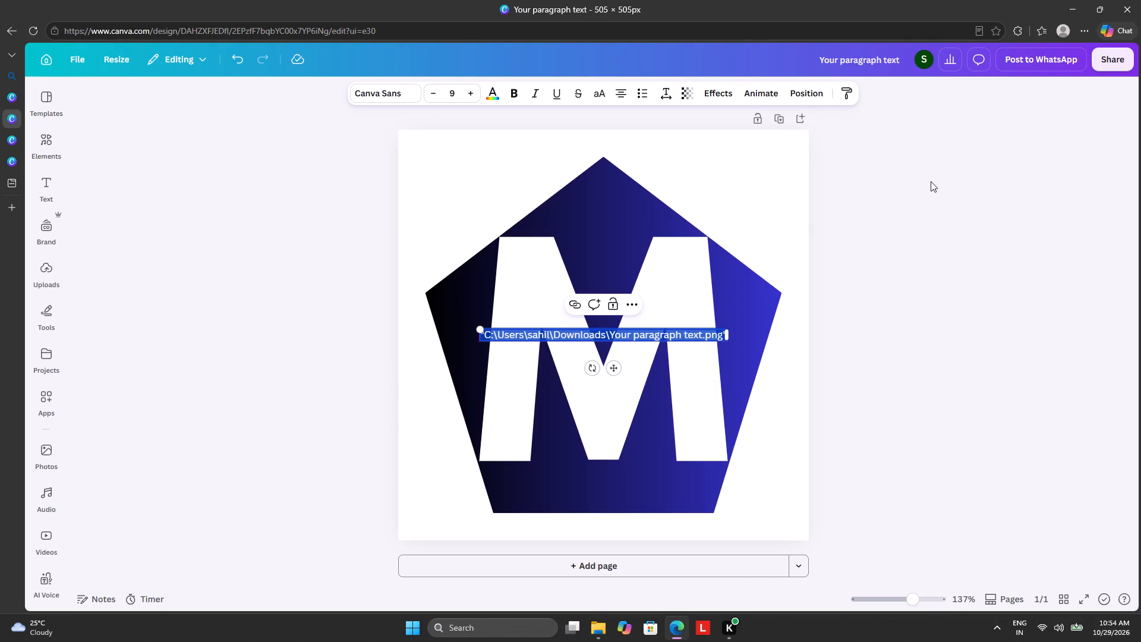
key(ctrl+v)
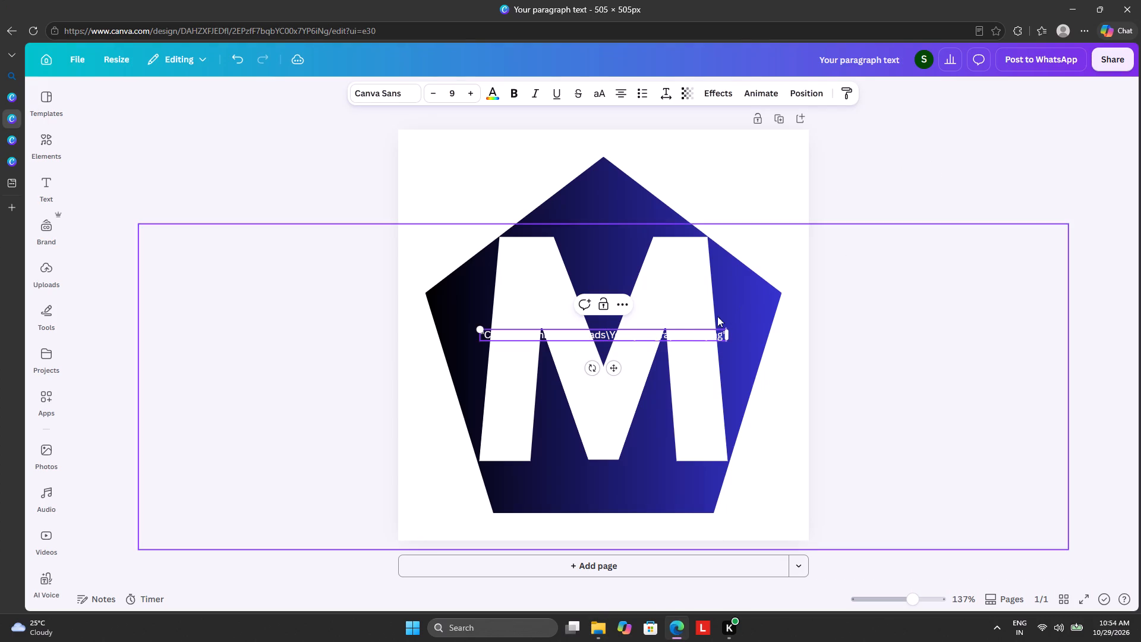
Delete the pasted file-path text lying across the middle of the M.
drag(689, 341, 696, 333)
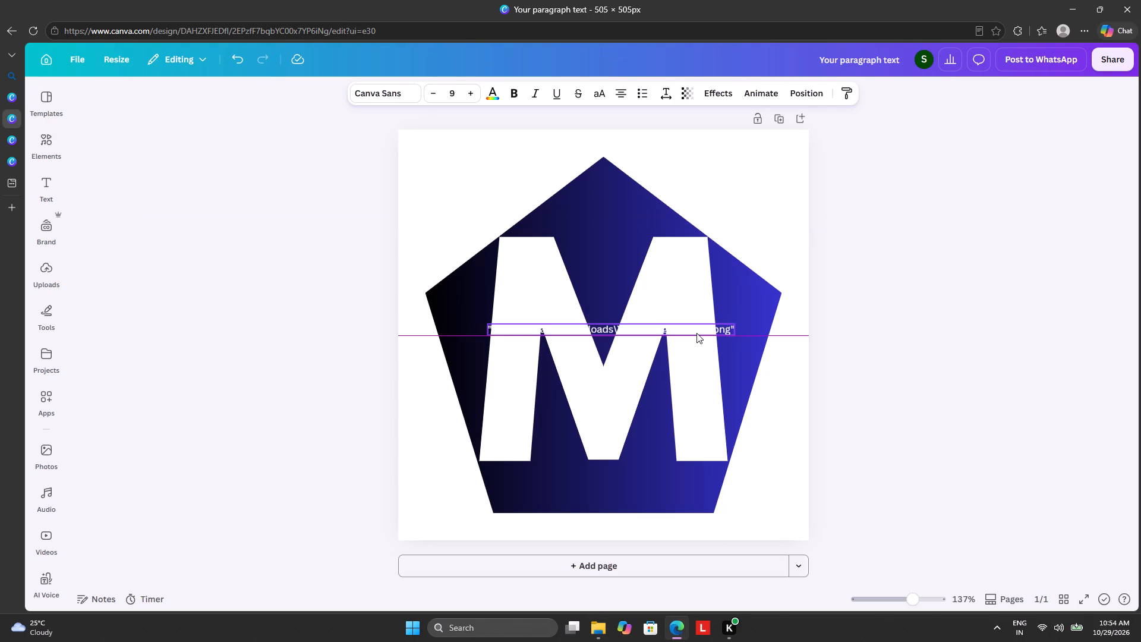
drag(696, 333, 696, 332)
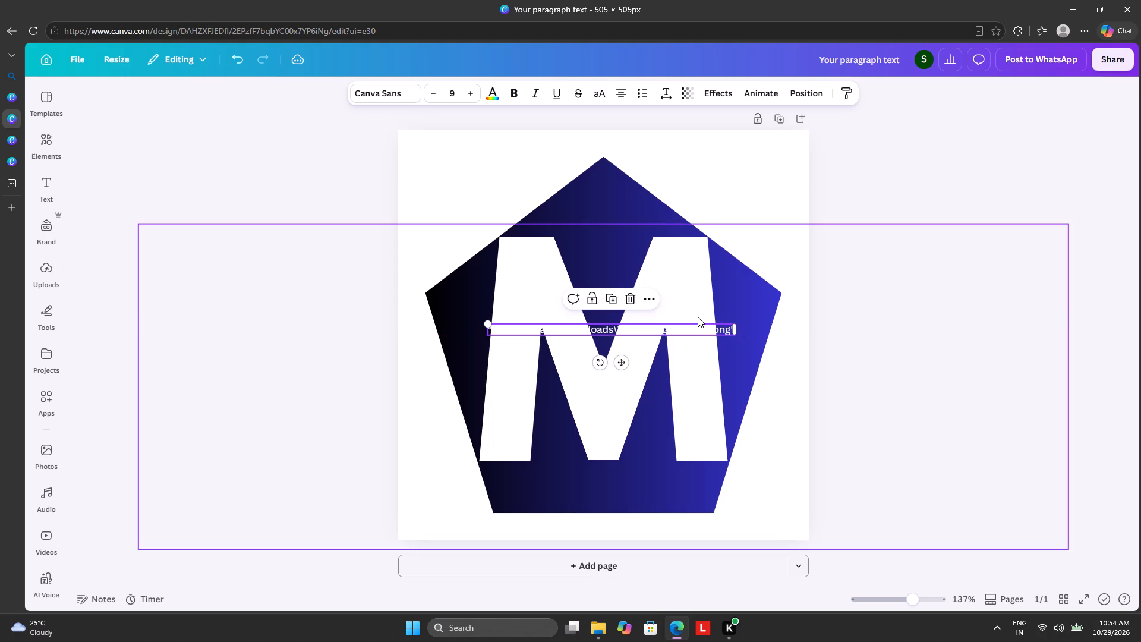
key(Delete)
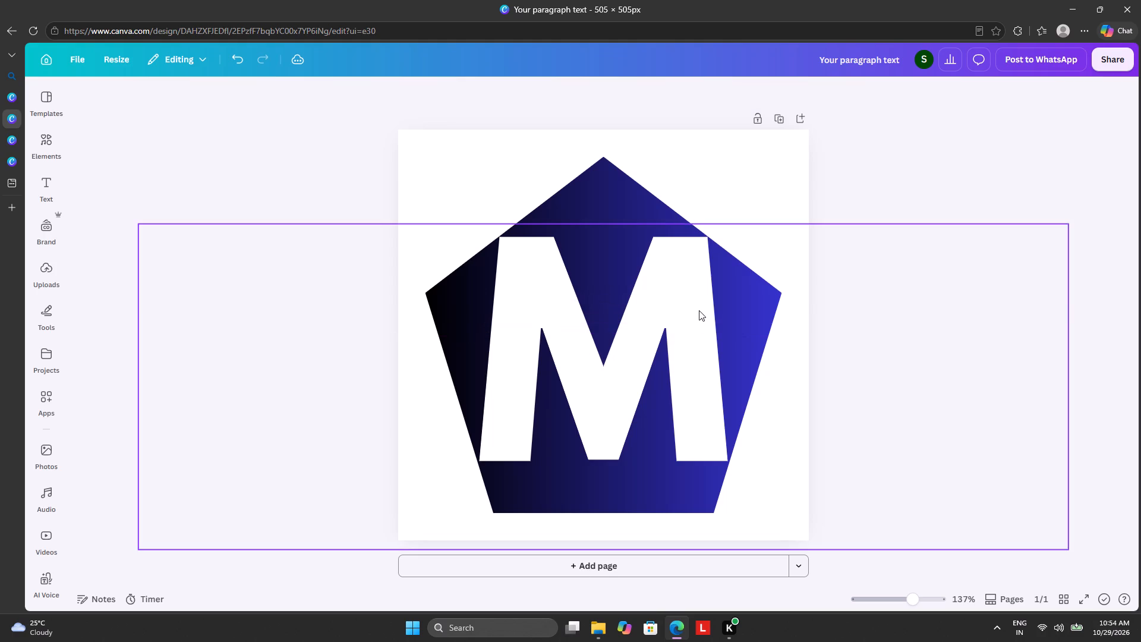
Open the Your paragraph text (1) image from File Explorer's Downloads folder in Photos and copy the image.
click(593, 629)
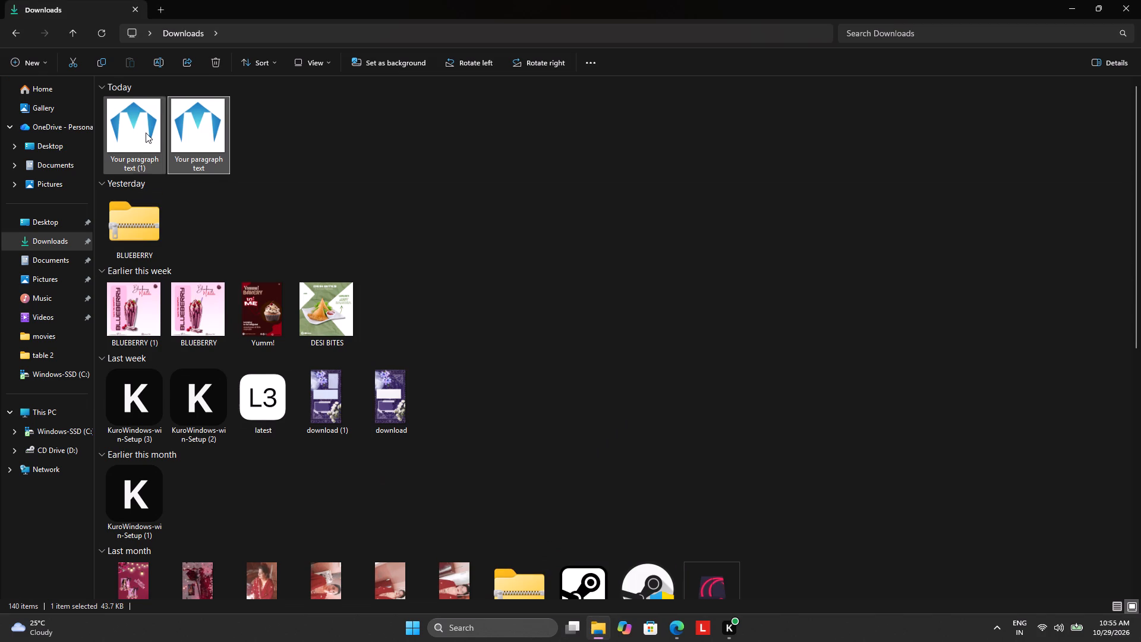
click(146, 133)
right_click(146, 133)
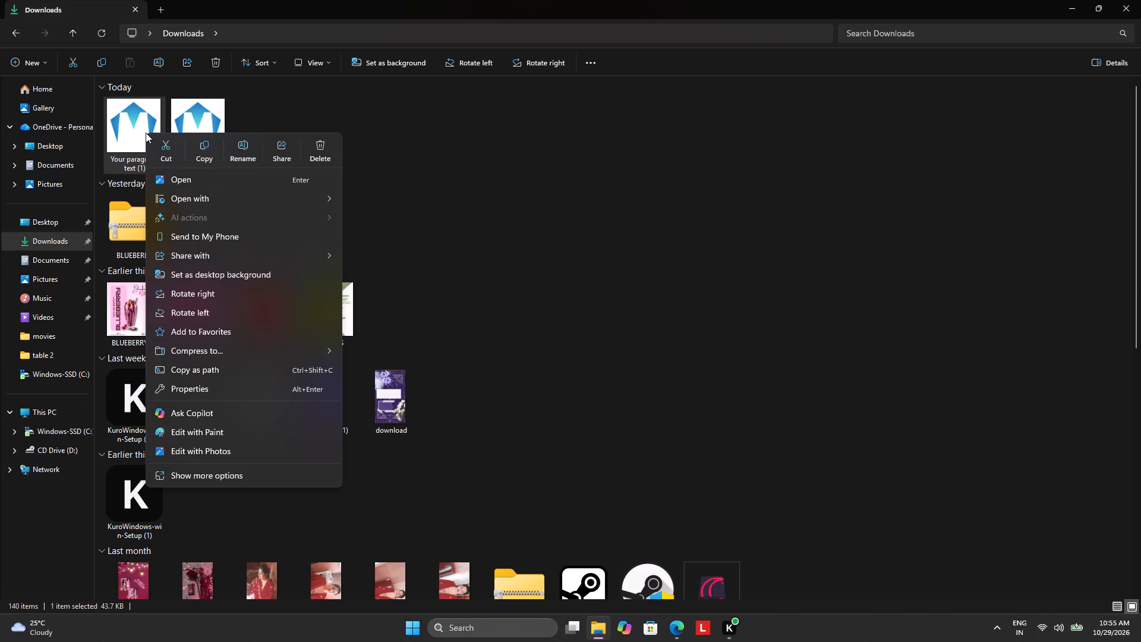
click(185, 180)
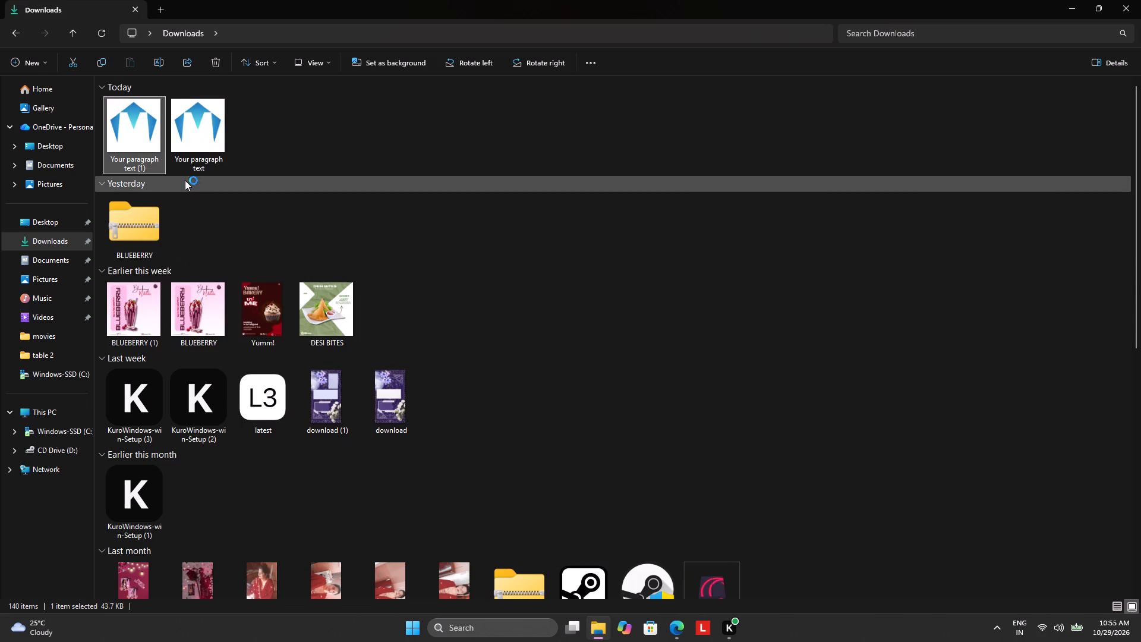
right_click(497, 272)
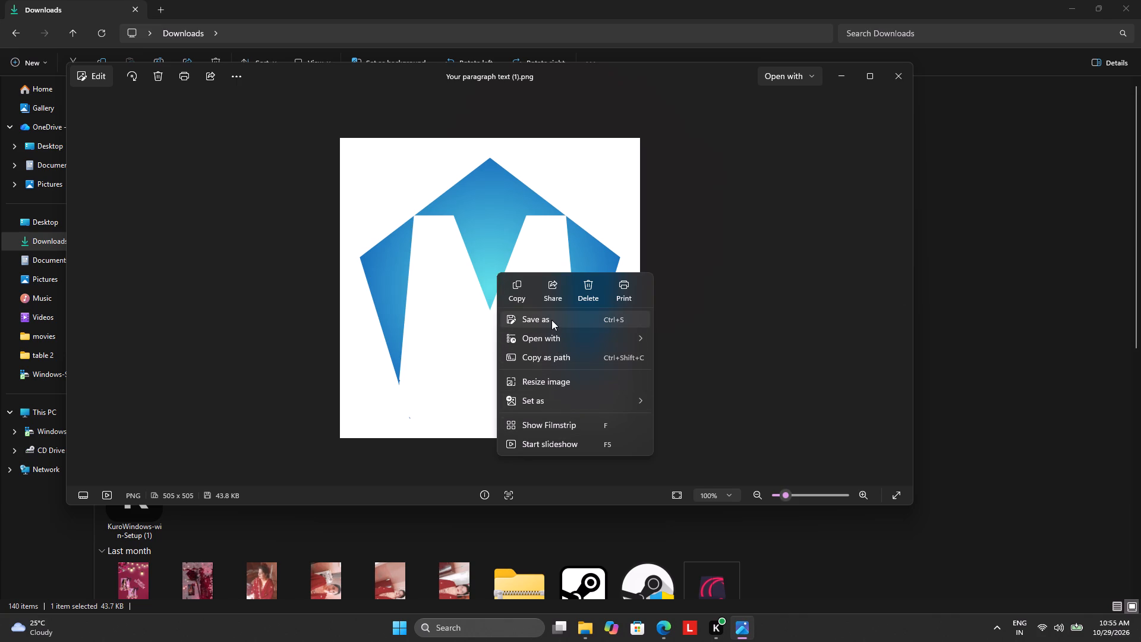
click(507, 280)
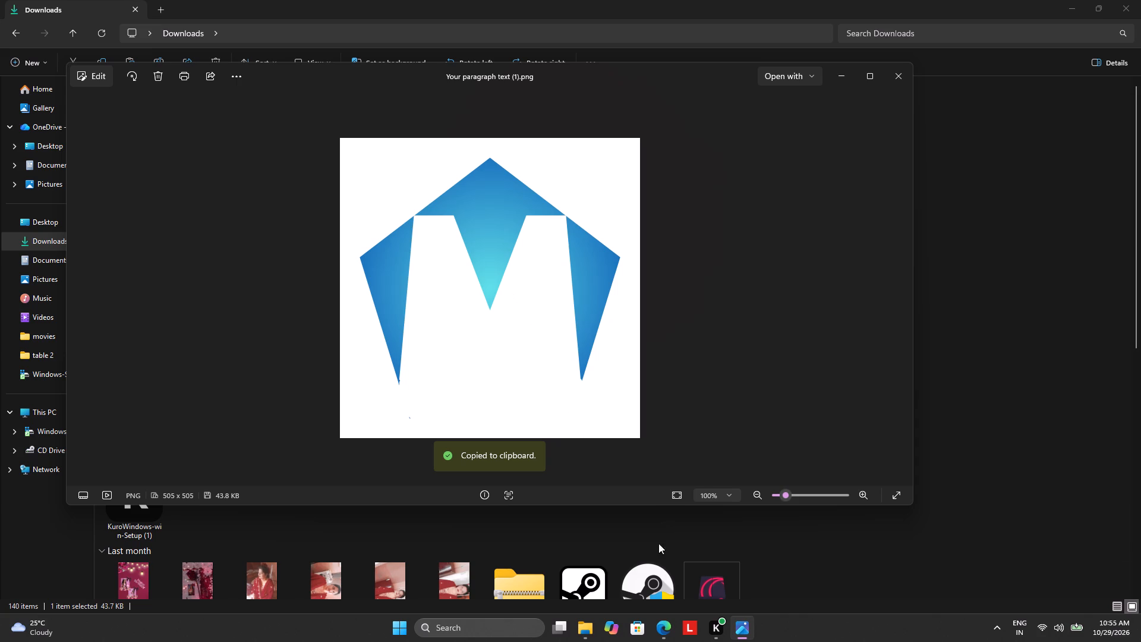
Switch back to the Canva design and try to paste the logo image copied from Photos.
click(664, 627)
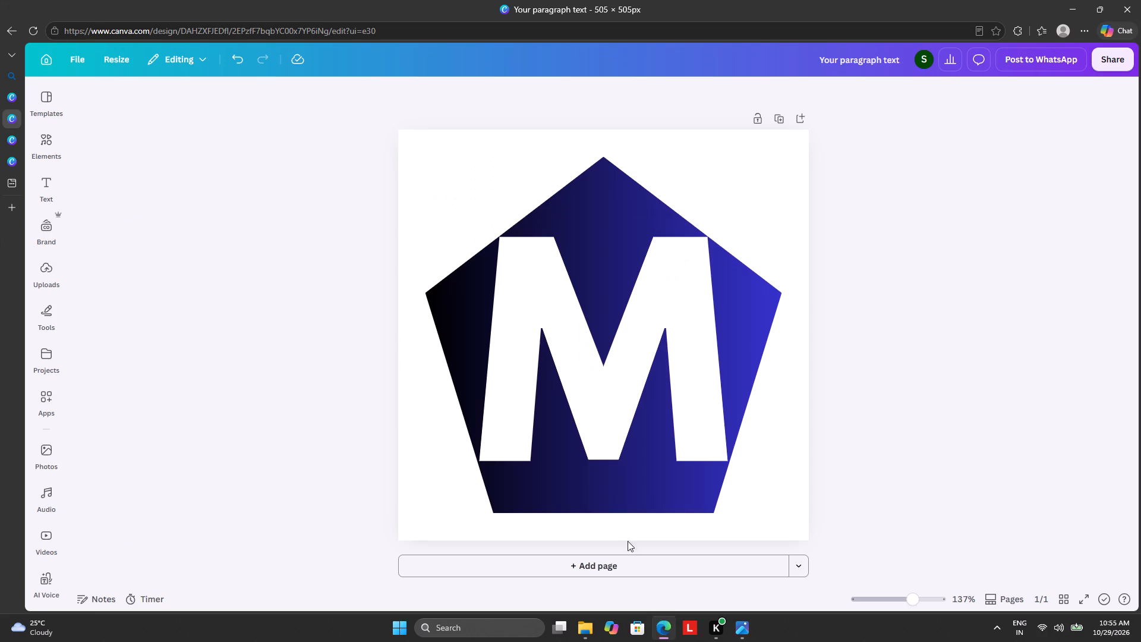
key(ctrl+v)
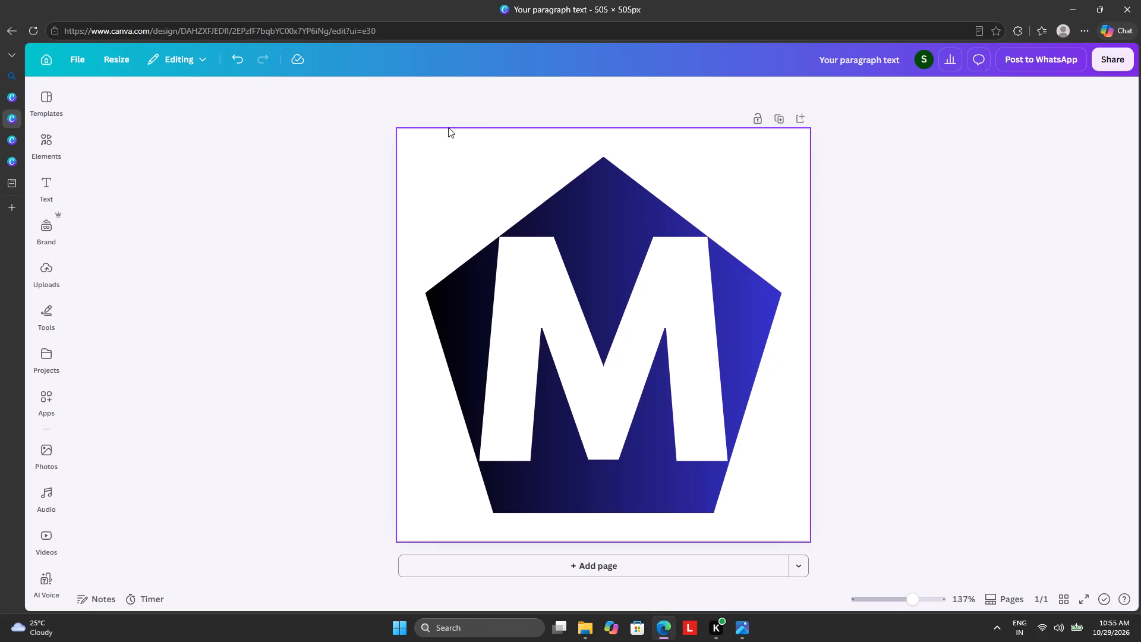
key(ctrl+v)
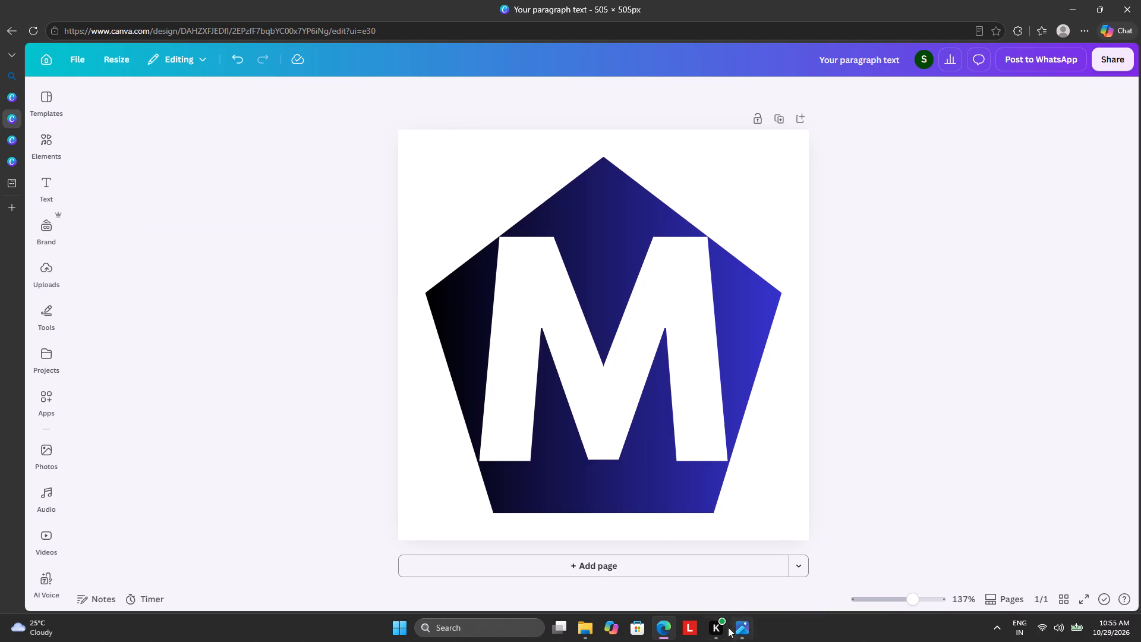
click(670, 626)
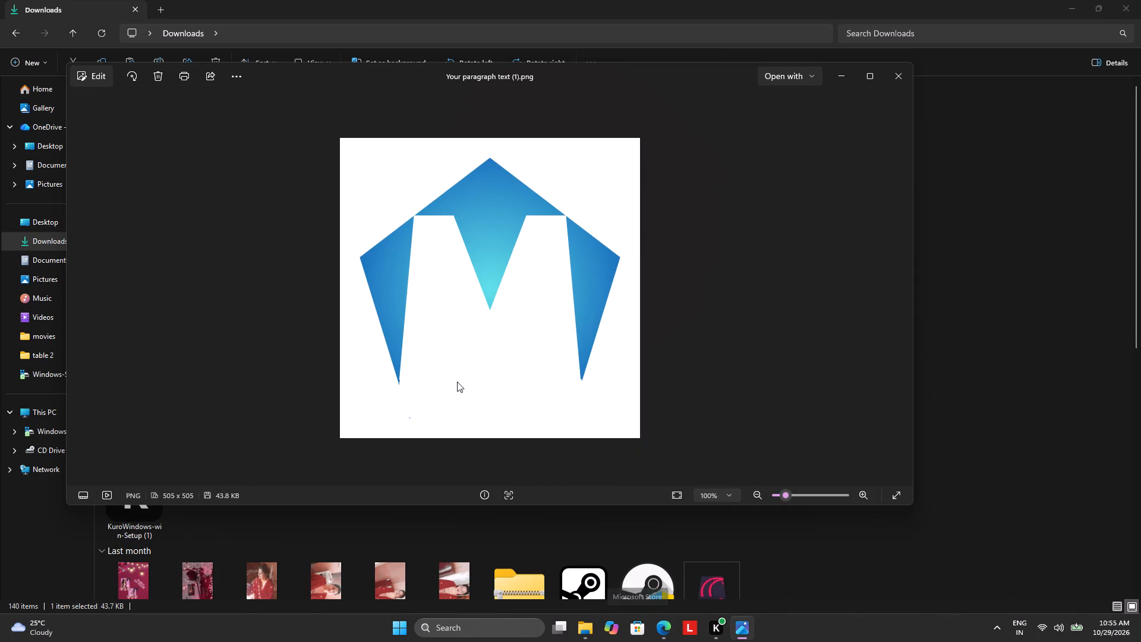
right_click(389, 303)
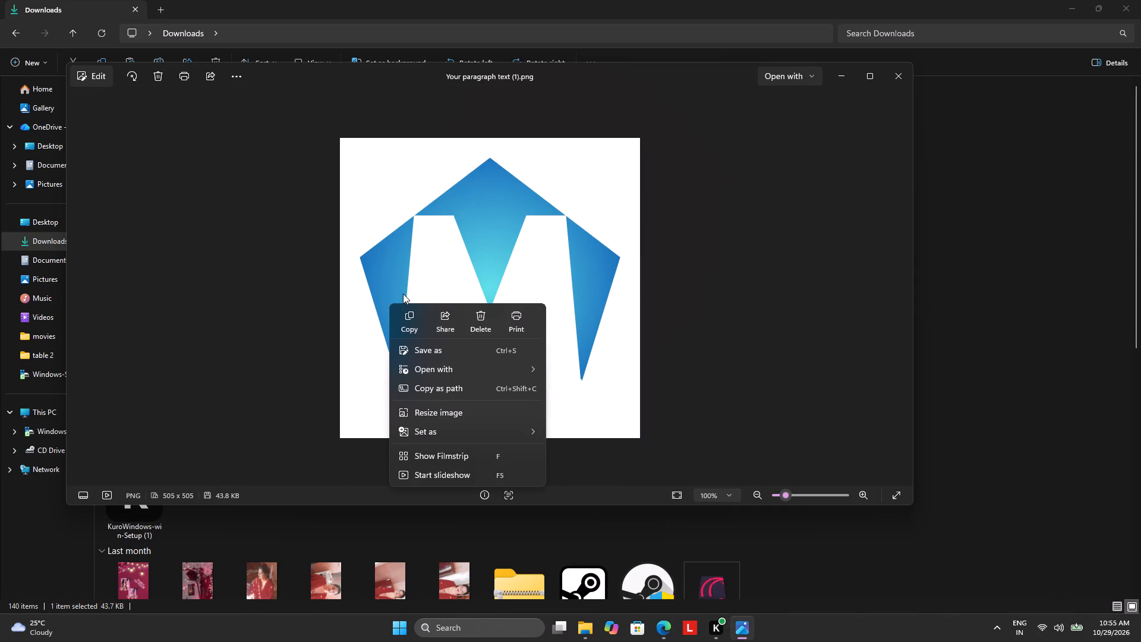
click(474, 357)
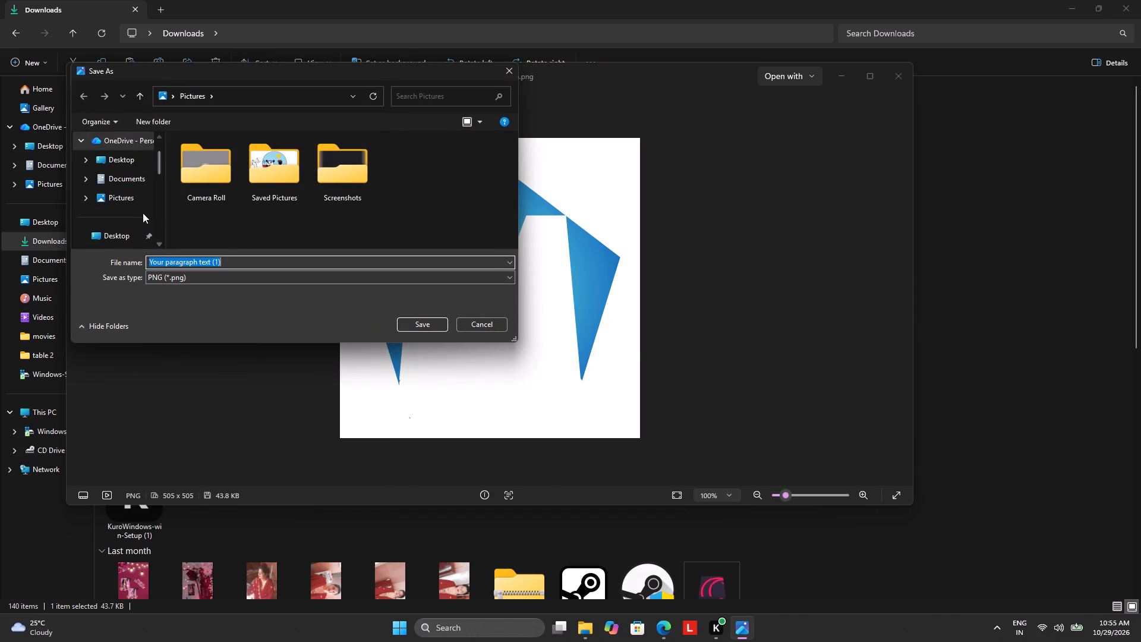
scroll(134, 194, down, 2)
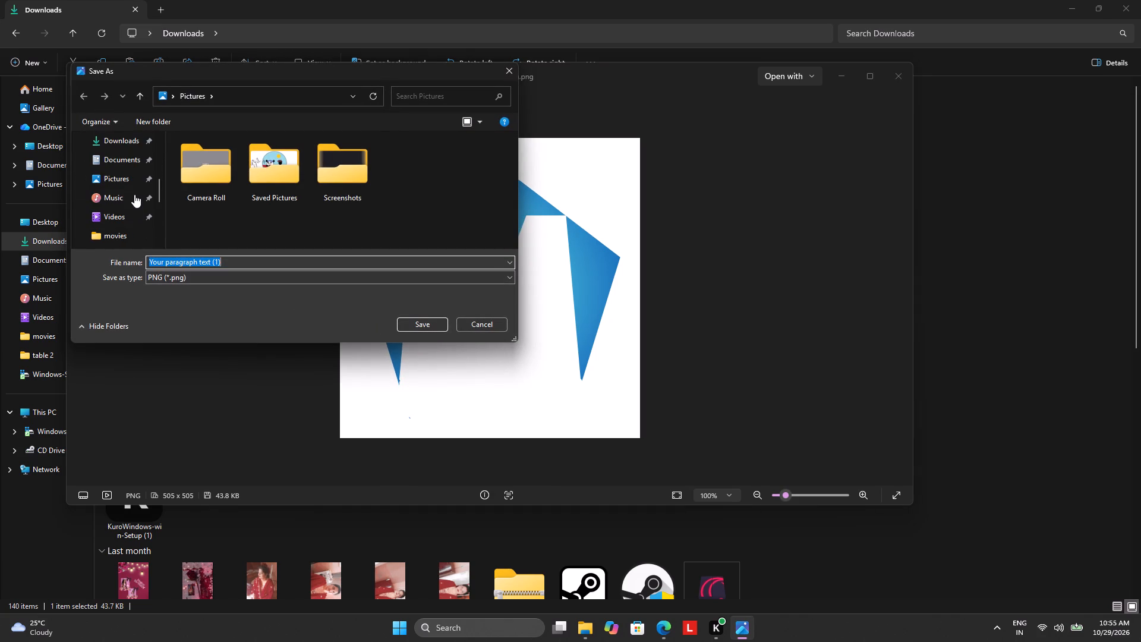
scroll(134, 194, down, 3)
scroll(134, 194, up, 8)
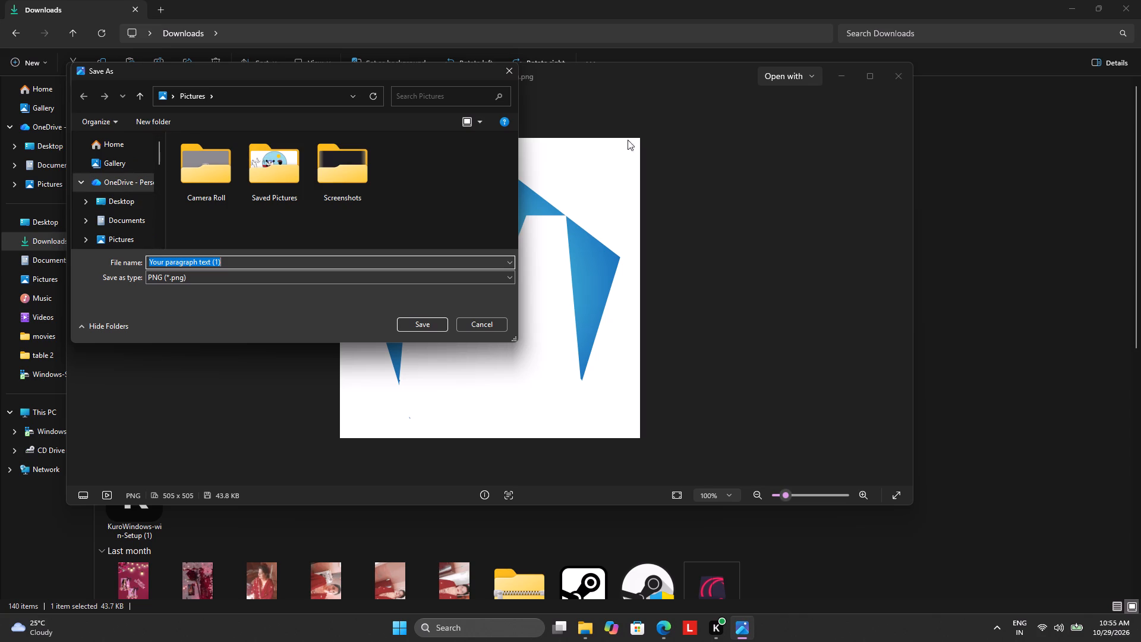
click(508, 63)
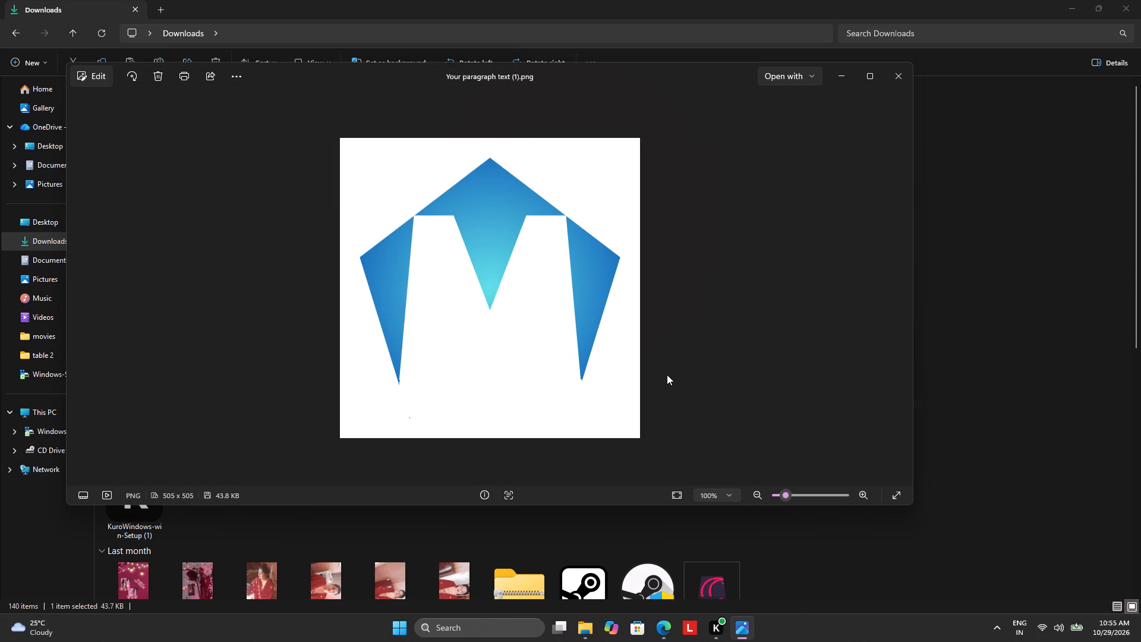
Share the Your paragraph text (1) image from Photos through Unigram, sending it to the first recently searched contact.
scroll(667, 374, down, 2)
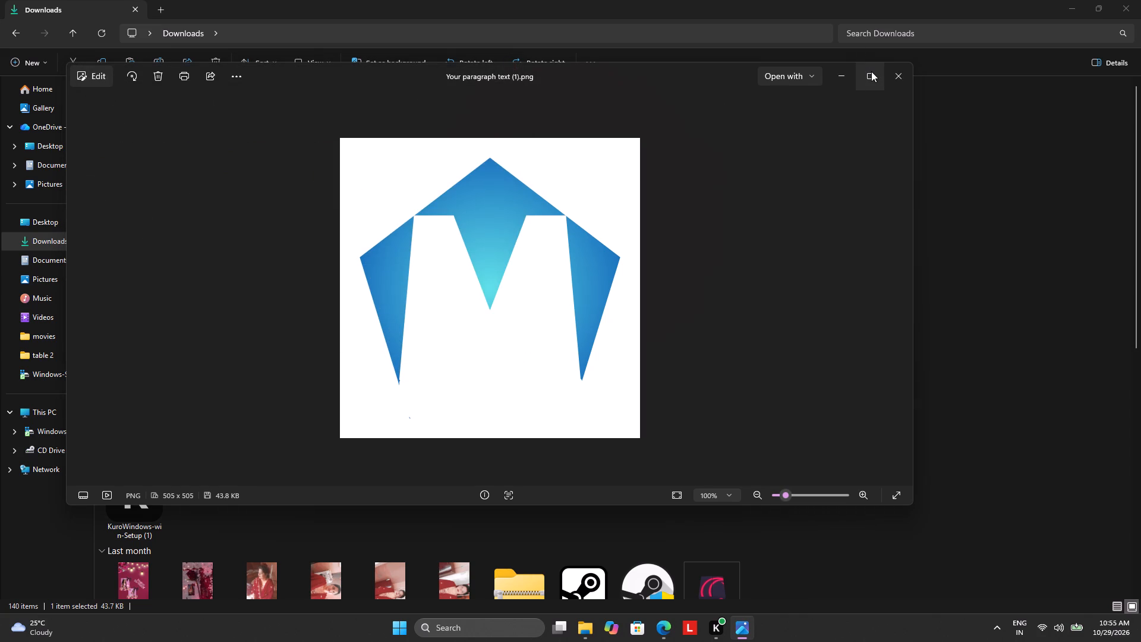
click(871, 71)
right_click(623, 293)
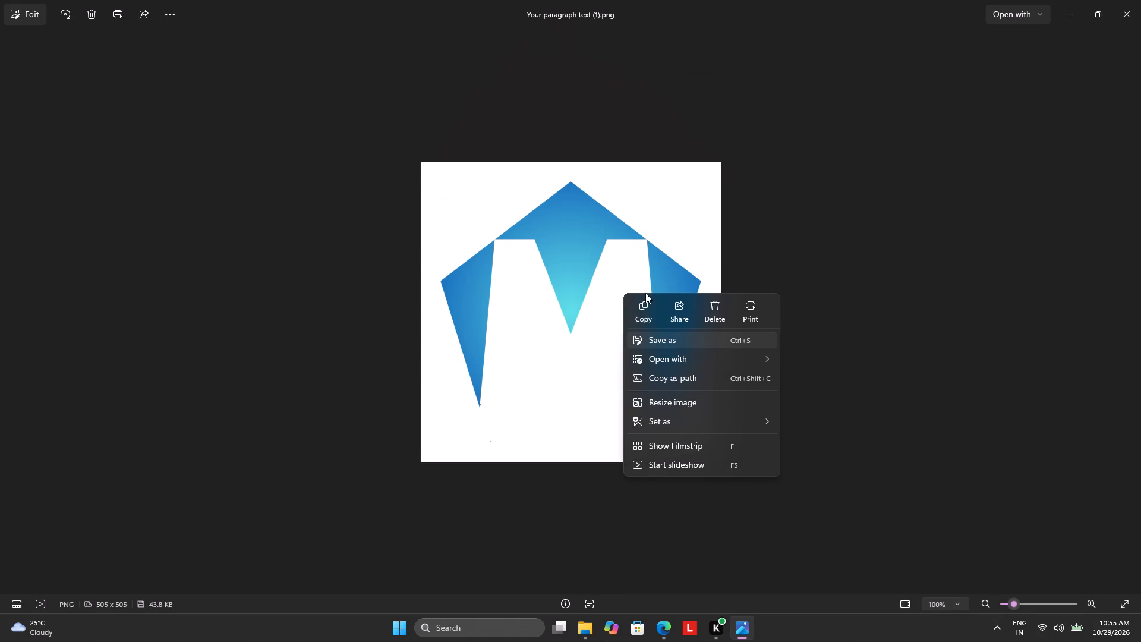
click(676, 311)
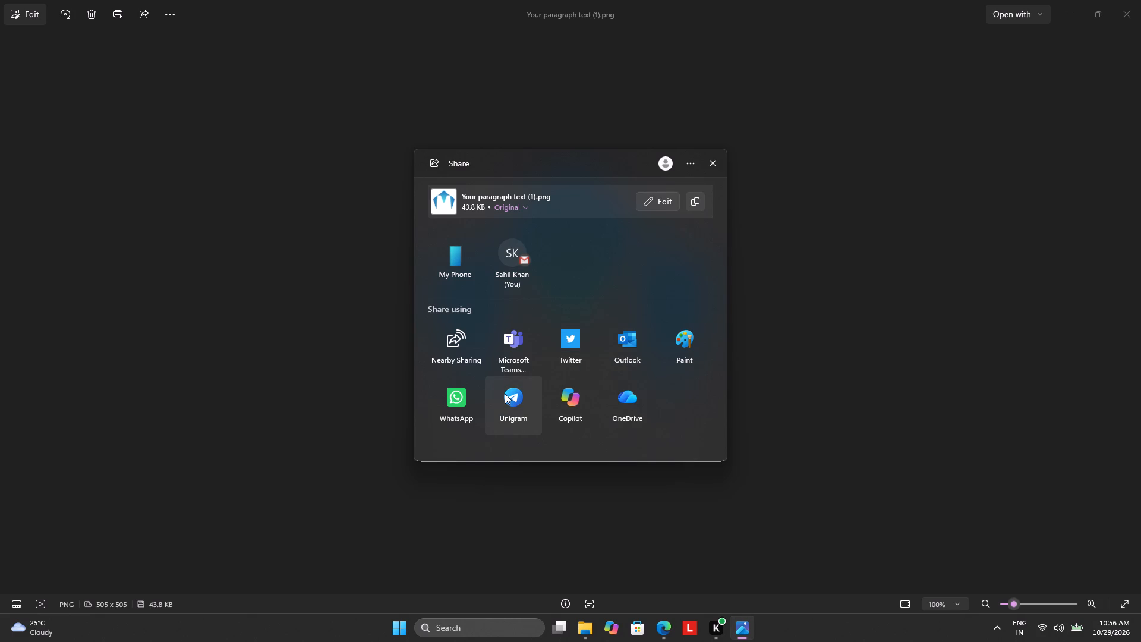
scroll(549, 347, down, 3)
click(512, 408)
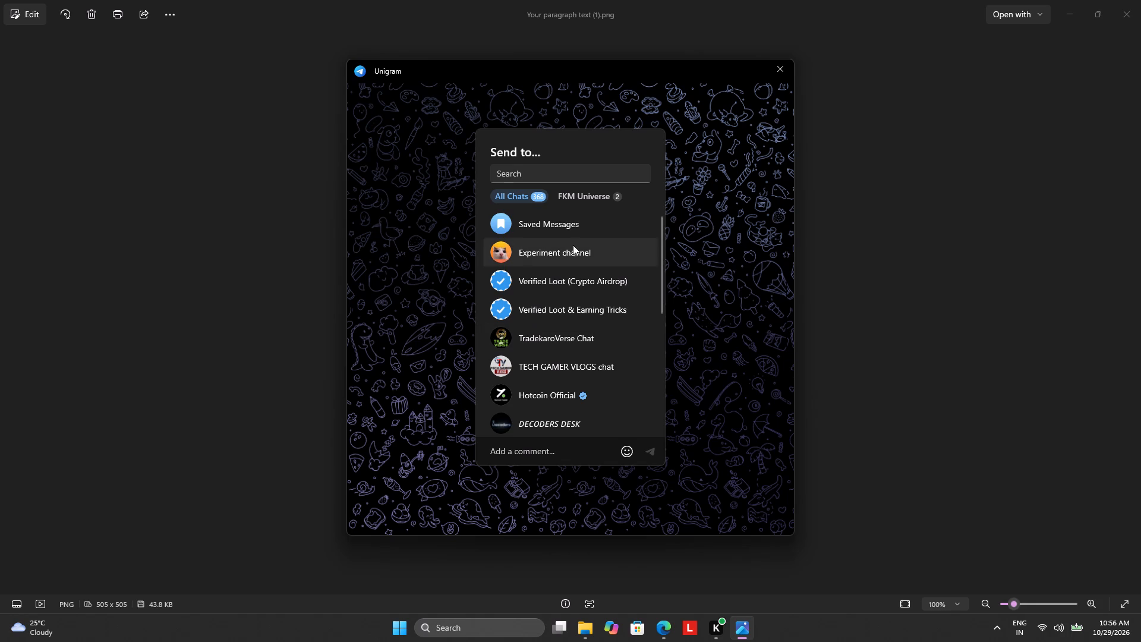
click(569, 171)
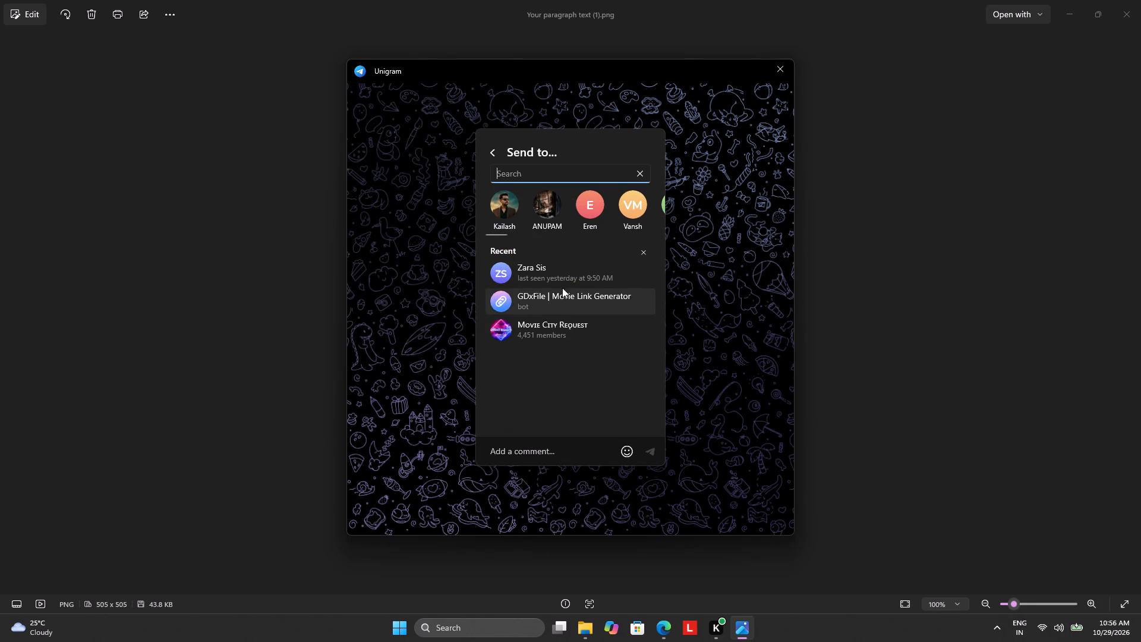
click(564, 275)
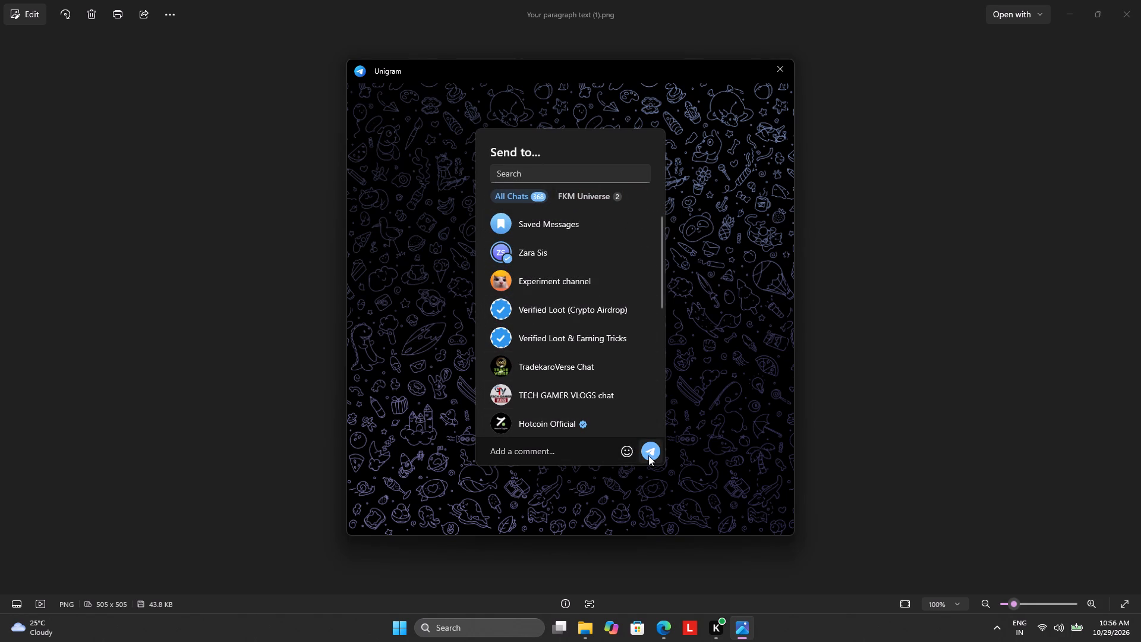
click(653, 452)
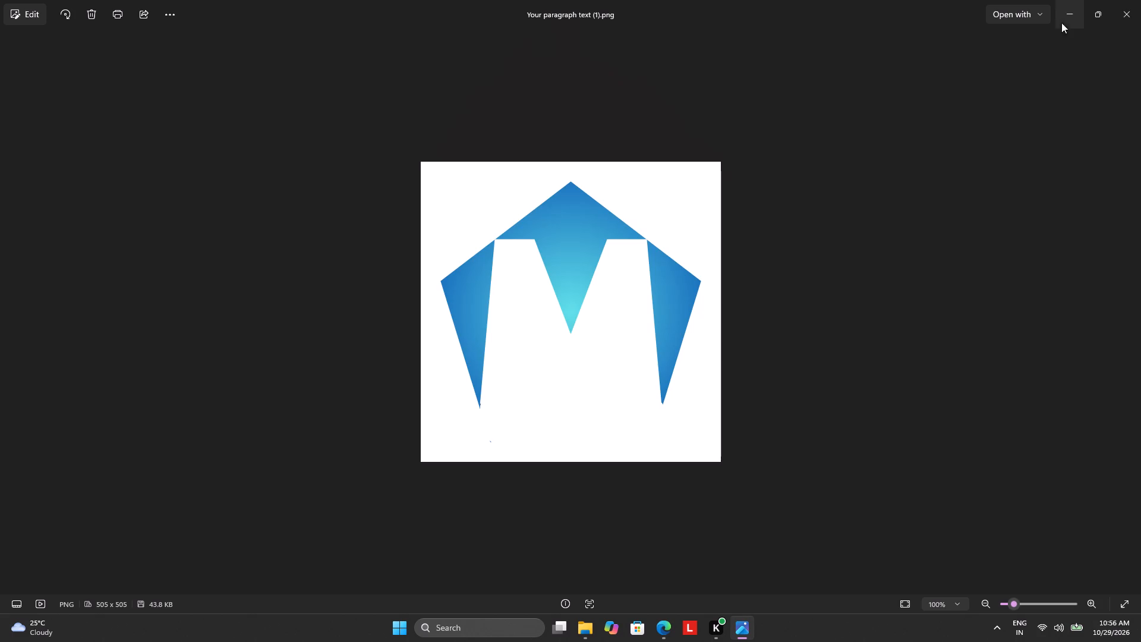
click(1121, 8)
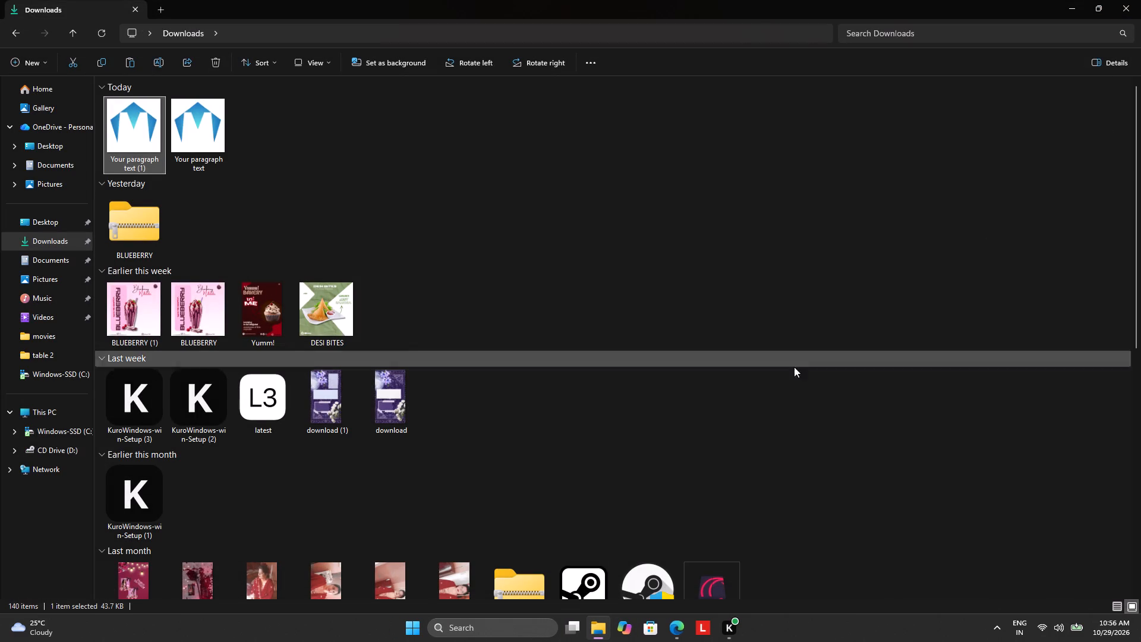
Switch back to the browser and open the recent telegram web search from Windows Search.
click(683, 638)
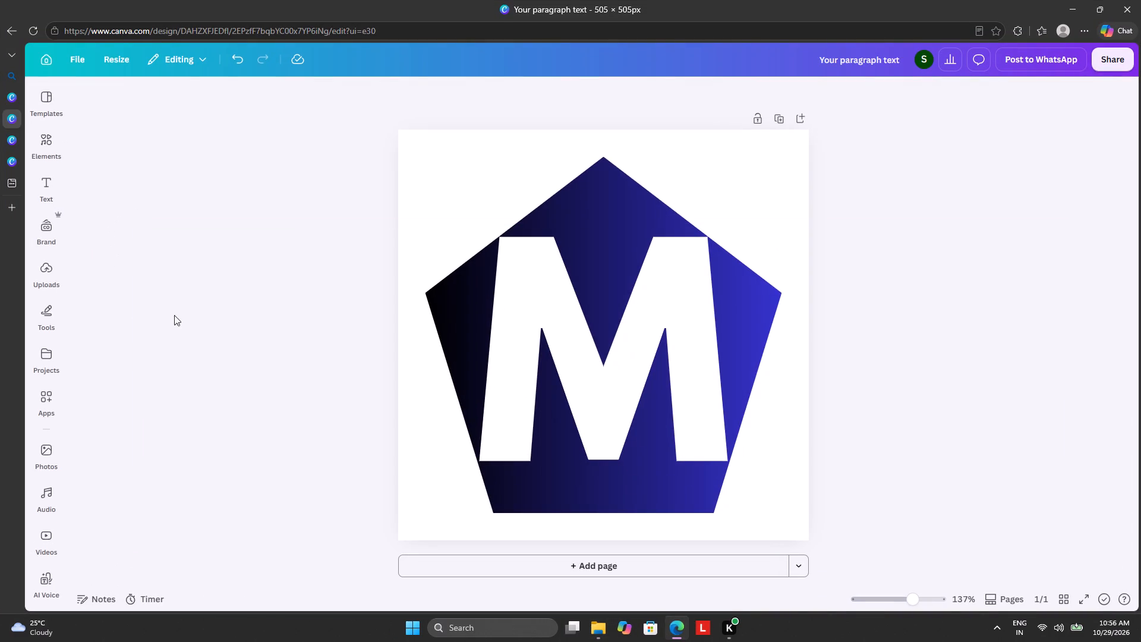
click(516, 625)
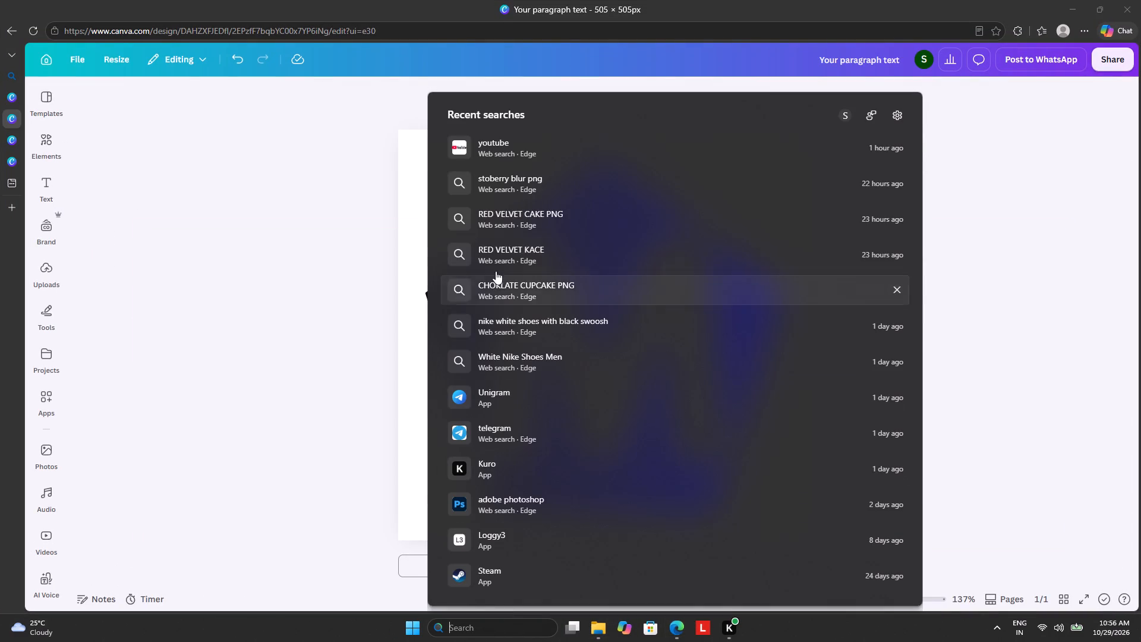
click(495, 427)
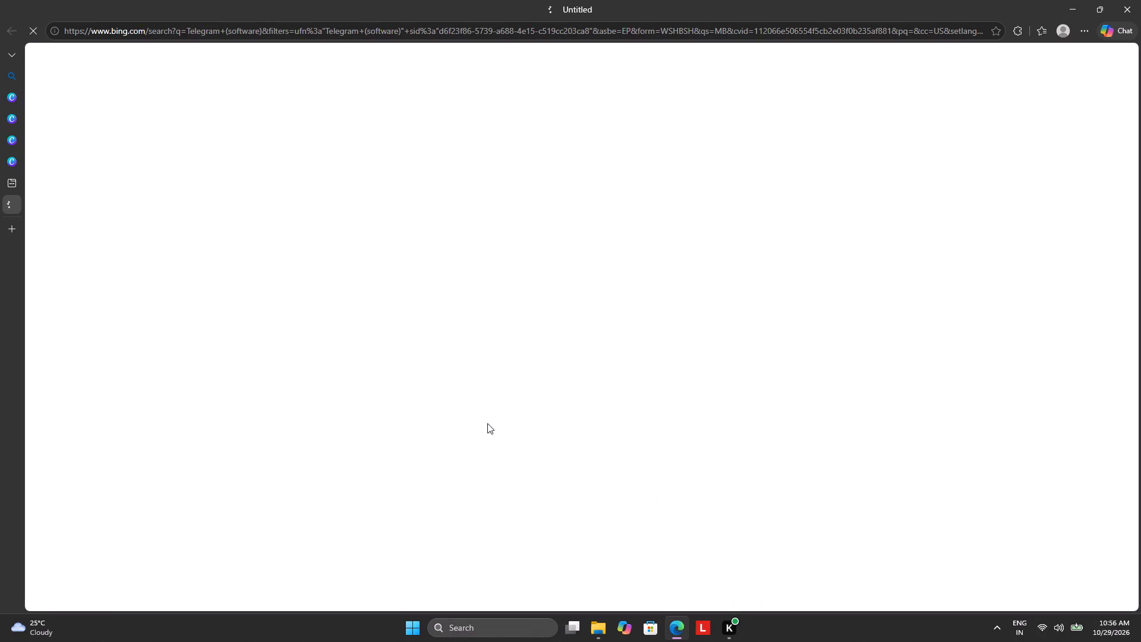
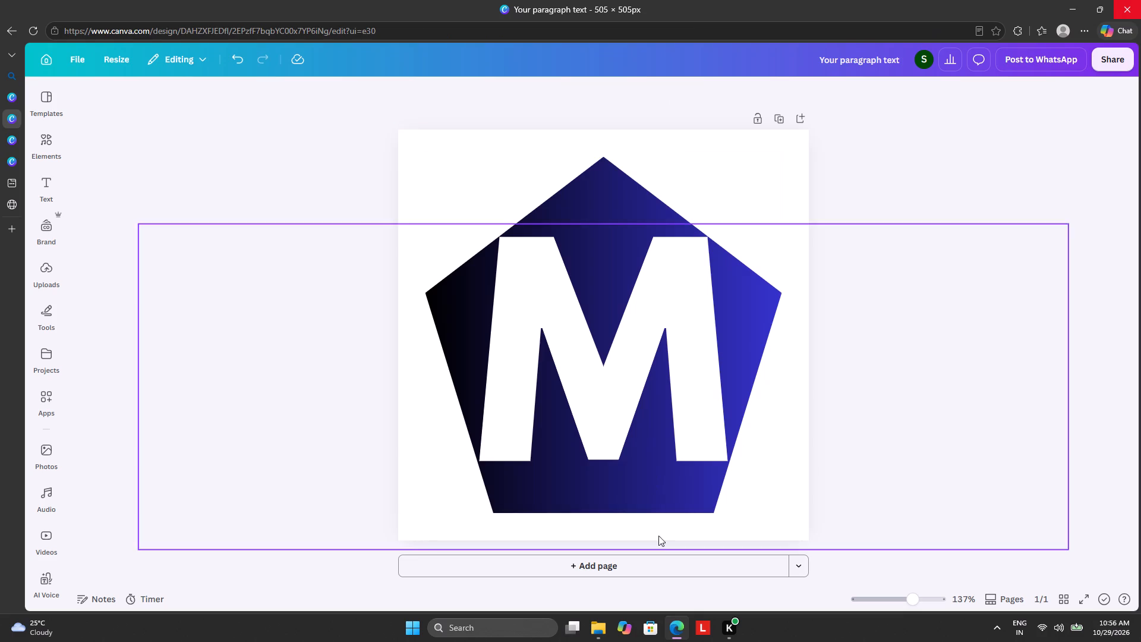
Find the Unigram app through the Windows search and open it.
click(515, 625)
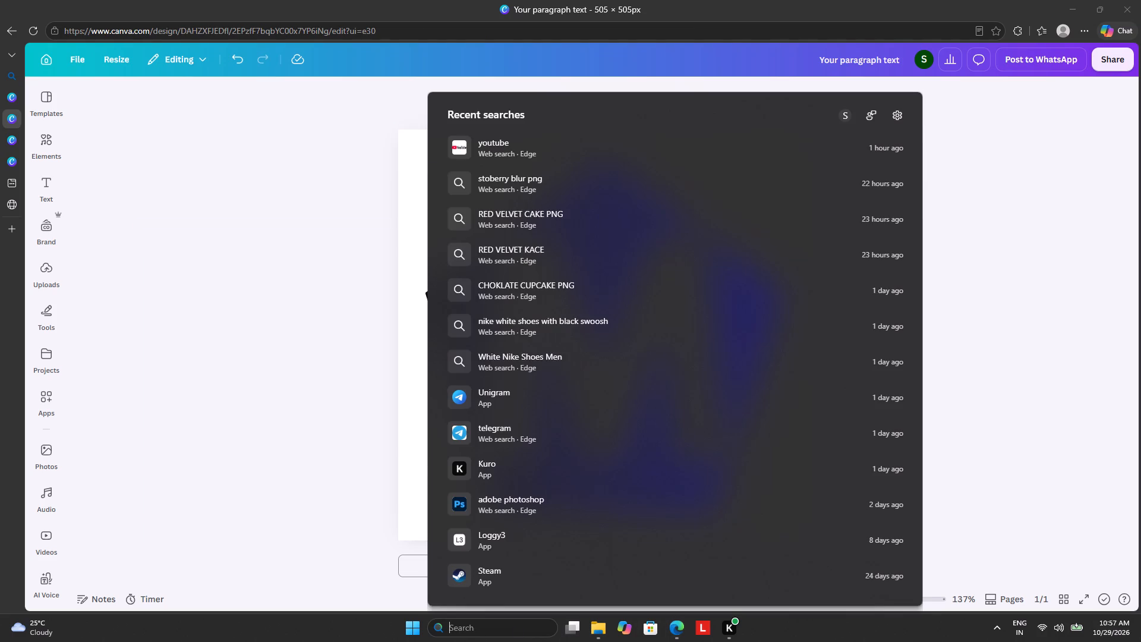
key(u)
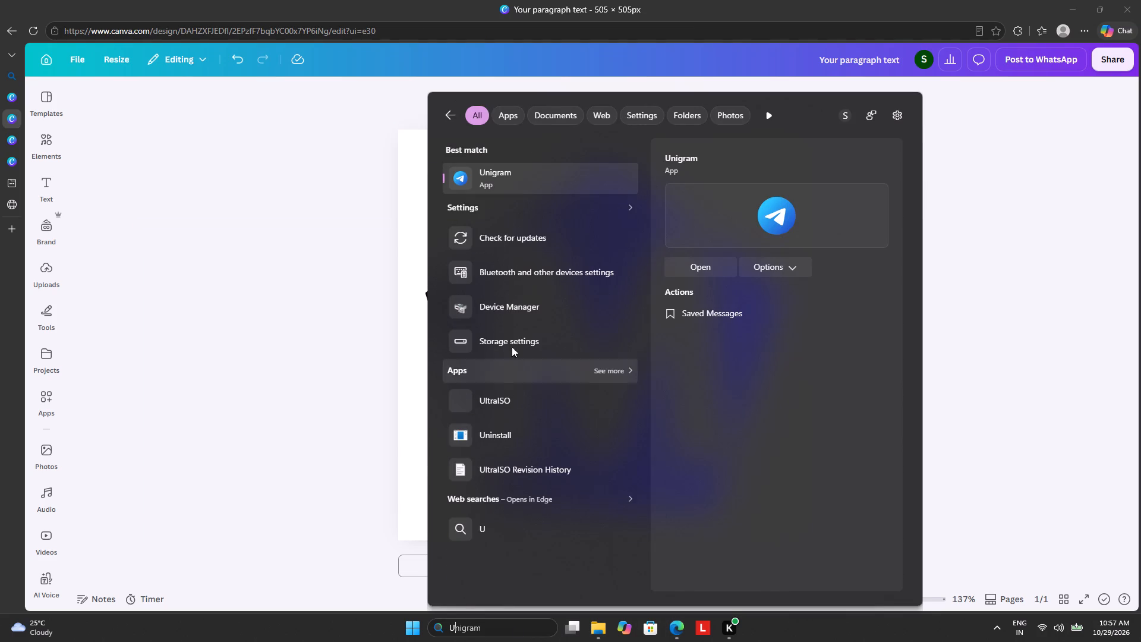
click(519, 163)
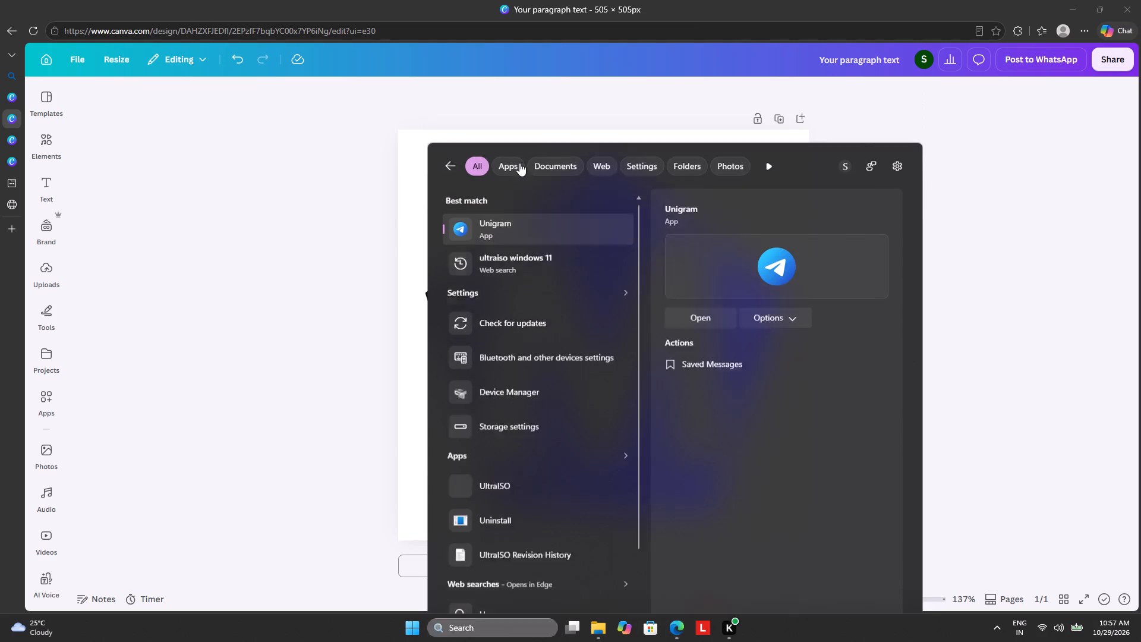
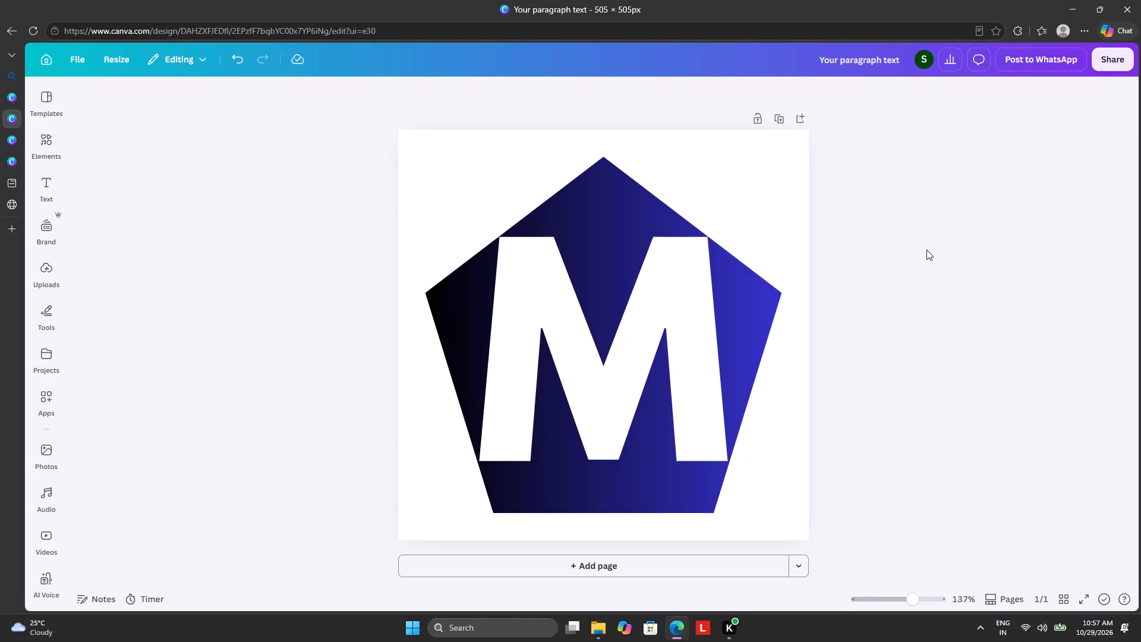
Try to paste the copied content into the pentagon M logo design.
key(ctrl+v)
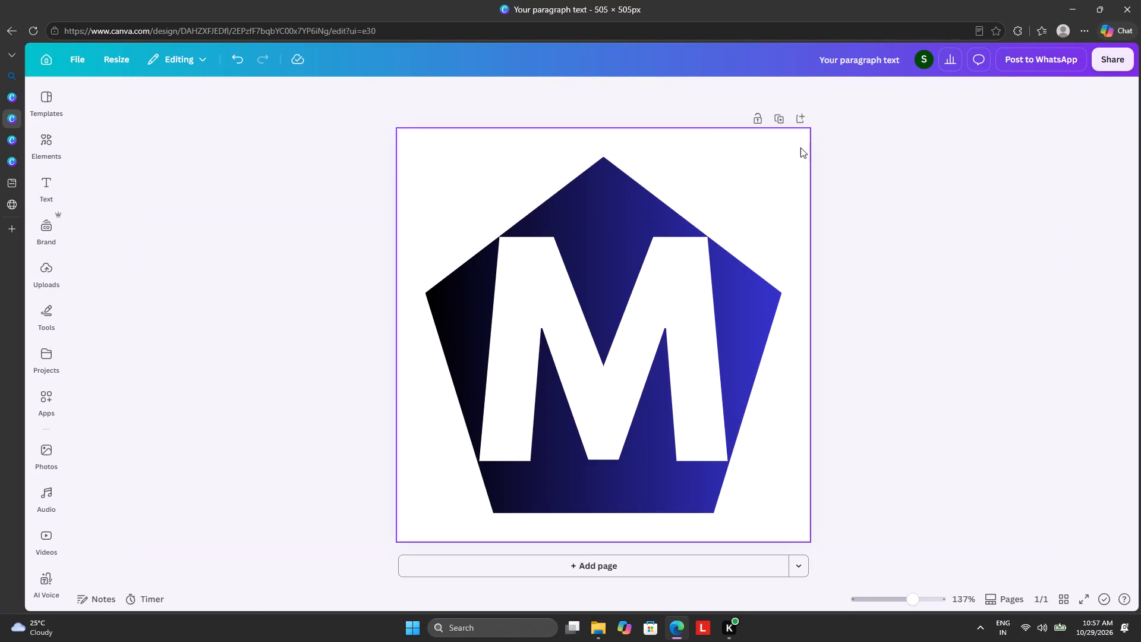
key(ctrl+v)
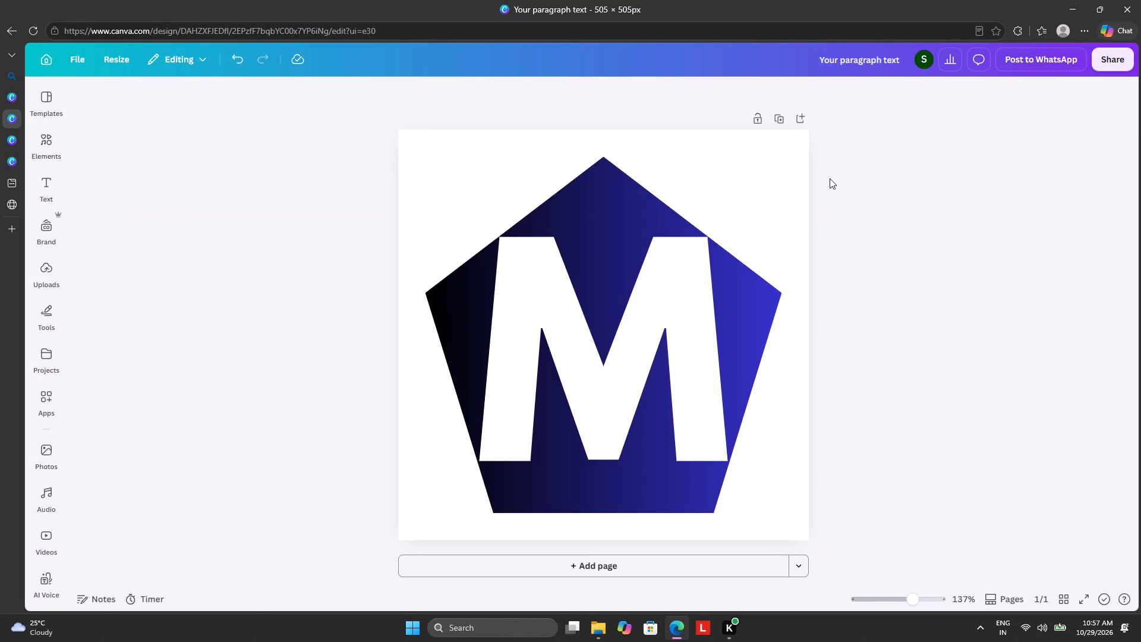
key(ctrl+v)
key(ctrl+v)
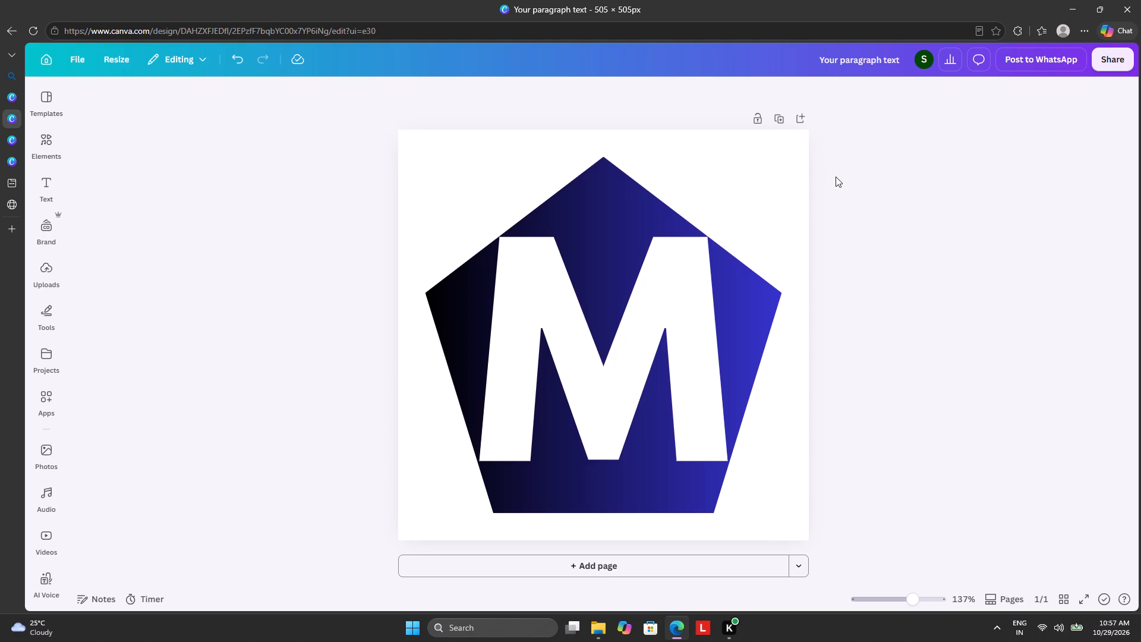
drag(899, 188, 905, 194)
Open the Unigram app again from the recent Windows searches.
click(494, 636)
click(490, 155)
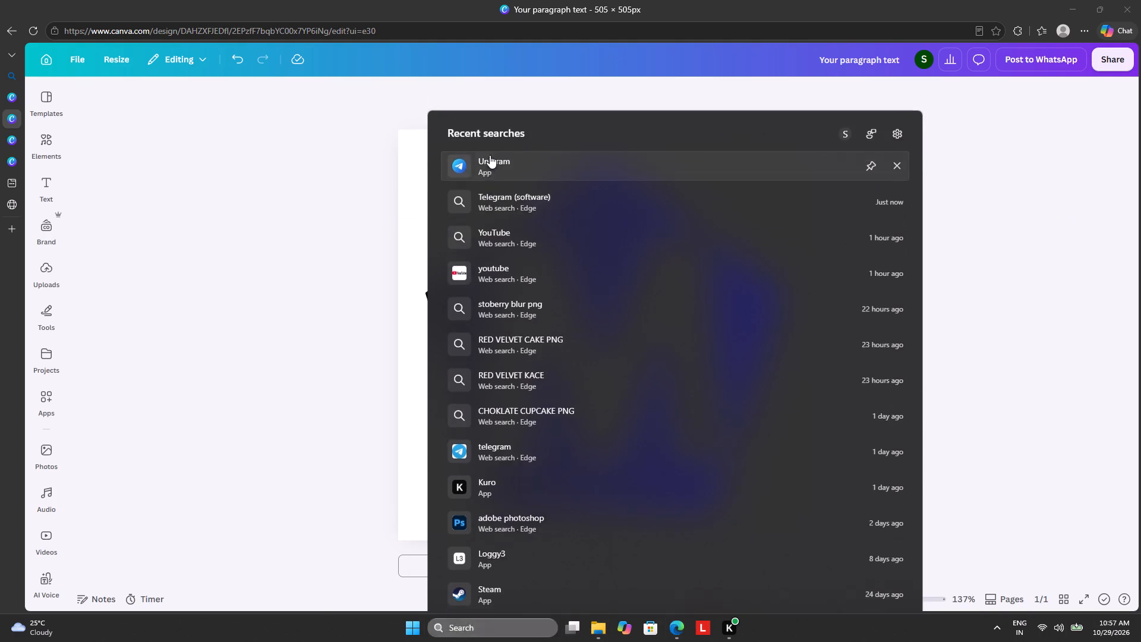
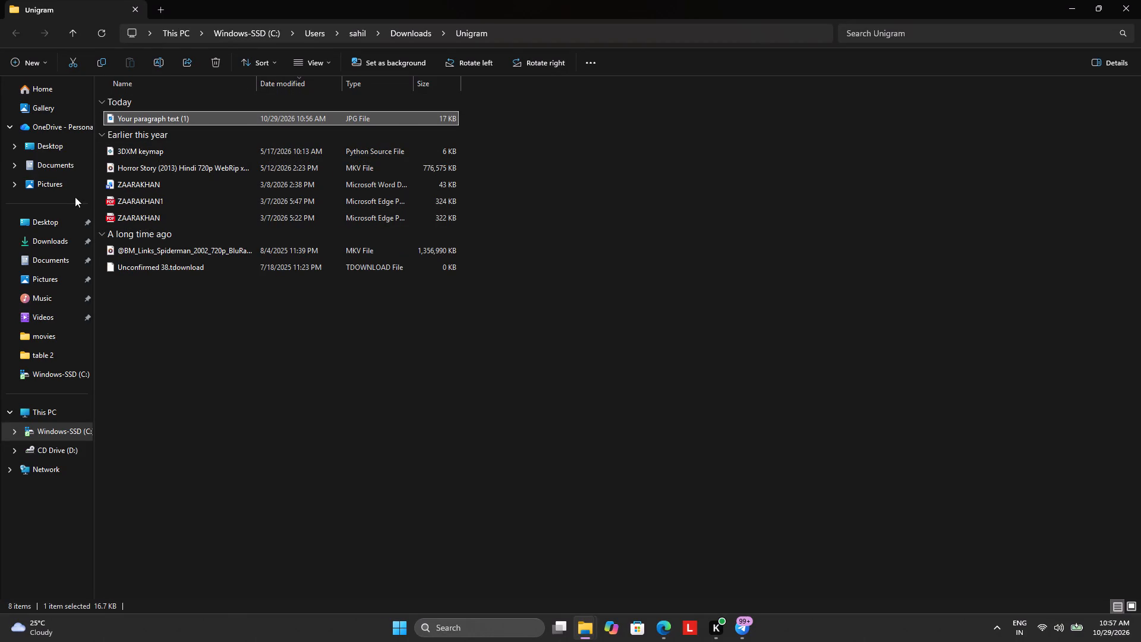
Browse the OneDrive Pictures folder and then the OneDrive Documents folder in File Explorer.
click(73, 181)
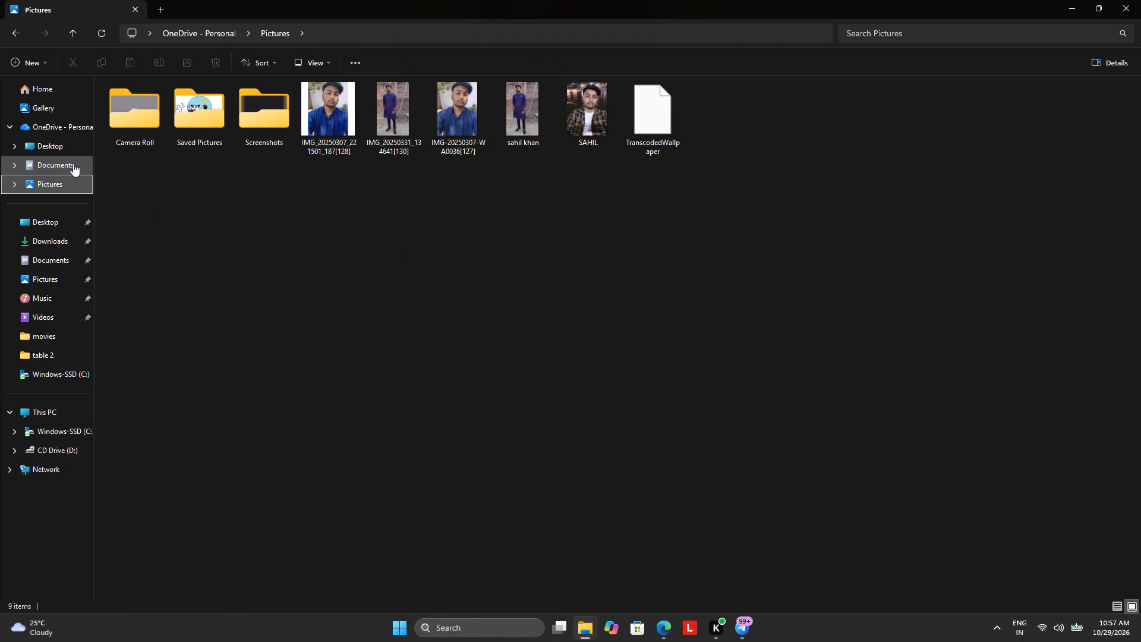
click(74, 162)
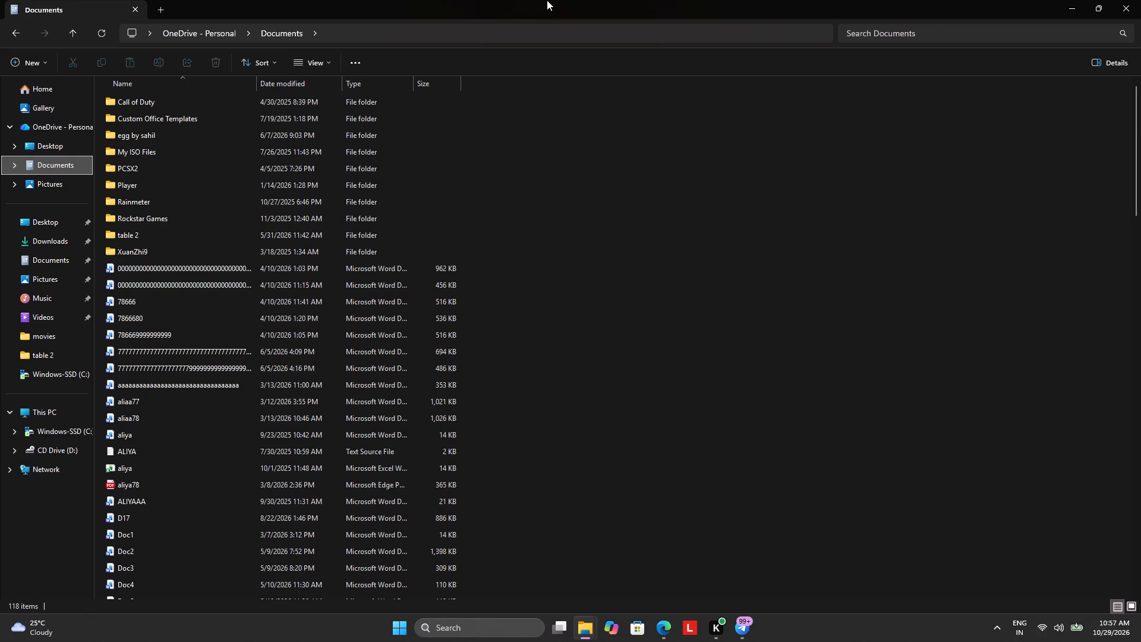
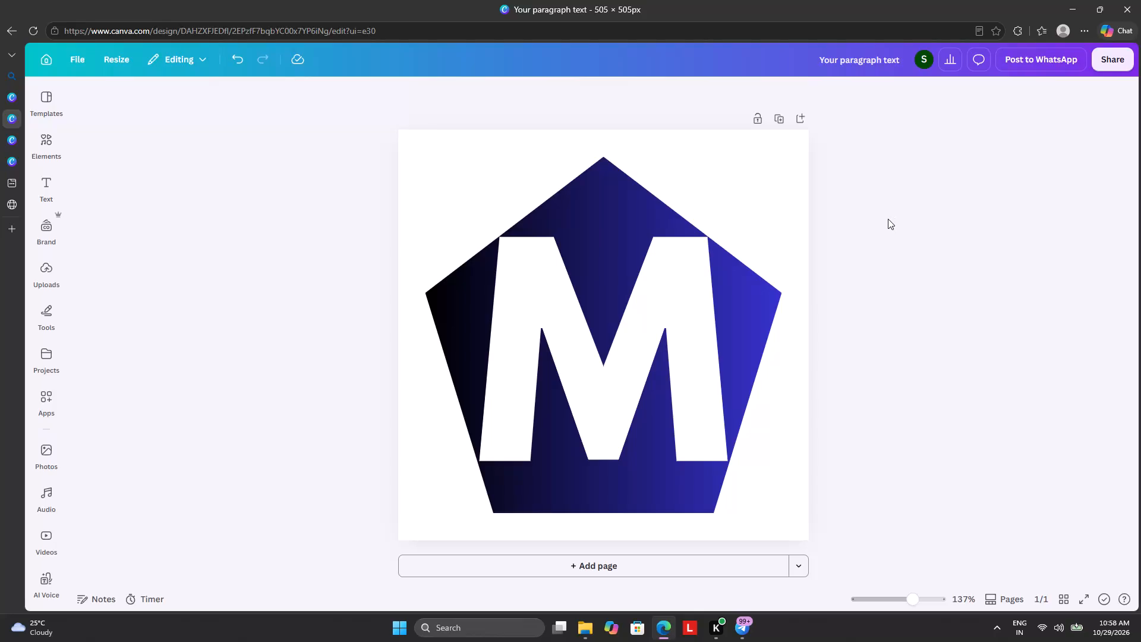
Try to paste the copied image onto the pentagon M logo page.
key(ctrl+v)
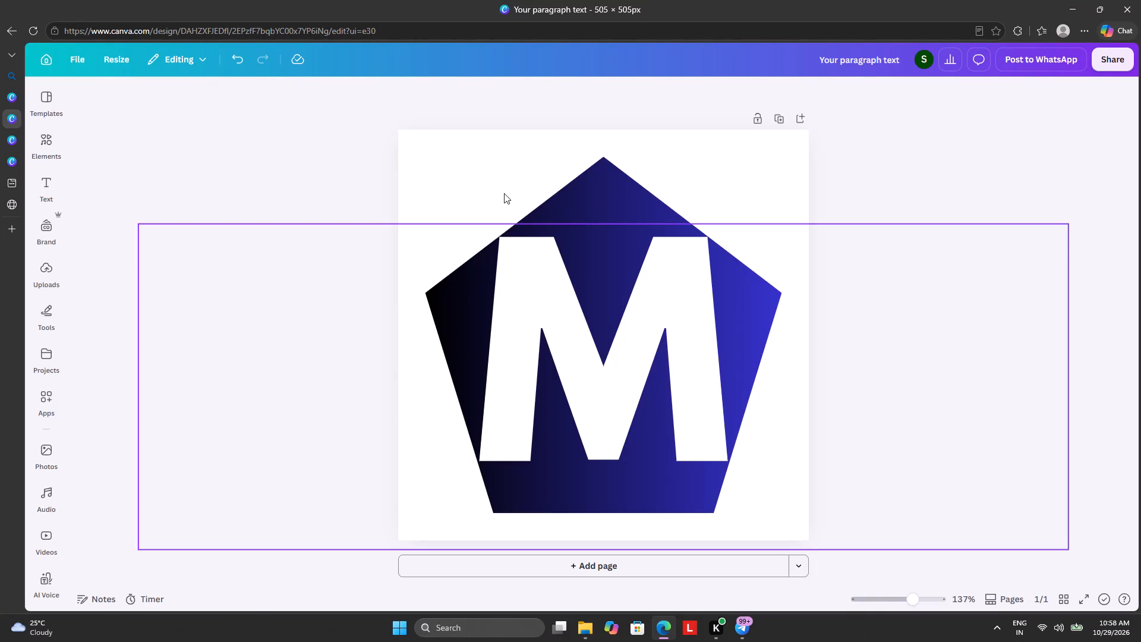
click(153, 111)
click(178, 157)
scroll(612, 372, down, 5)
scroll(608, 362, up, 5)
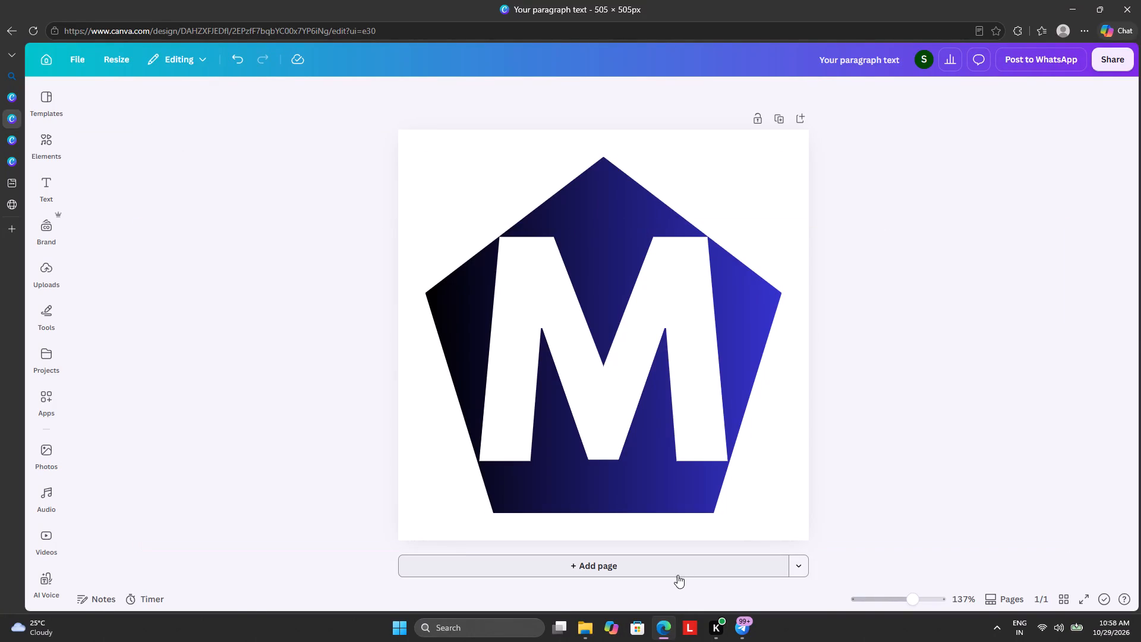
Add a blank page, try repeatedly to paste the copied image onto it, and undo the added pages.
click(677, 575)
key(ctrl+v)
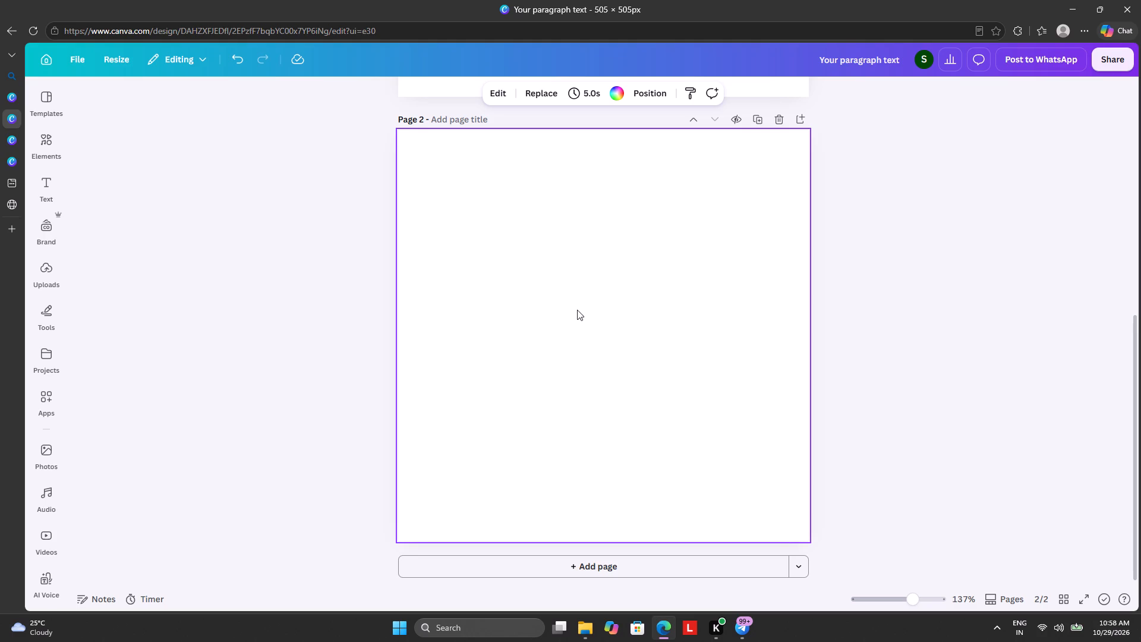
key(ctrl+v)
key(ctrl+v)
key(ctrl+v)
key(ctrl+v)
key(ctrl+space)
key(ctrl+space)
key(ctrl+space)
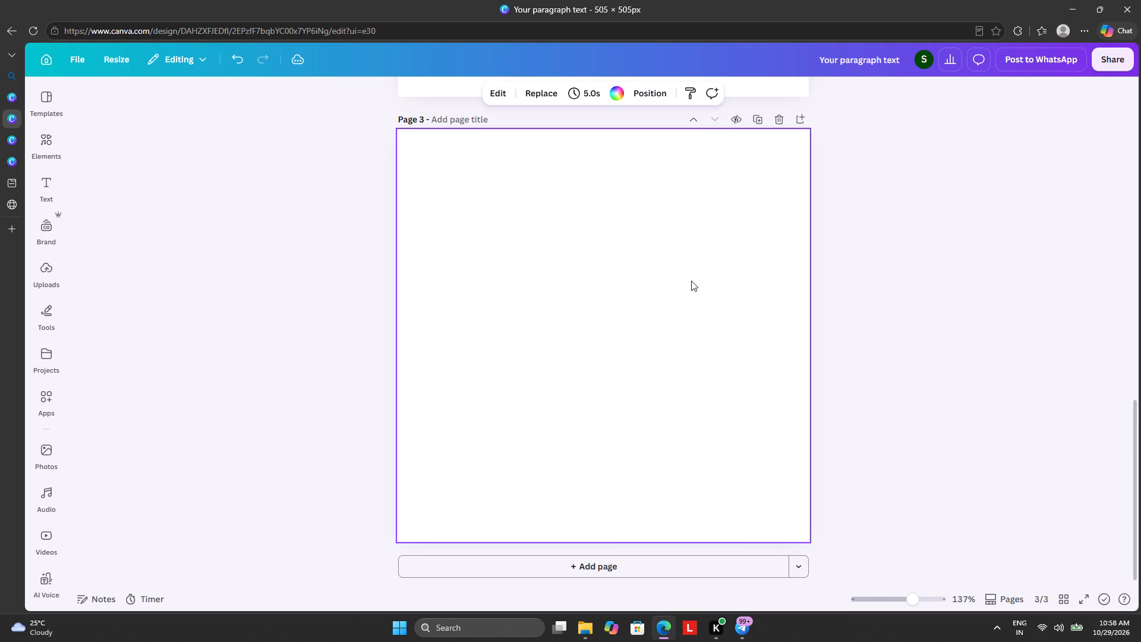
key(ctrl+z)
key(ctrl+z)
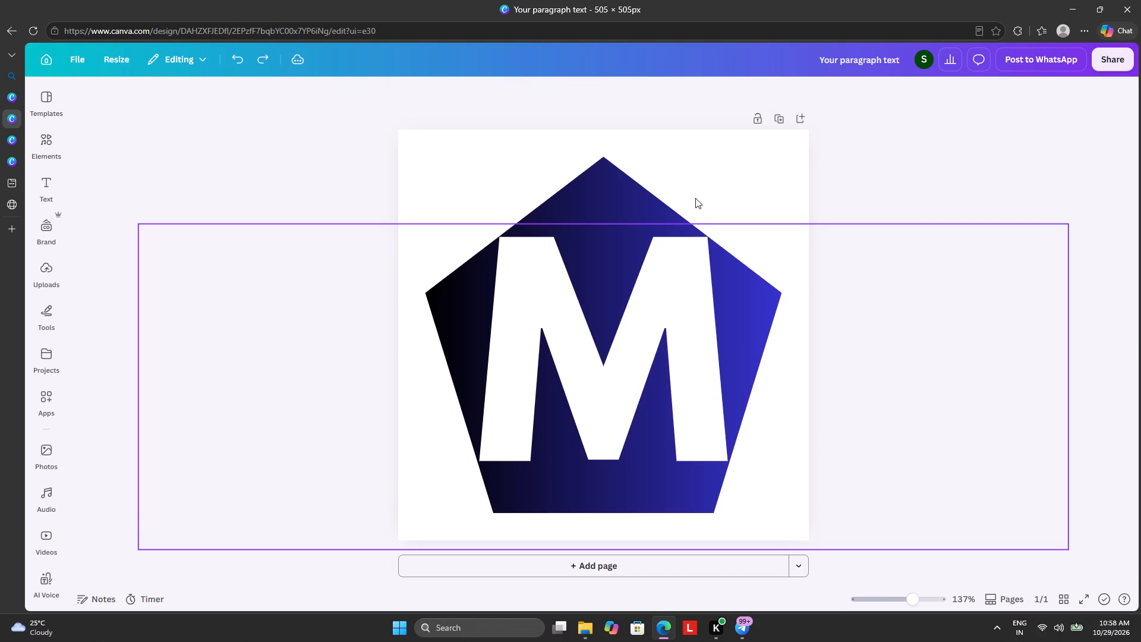
Open the projects list and pick the "Your paragraph text" design with the light-blue M.
click(705, 163)
click(742, 144)
click(742, 144)
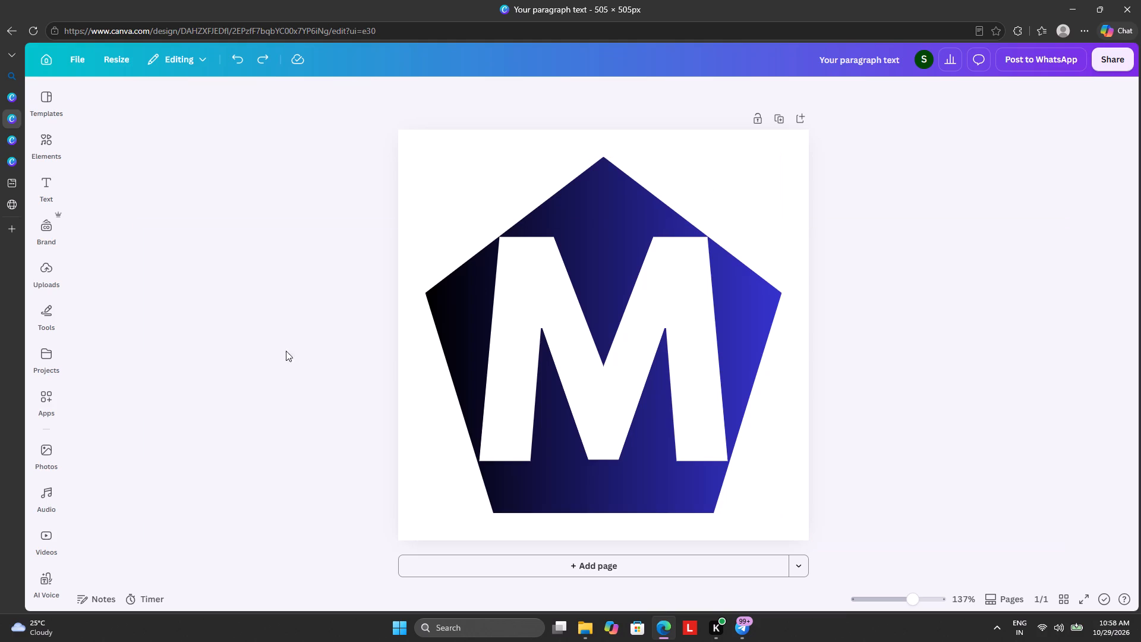
click(40, 364)
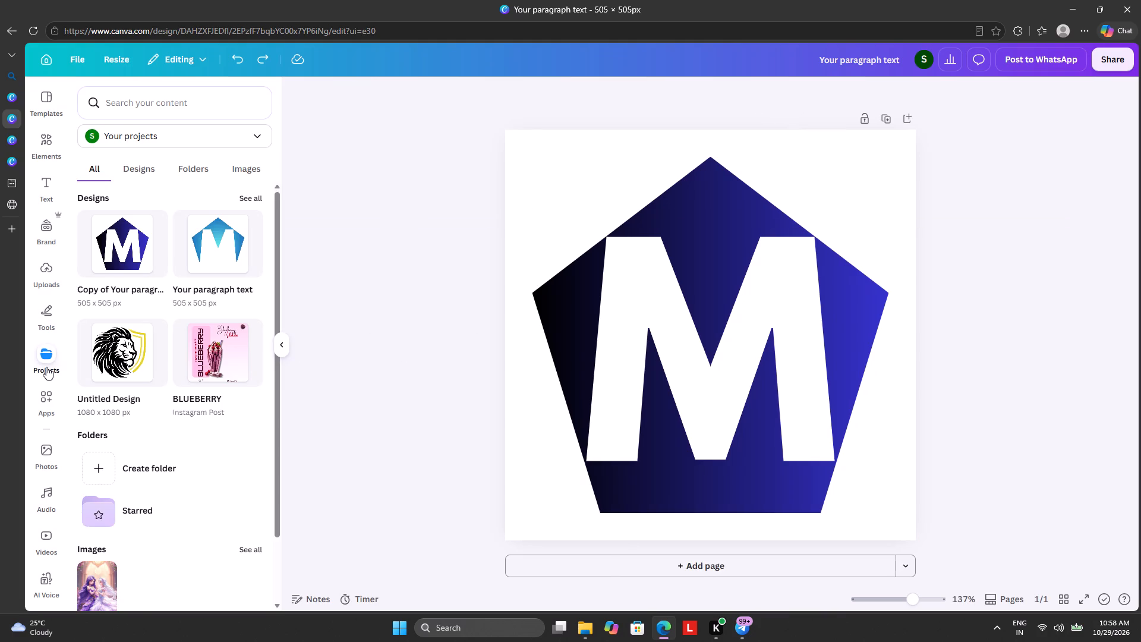
click(209, 252)
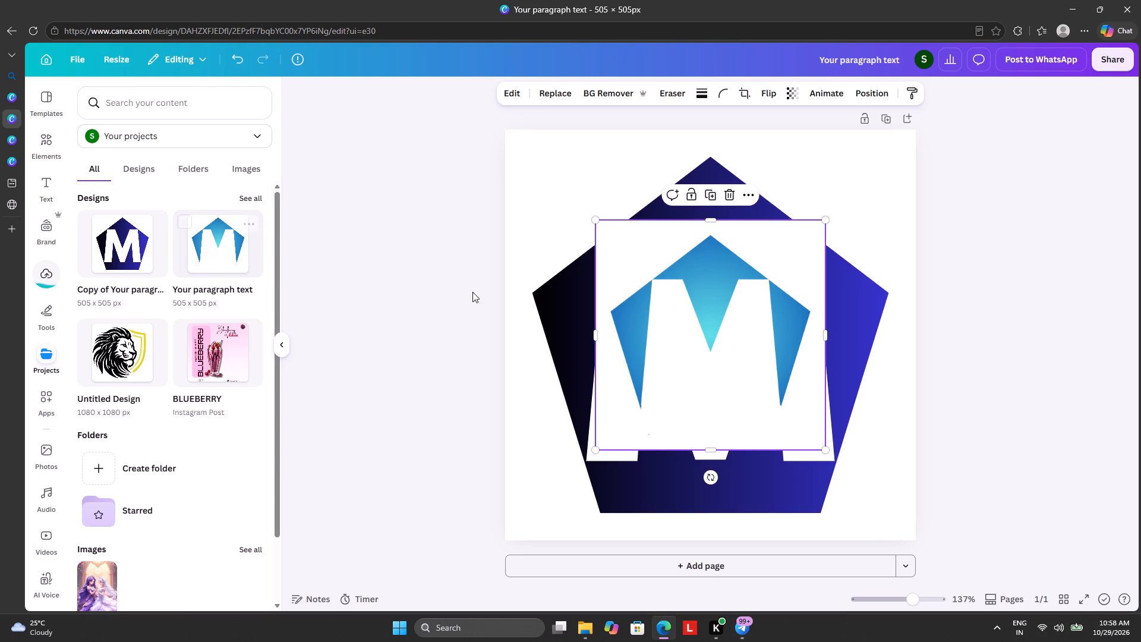
Pull apart the light-blue M copies stacked over the dark logo and delete several of the duplicates.
drag(670, 317, 617, 337)
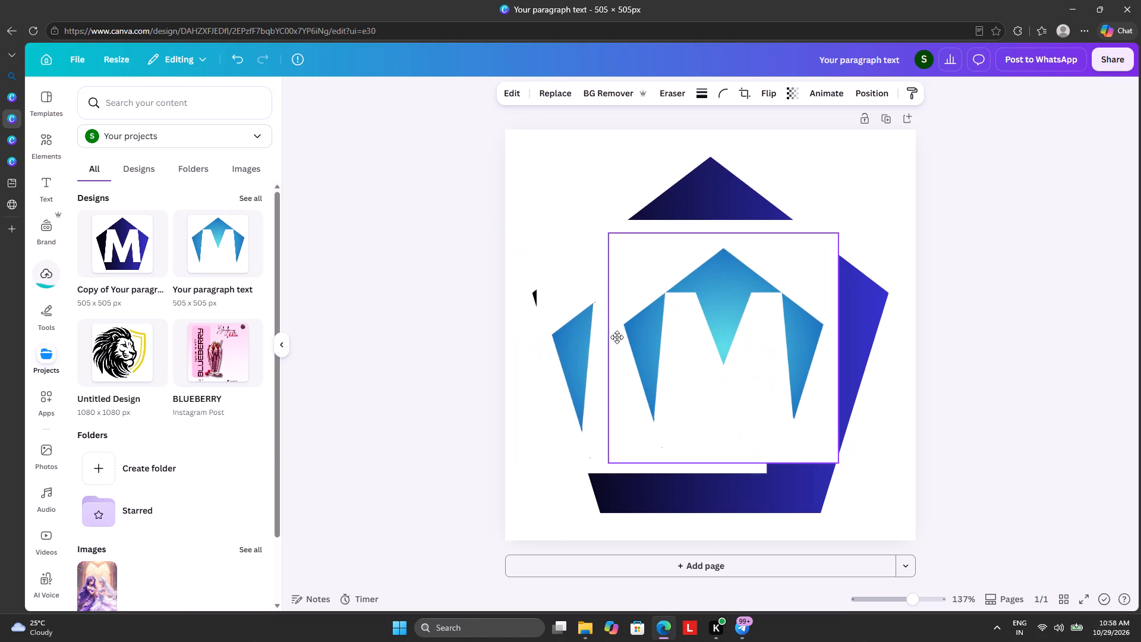
drag(617, 337, 493, 309)
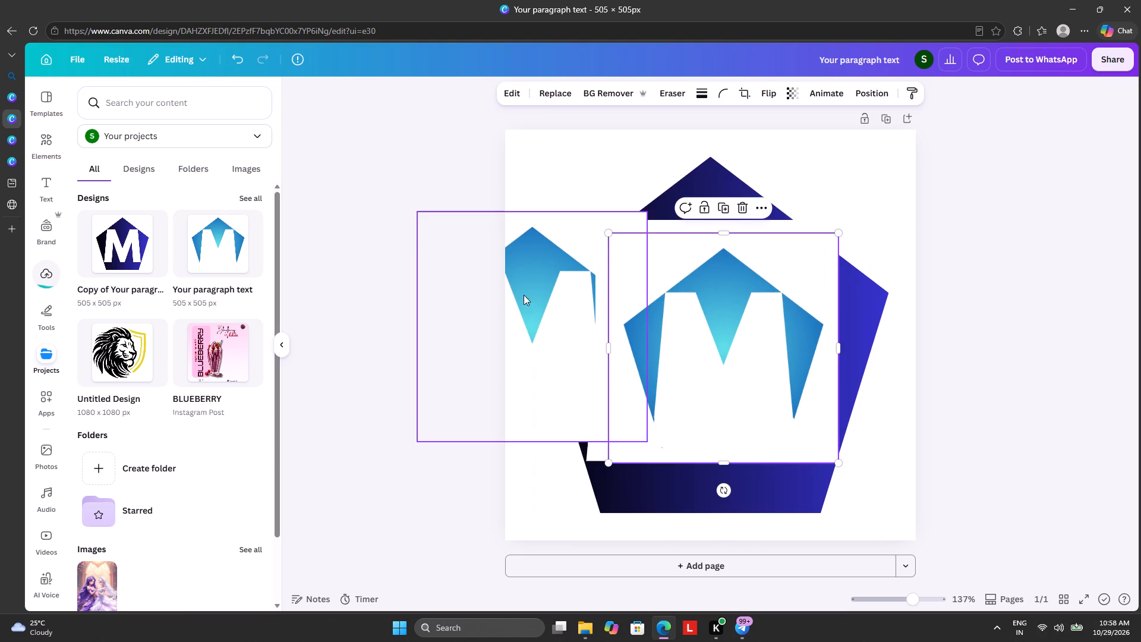
click(740, 208)
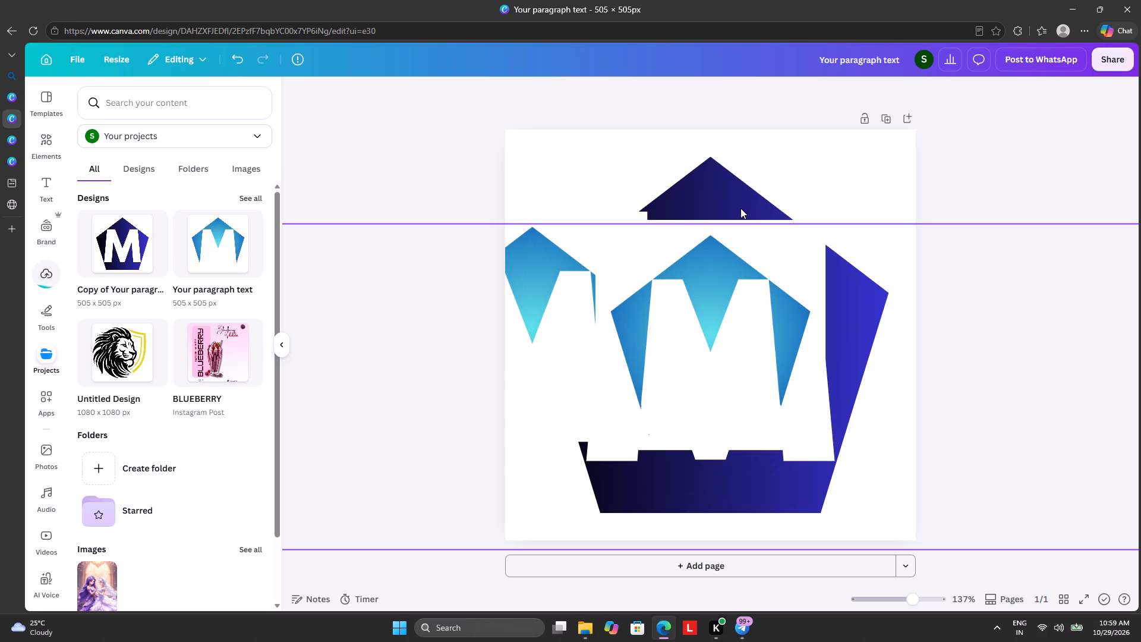
click(715, 294)
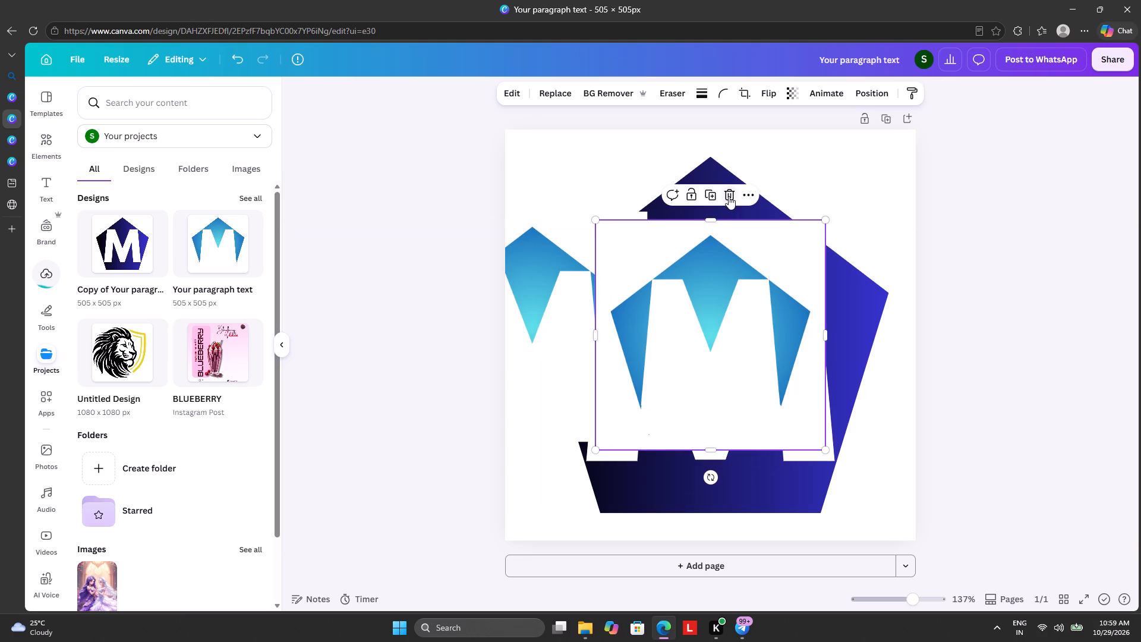
click(729, 195)
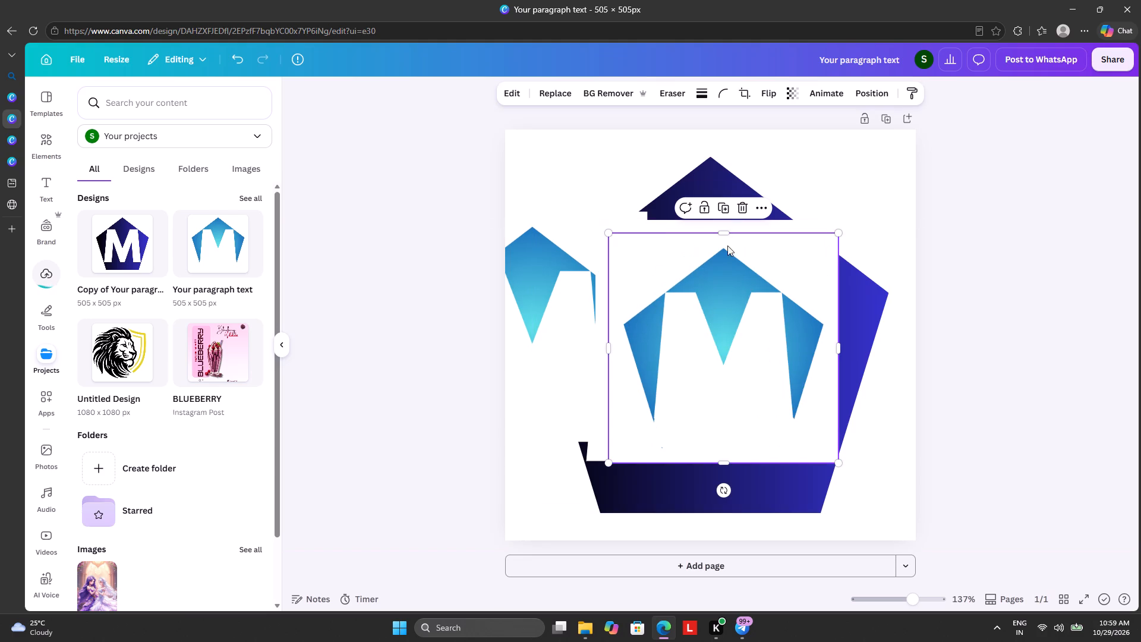
click(739, 202)
drag(582, 315, 691, 307)
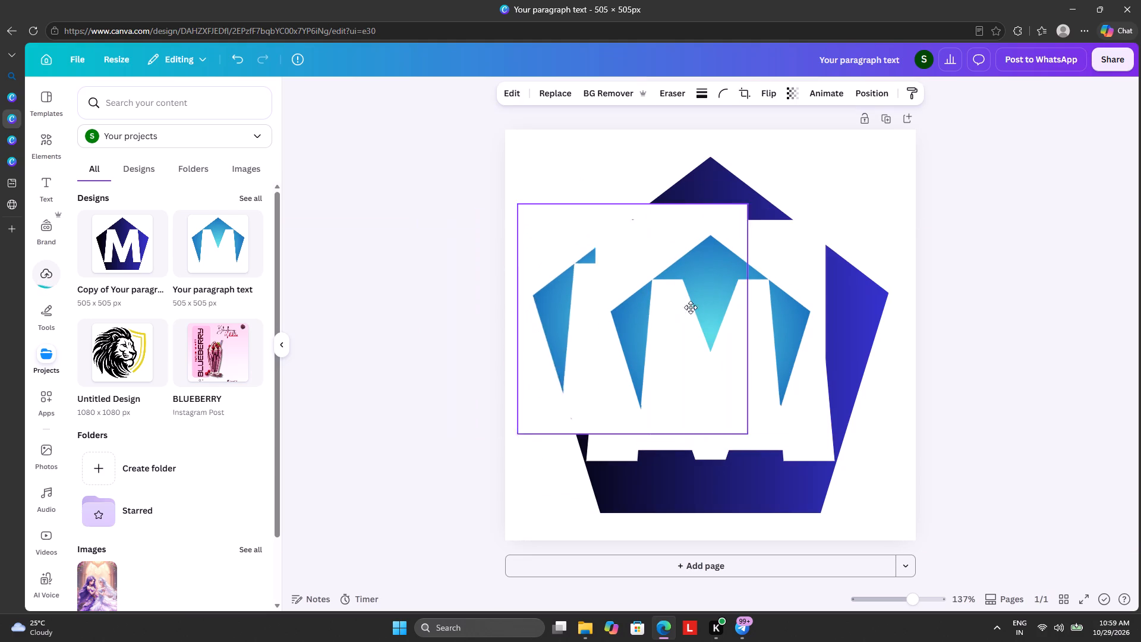
drag(691, 307, 701, 307)
click(671, 180)
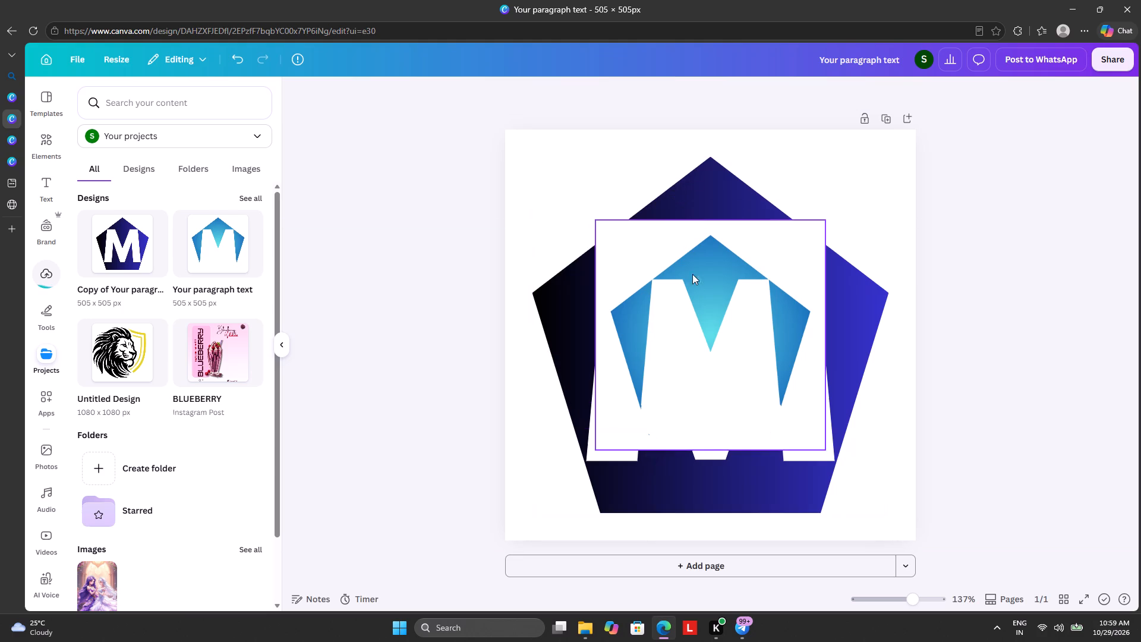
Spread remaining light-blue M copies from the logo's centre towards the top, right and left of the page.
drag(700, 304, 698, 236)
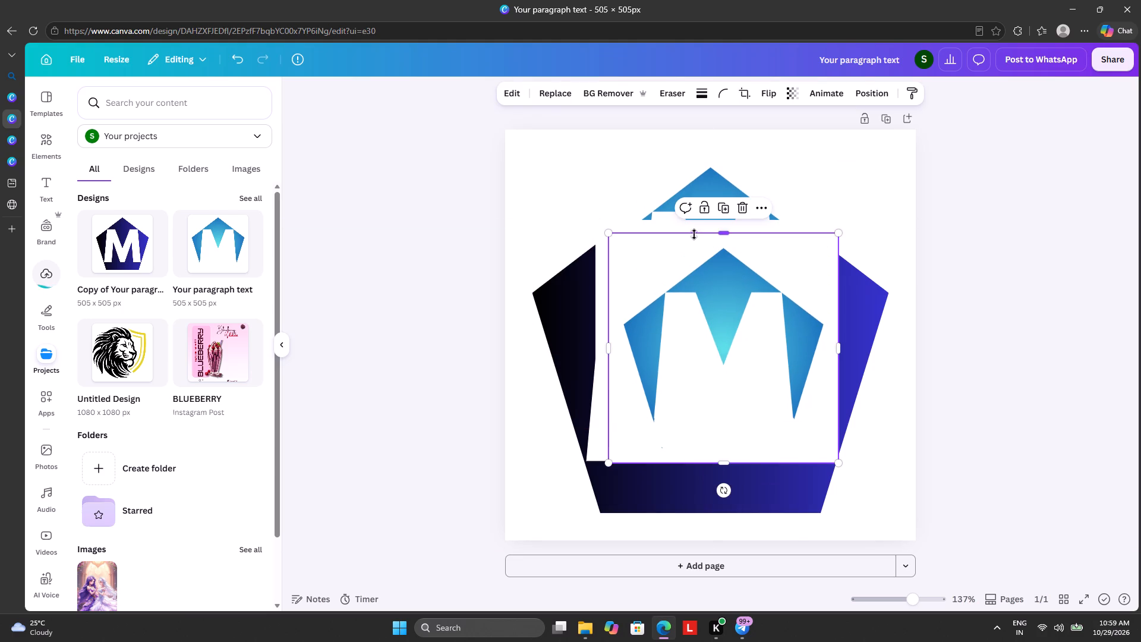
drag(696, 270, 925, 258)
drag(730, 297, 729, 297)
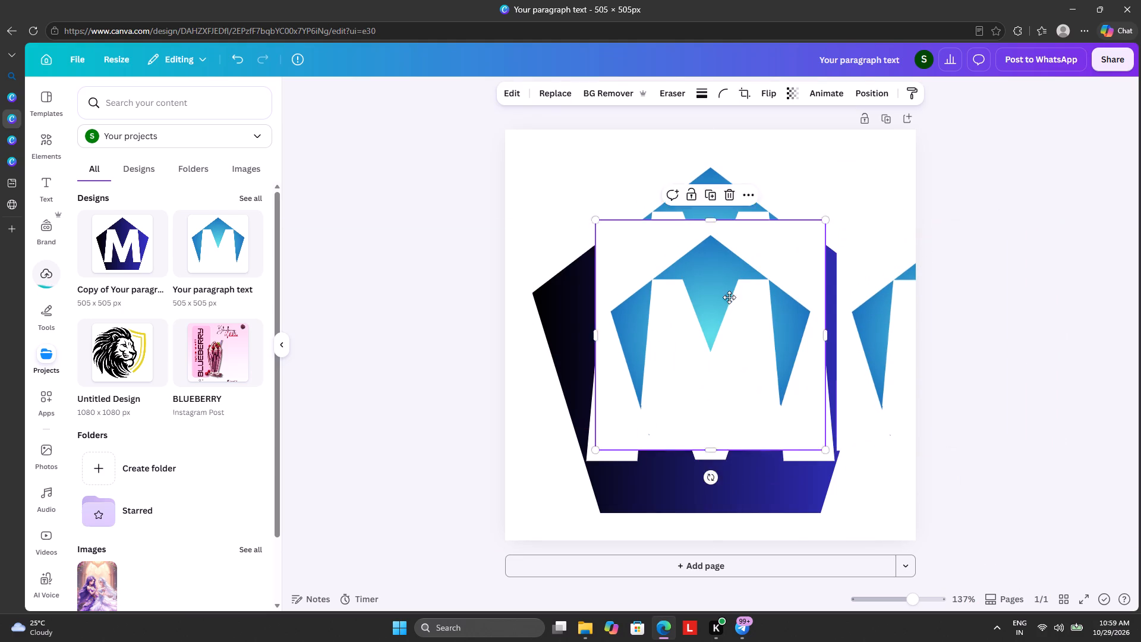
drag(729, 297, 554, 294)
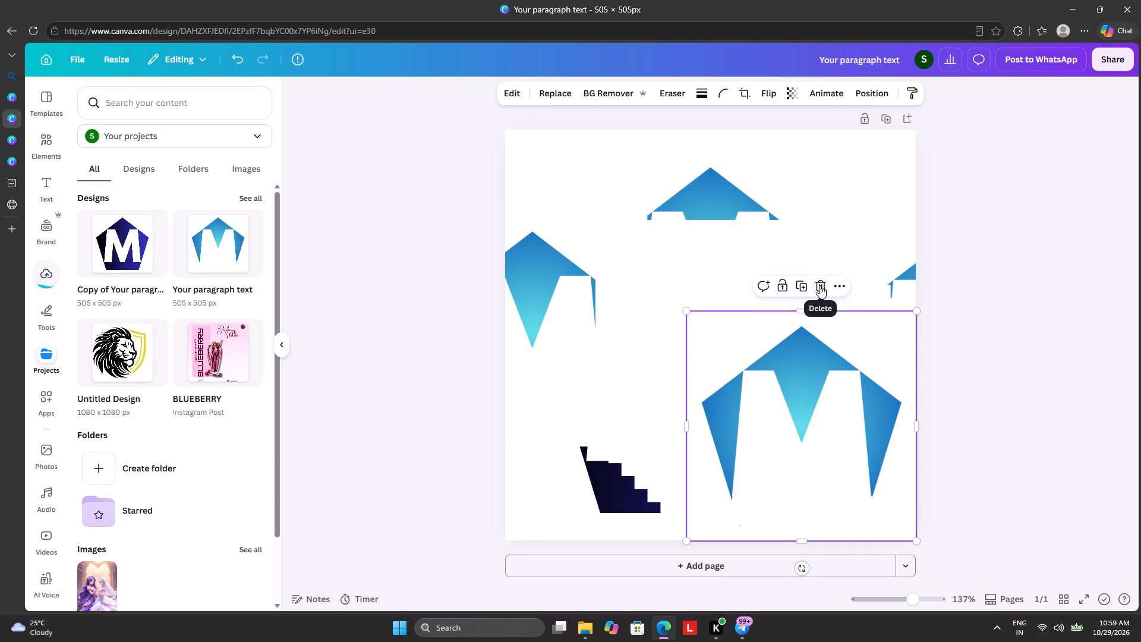
Delete the duplicate light-blue M copies stacked diagonally from the page's lower right up to the logo's centre.
click(819, 285)
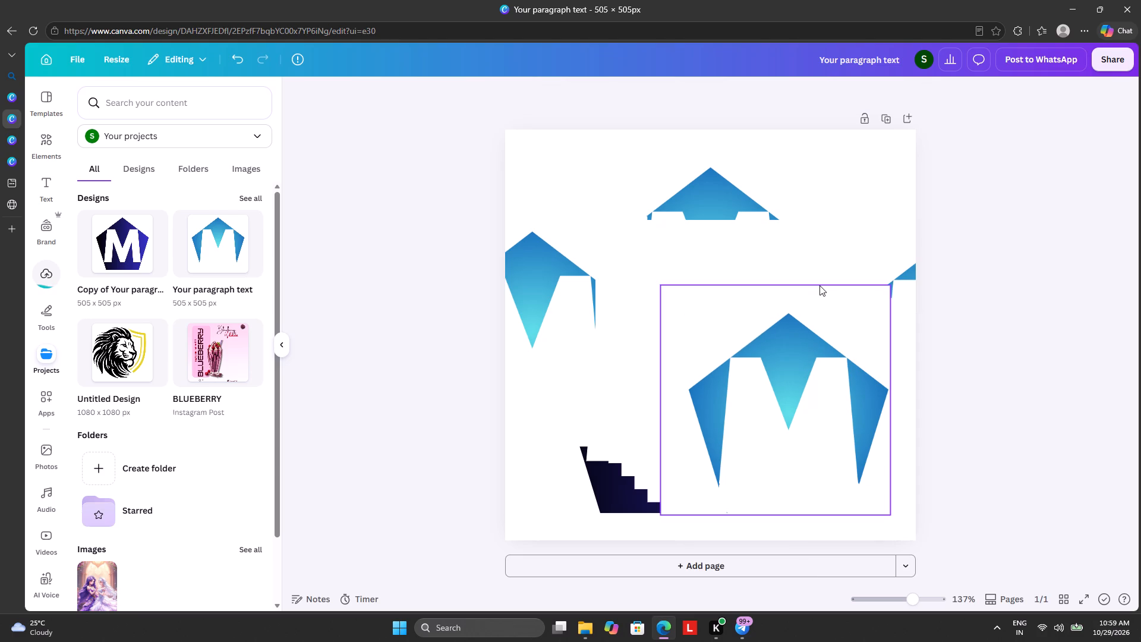
drag(804, 319, 802, 326)
click(805, 285)
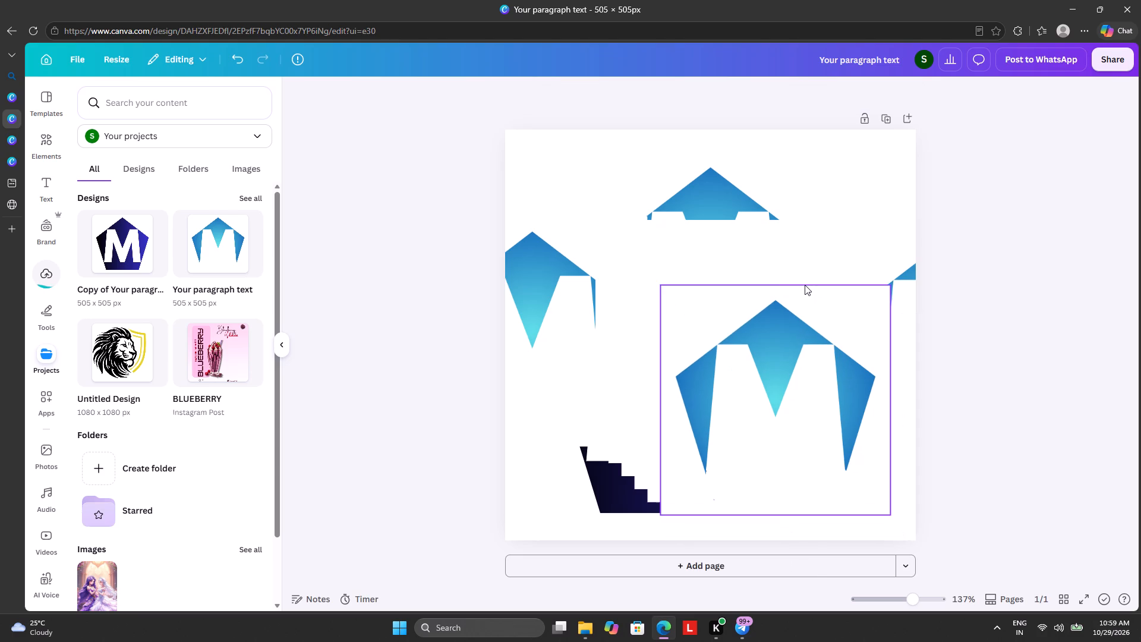
click(805, 316)
click(797, 266)
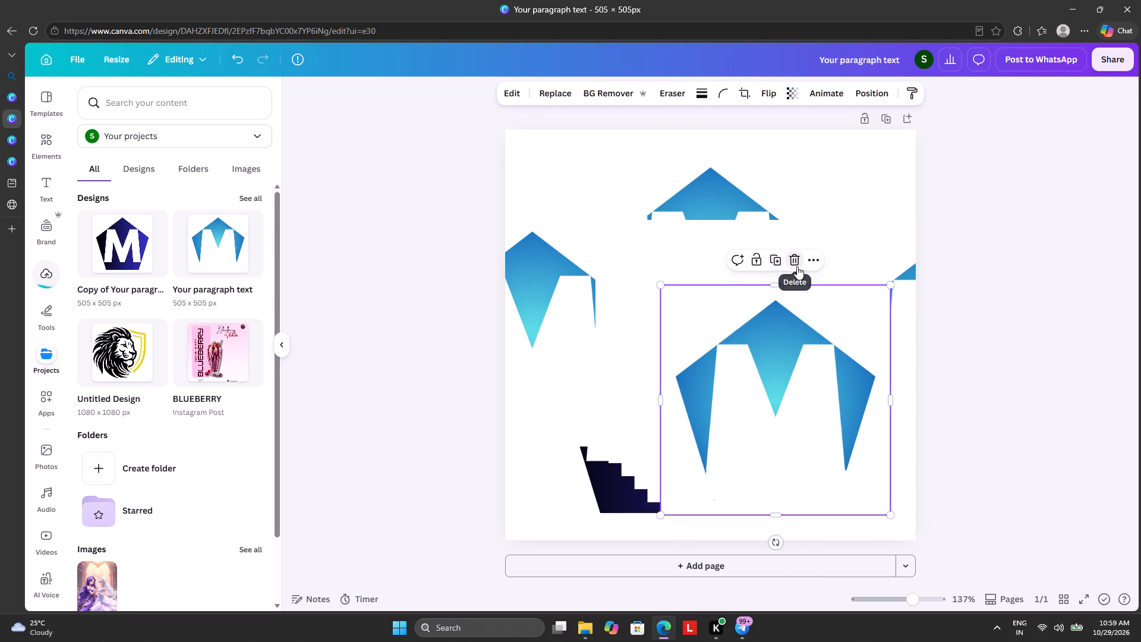
click(795, 284)
click(785, 254)
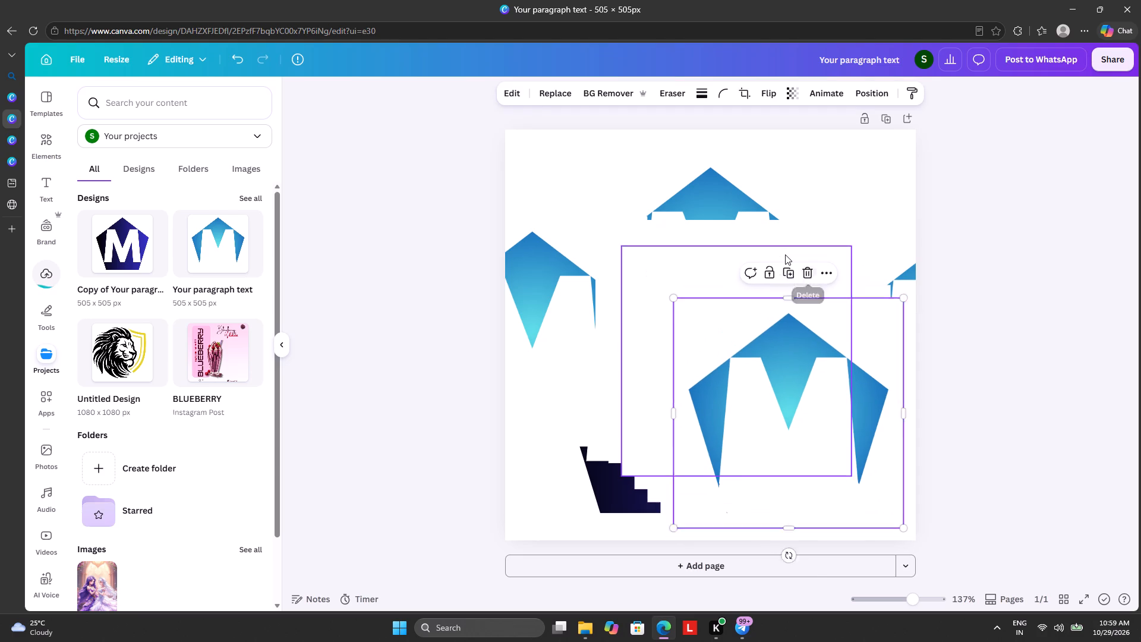
click(758, 218)
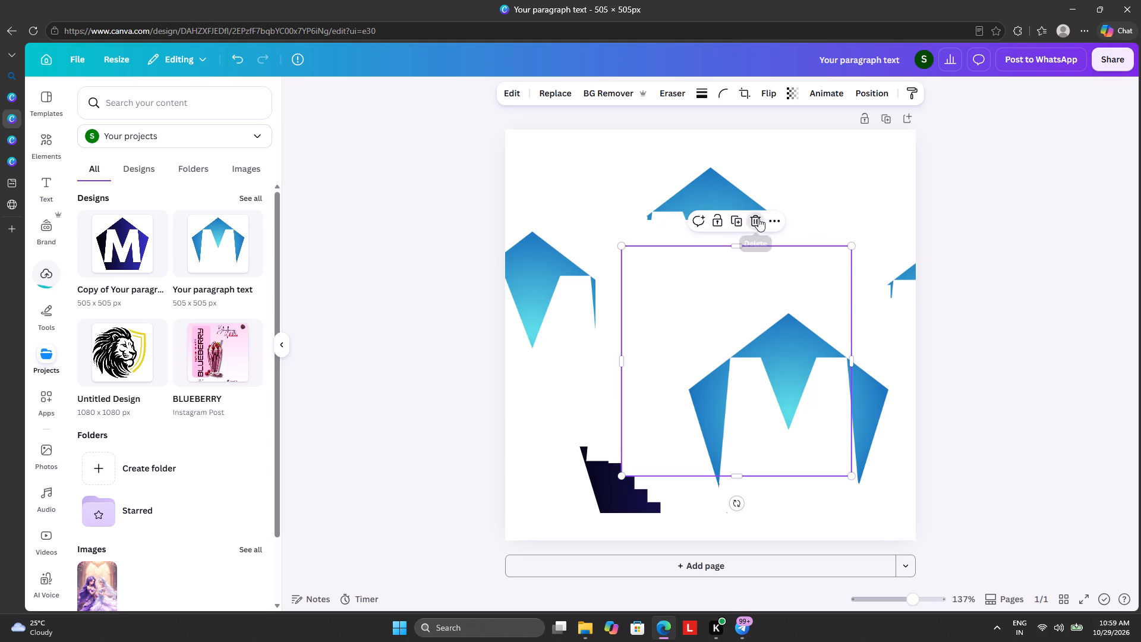
click(742, 229)
click(730, 205)
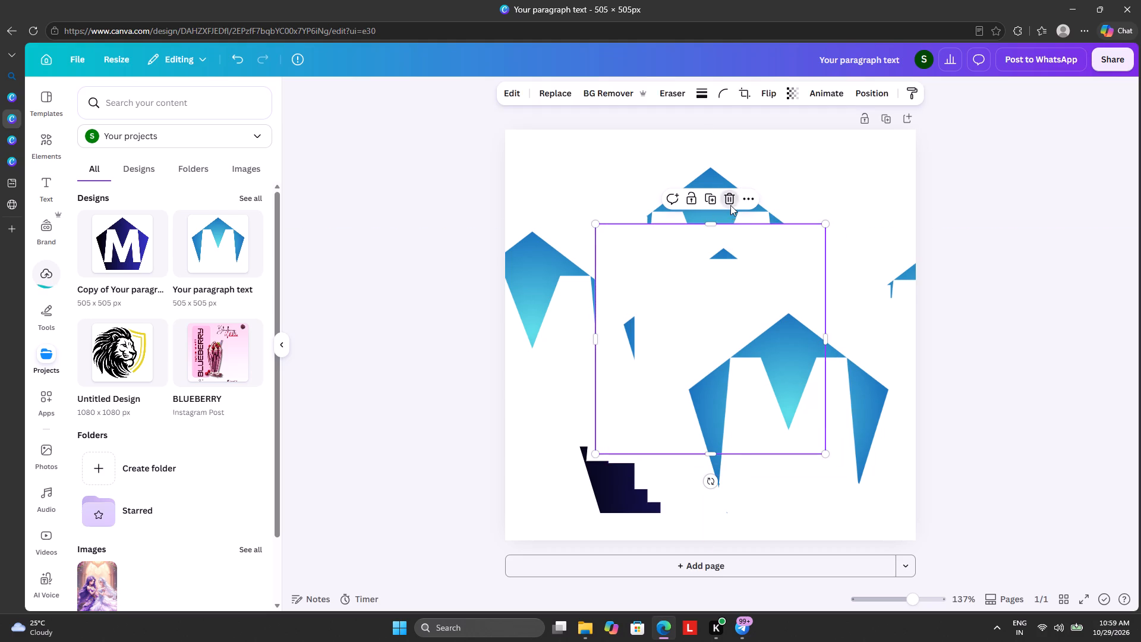
click(725, 229)
click(732, 134)
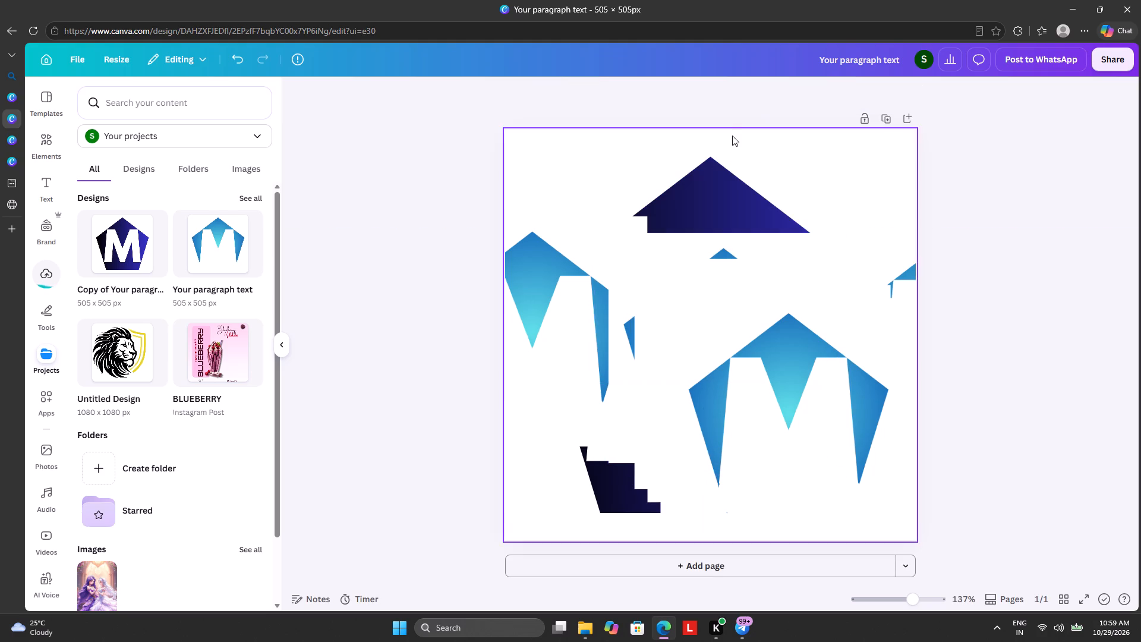
Delete the light-blue M copy overlapping the page's left edge.
click(565, 287)
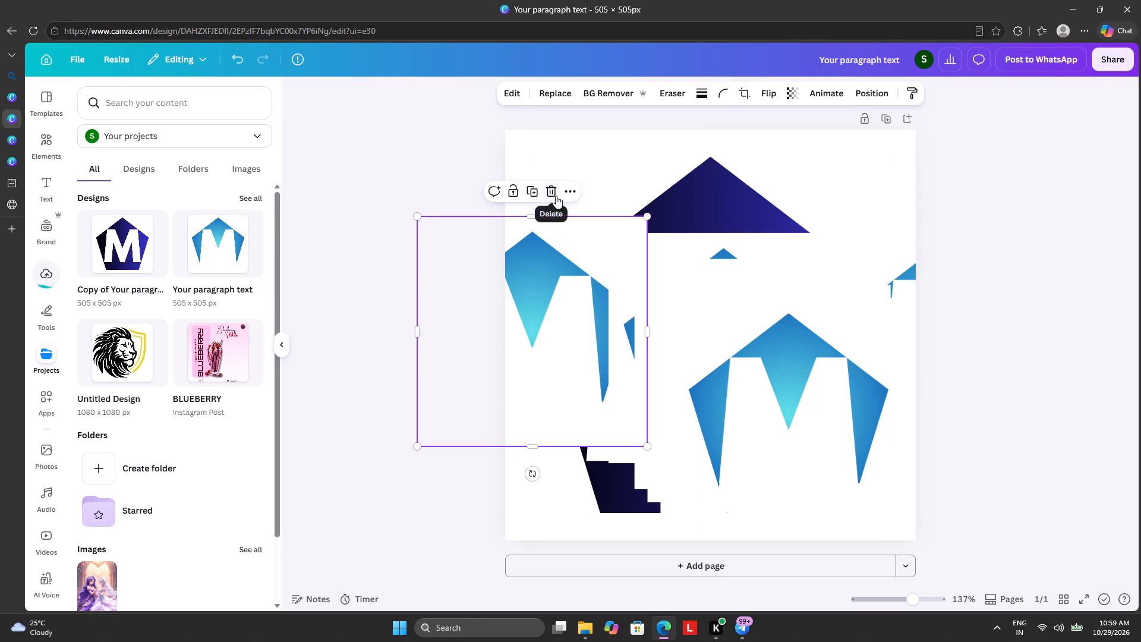
click(556, 196)
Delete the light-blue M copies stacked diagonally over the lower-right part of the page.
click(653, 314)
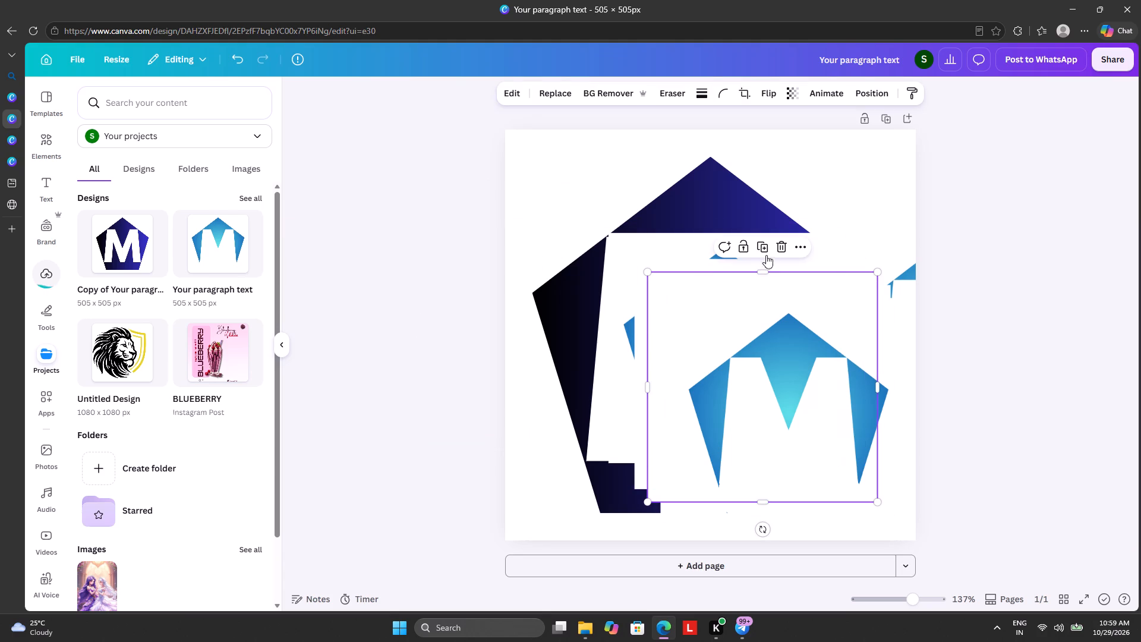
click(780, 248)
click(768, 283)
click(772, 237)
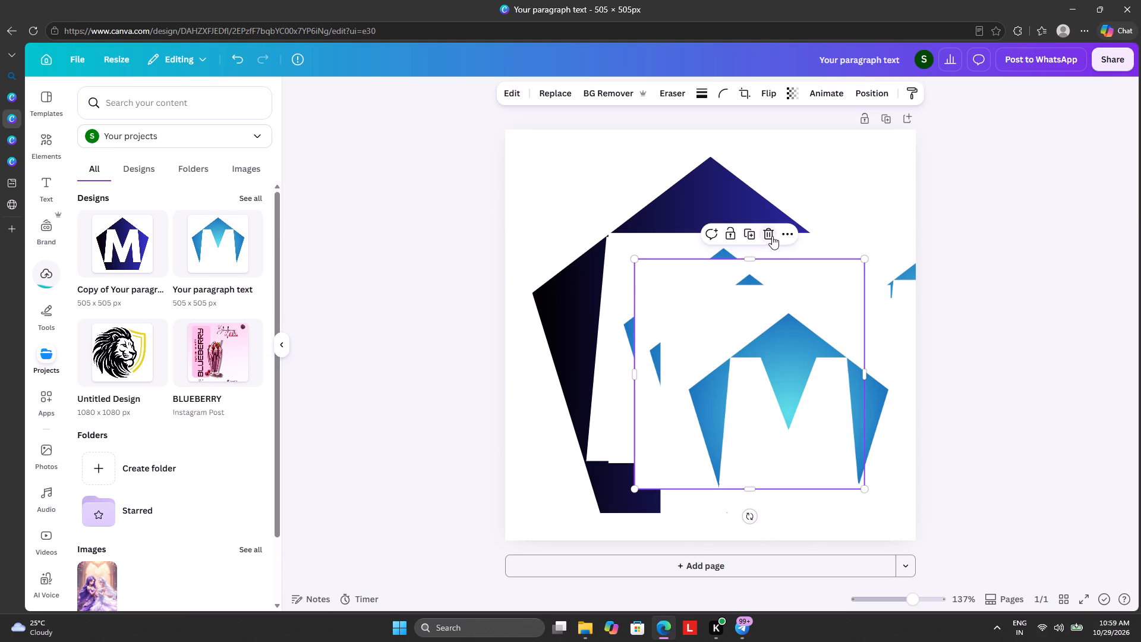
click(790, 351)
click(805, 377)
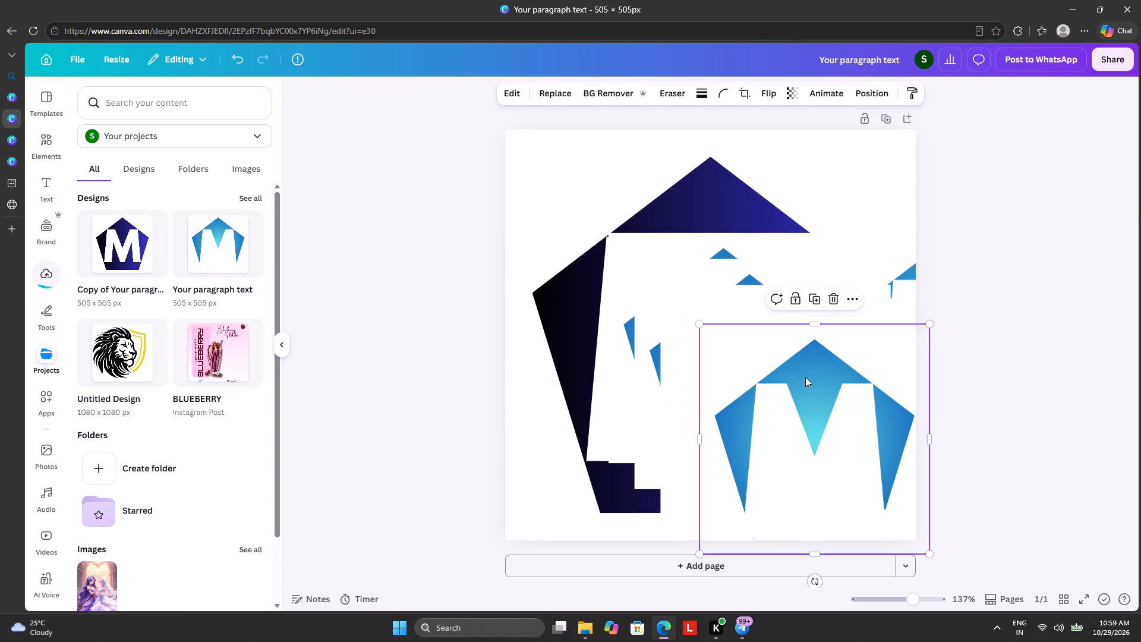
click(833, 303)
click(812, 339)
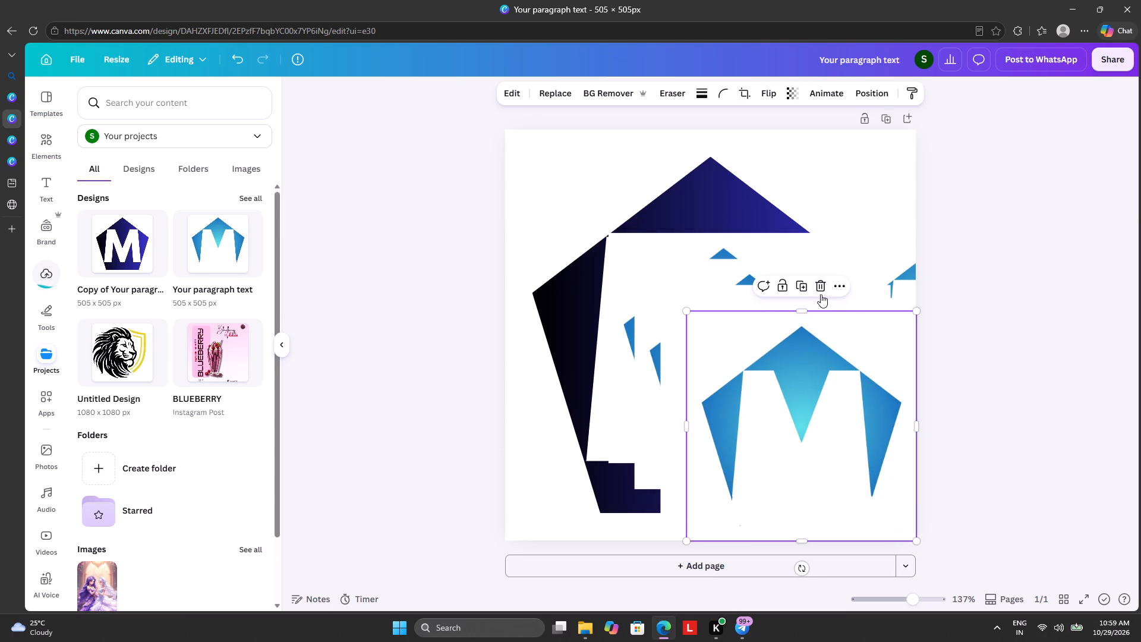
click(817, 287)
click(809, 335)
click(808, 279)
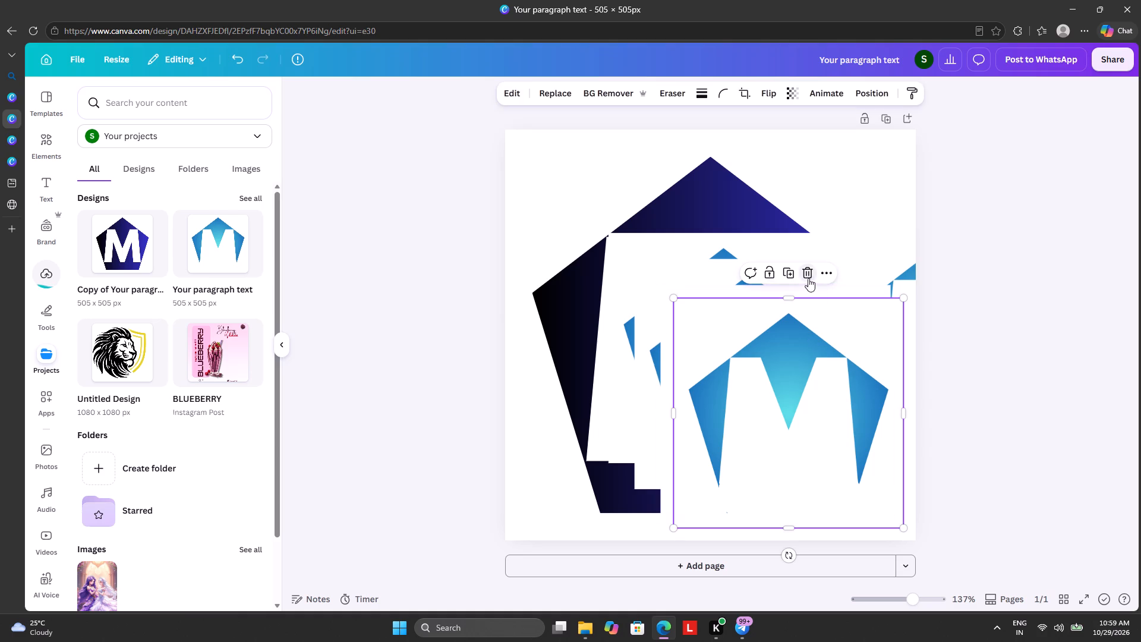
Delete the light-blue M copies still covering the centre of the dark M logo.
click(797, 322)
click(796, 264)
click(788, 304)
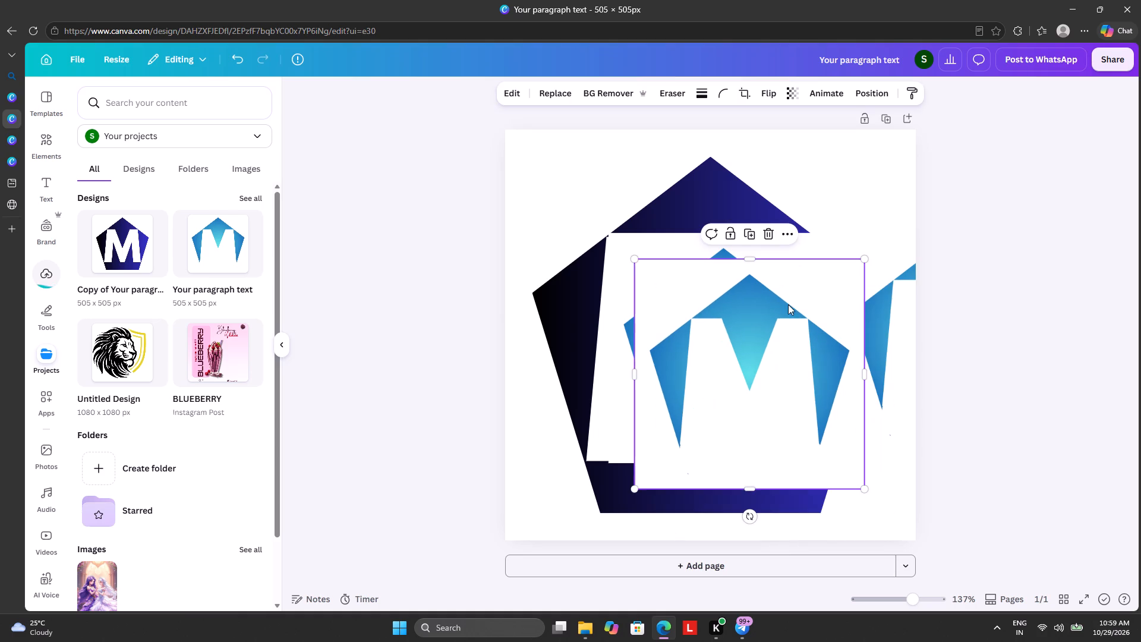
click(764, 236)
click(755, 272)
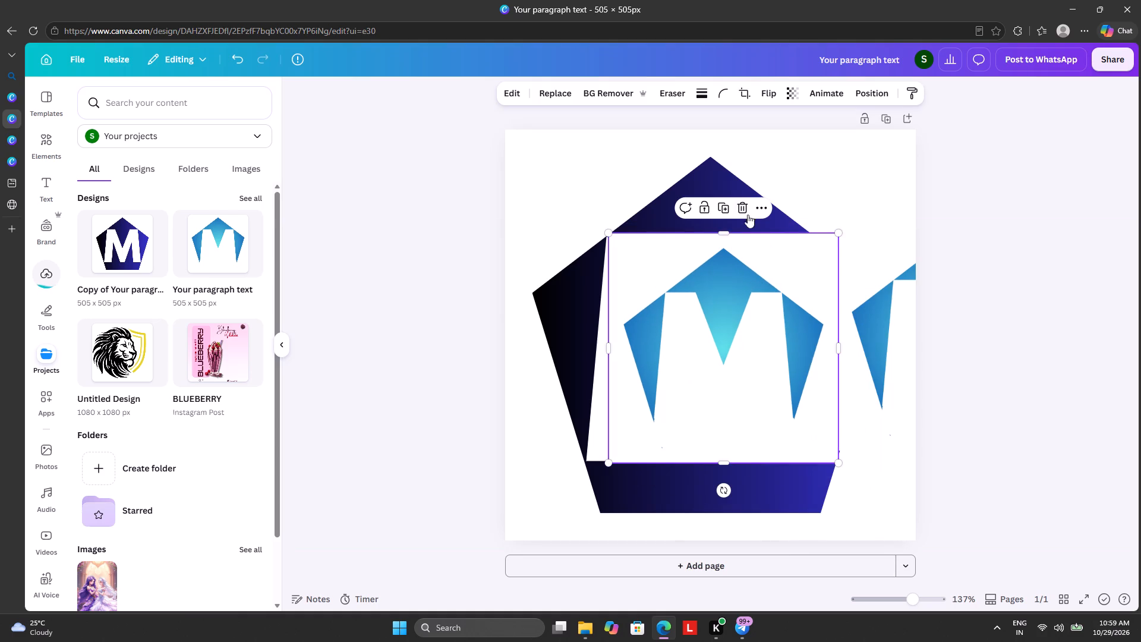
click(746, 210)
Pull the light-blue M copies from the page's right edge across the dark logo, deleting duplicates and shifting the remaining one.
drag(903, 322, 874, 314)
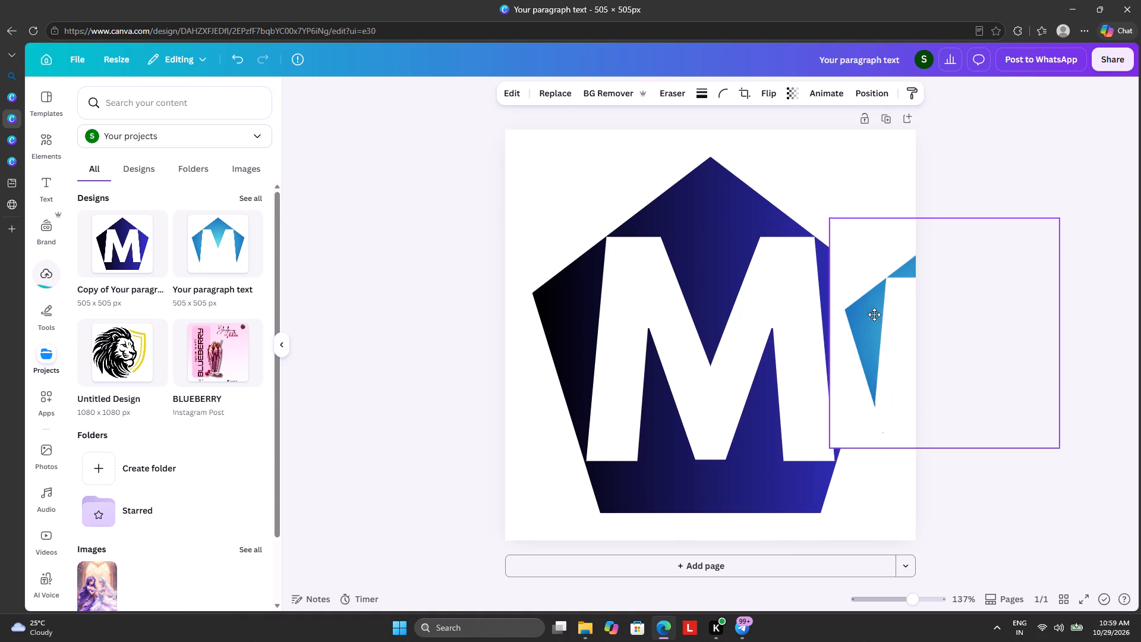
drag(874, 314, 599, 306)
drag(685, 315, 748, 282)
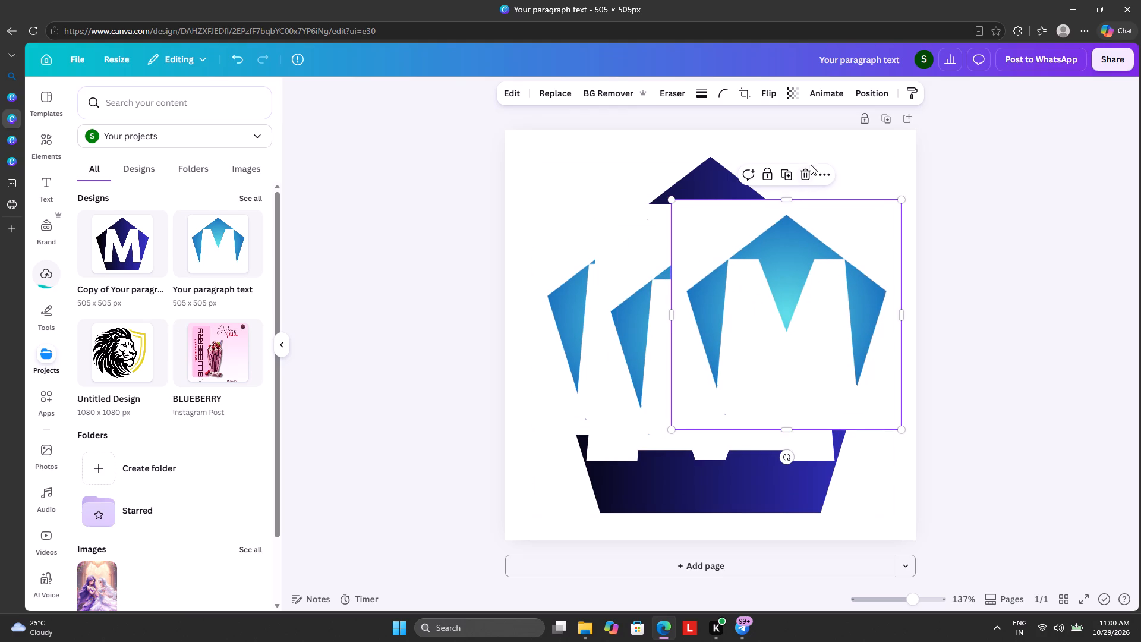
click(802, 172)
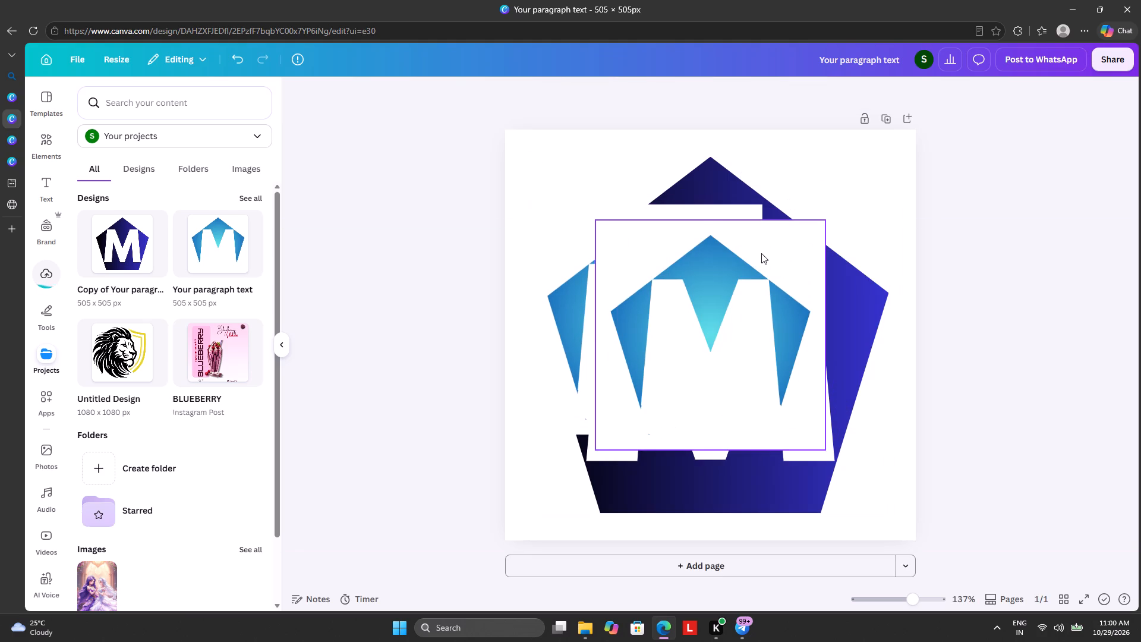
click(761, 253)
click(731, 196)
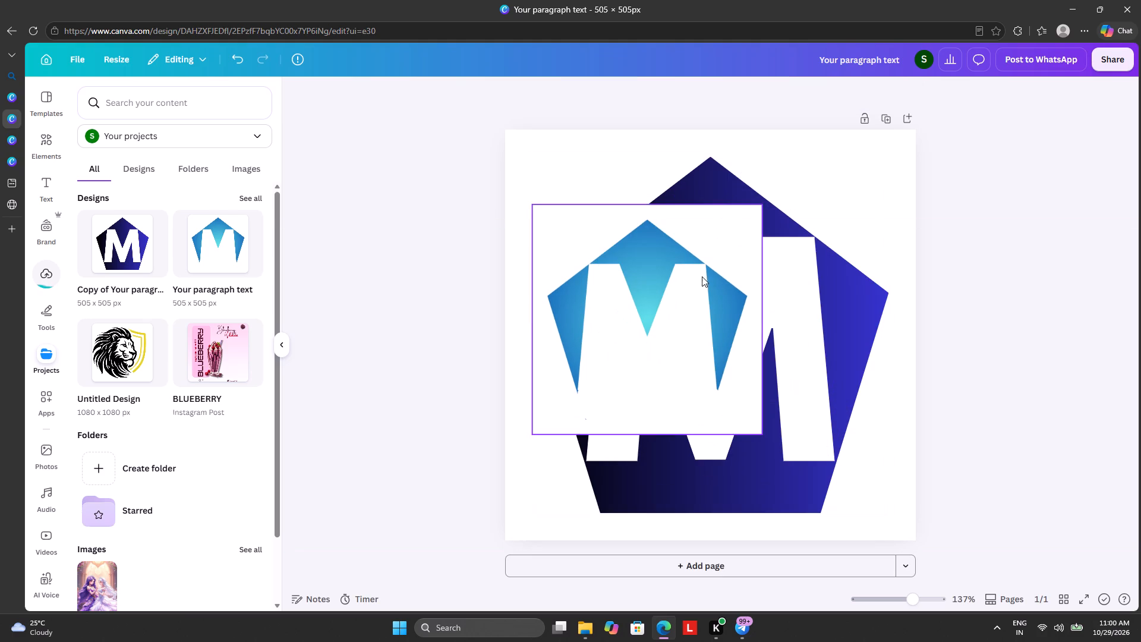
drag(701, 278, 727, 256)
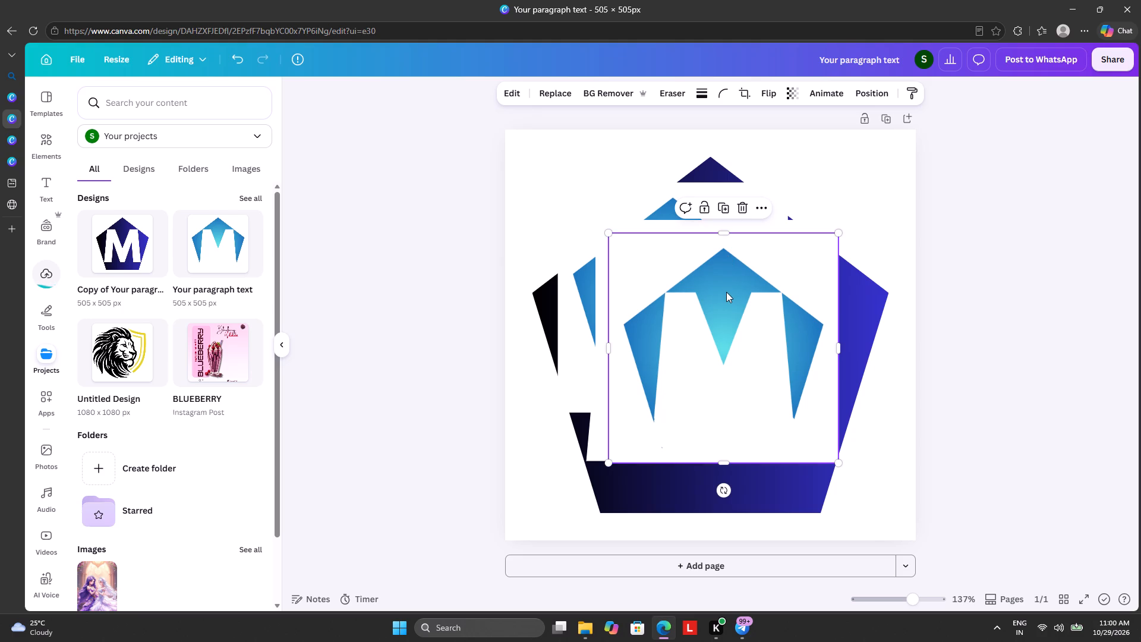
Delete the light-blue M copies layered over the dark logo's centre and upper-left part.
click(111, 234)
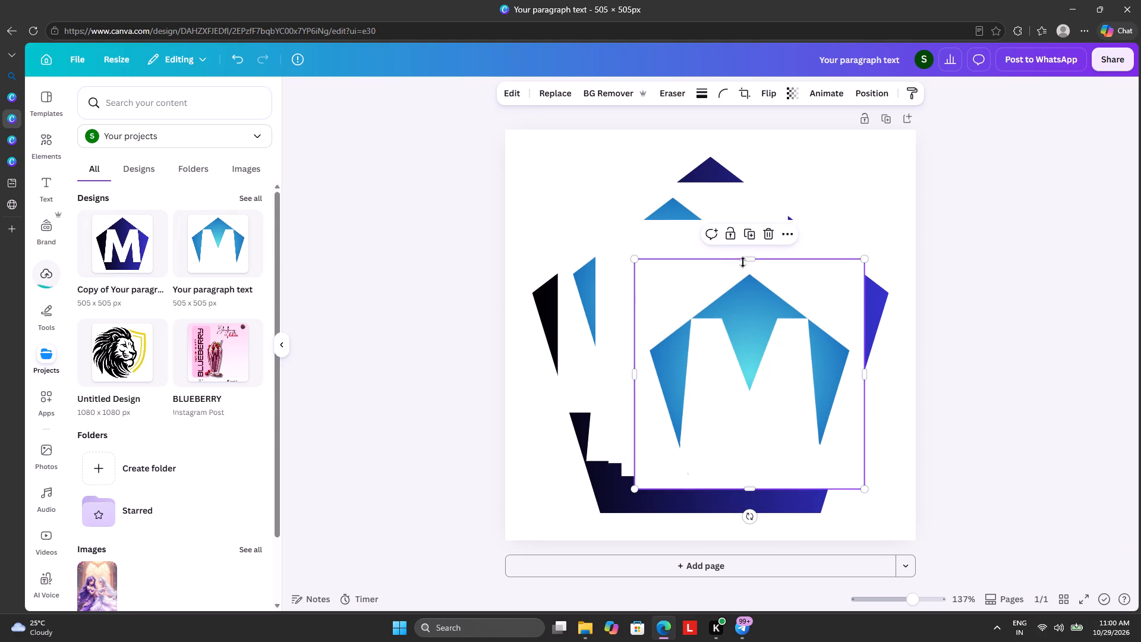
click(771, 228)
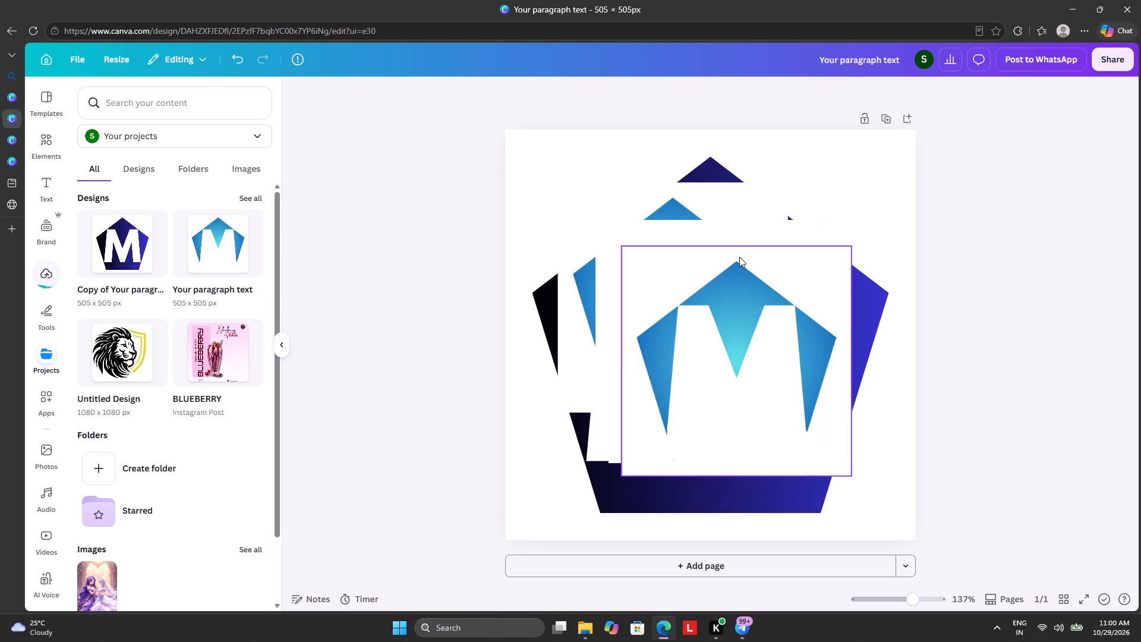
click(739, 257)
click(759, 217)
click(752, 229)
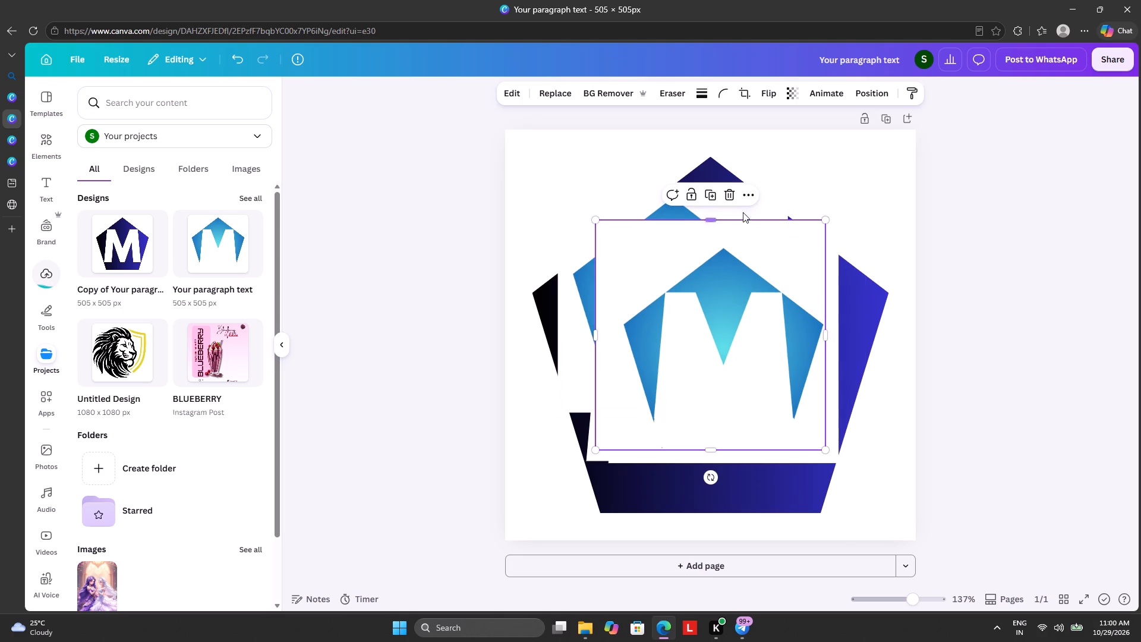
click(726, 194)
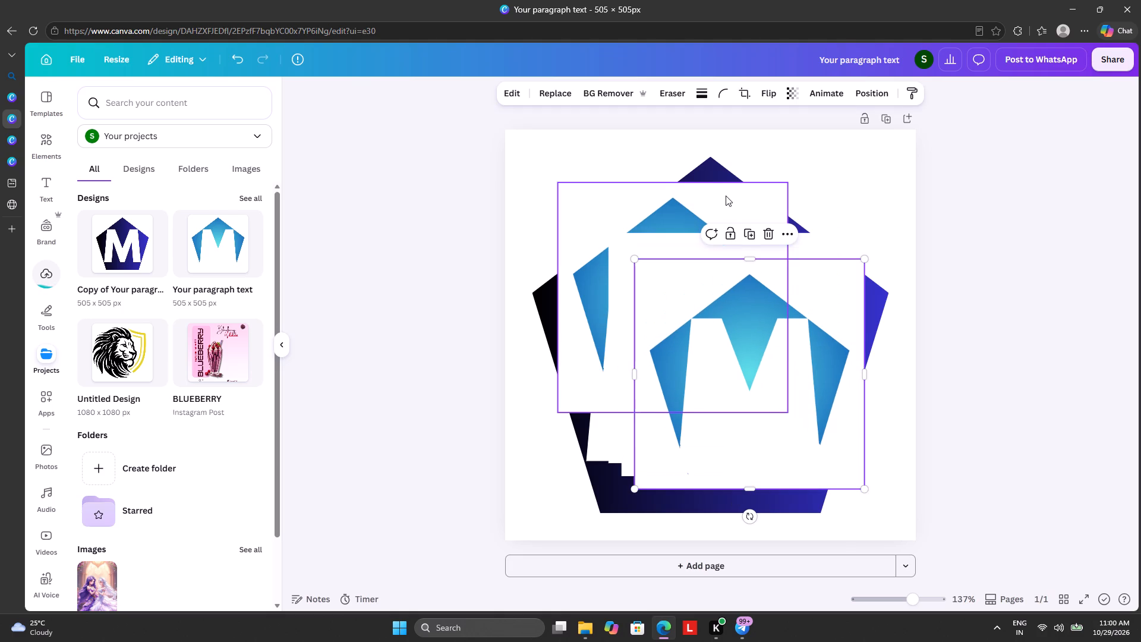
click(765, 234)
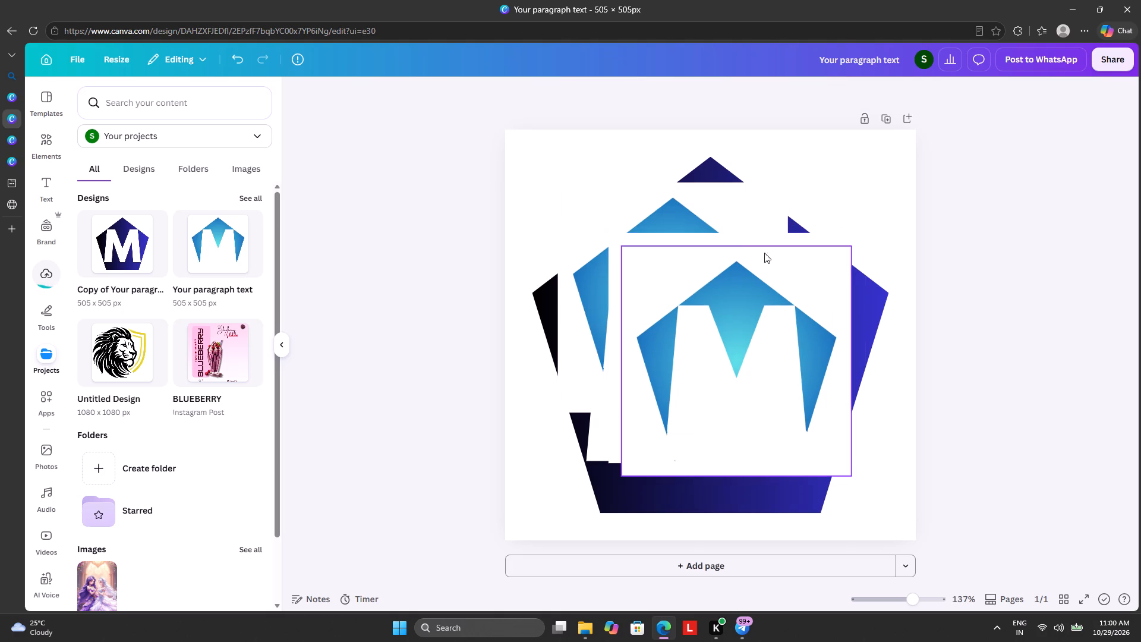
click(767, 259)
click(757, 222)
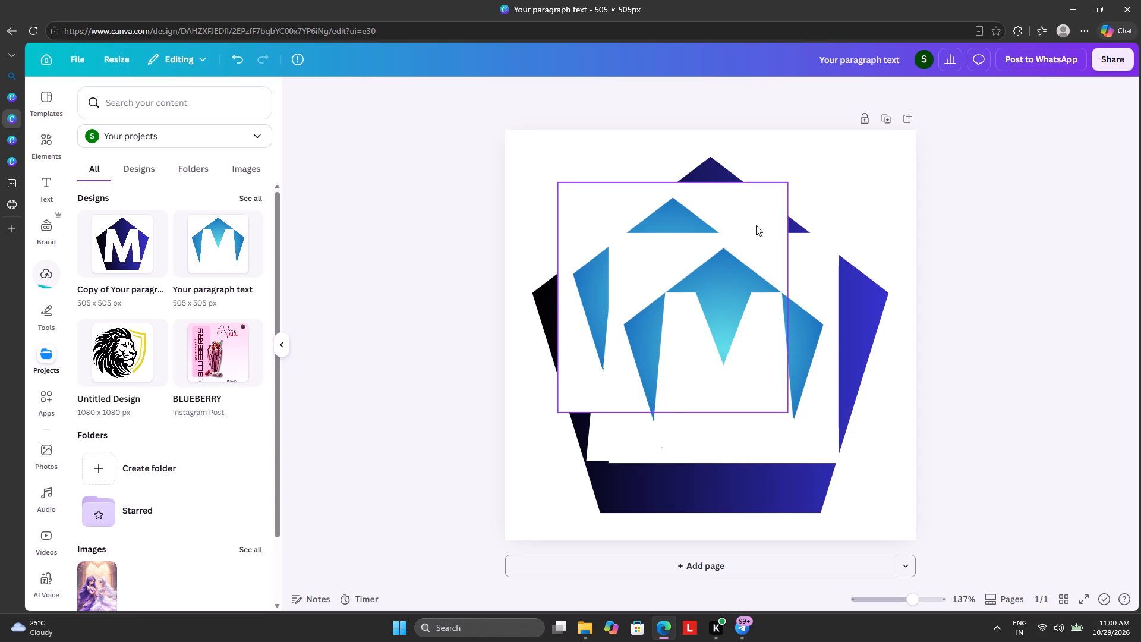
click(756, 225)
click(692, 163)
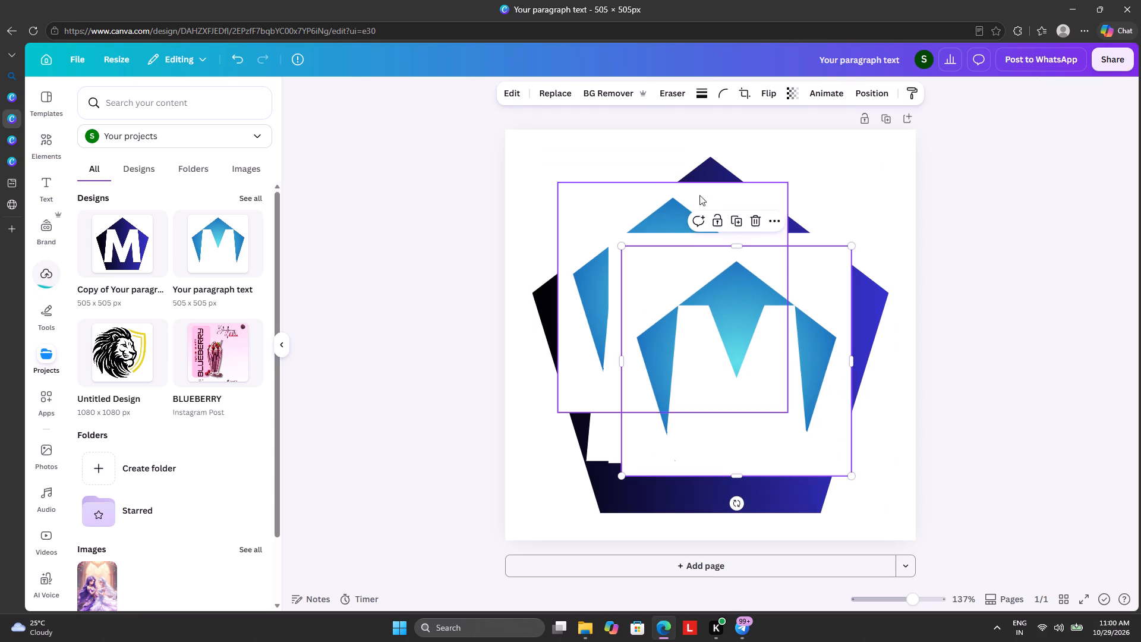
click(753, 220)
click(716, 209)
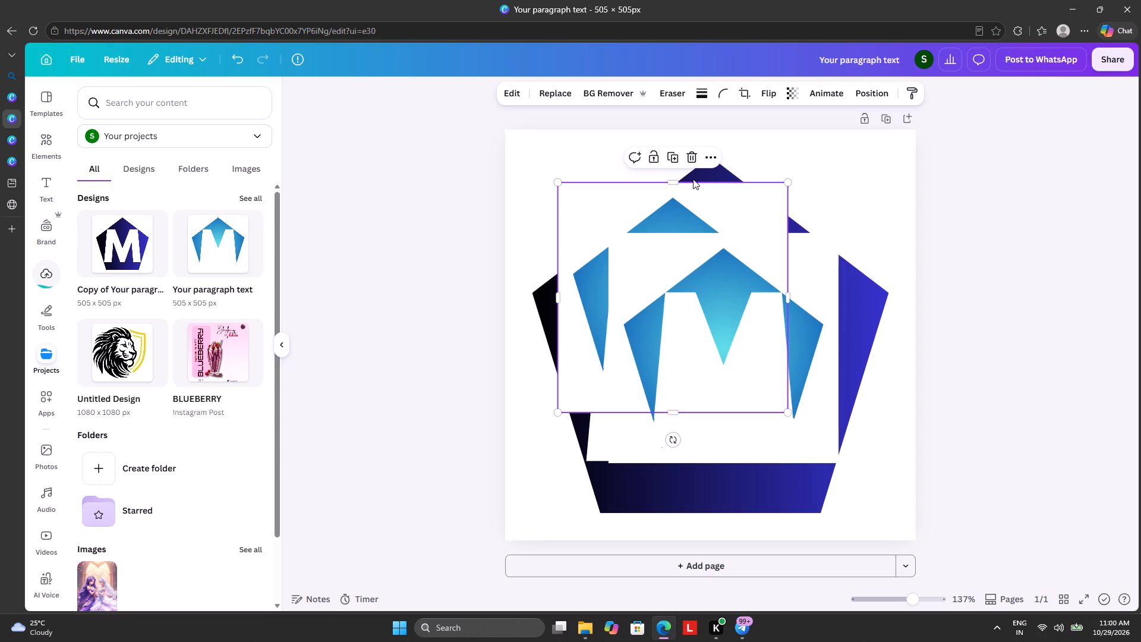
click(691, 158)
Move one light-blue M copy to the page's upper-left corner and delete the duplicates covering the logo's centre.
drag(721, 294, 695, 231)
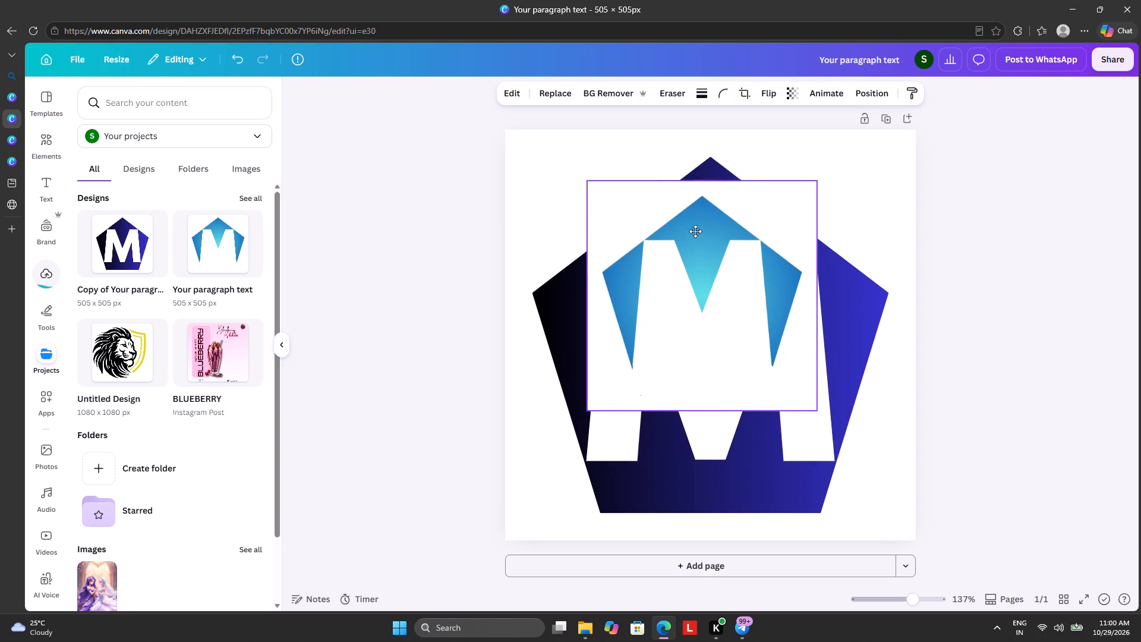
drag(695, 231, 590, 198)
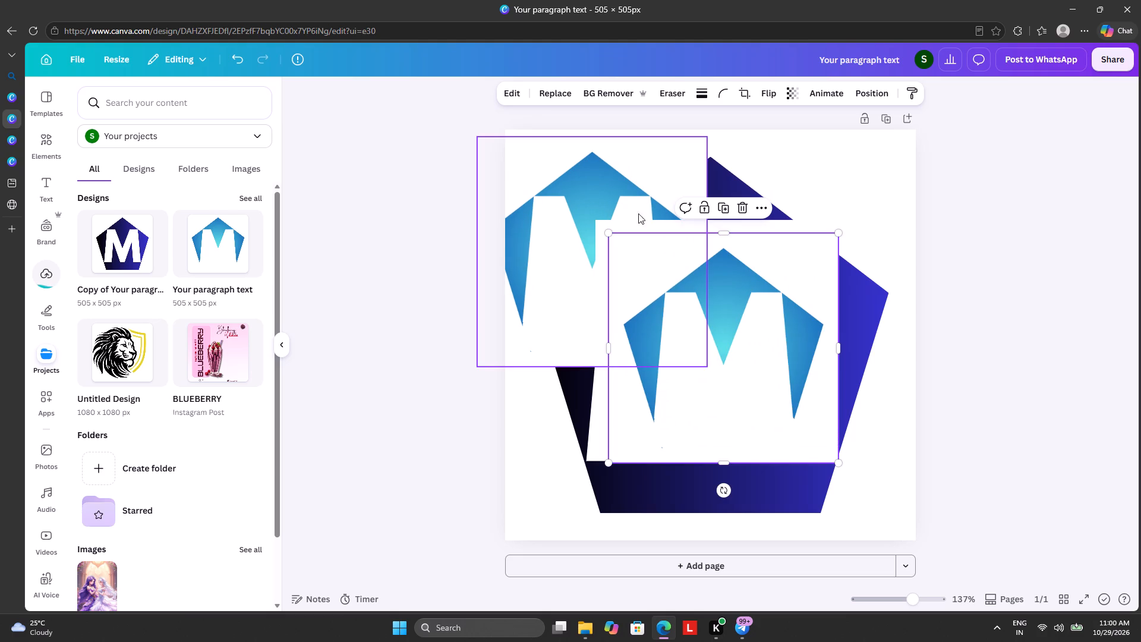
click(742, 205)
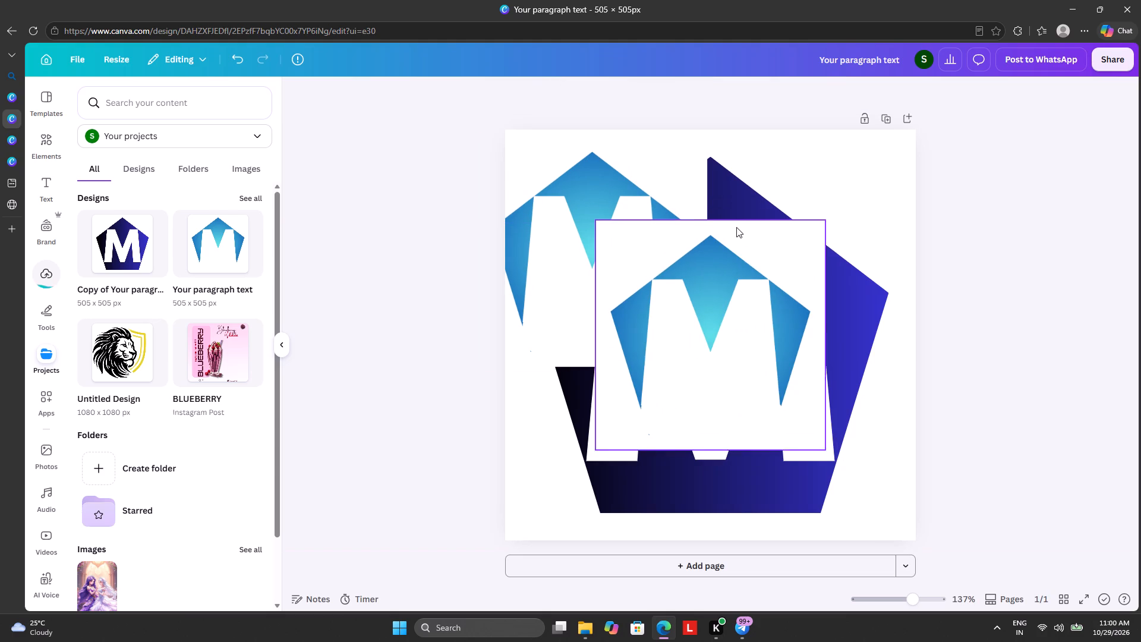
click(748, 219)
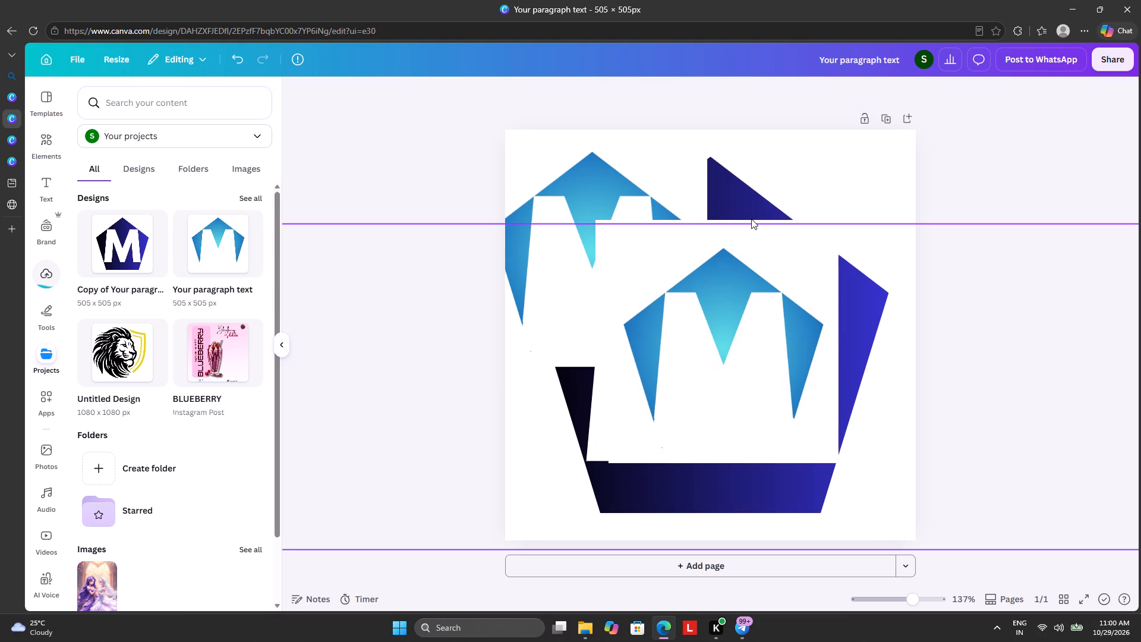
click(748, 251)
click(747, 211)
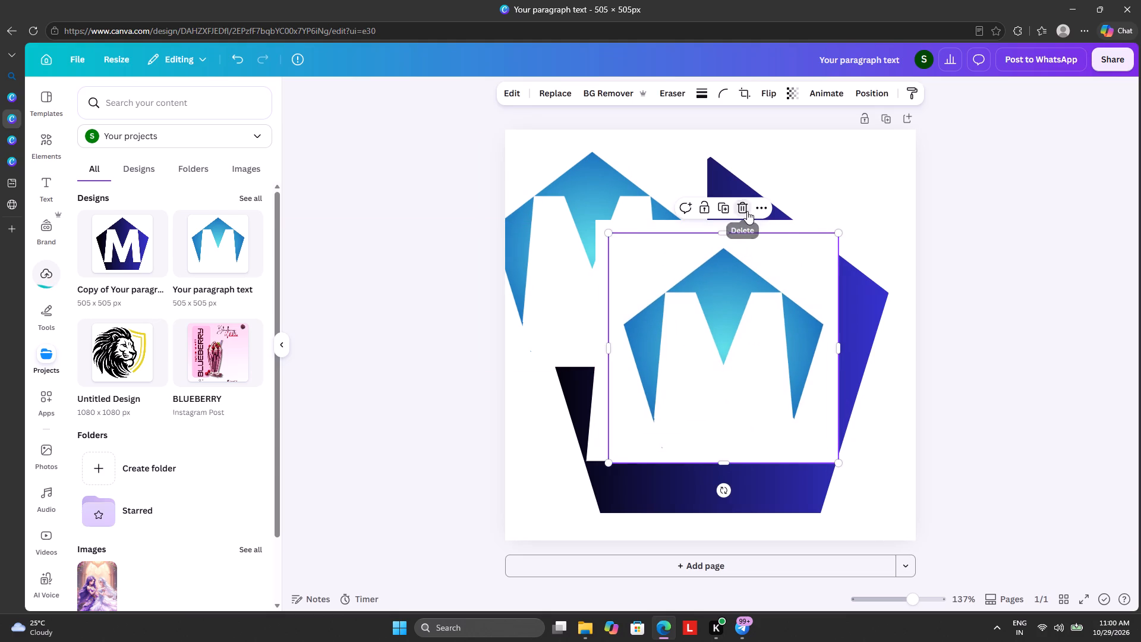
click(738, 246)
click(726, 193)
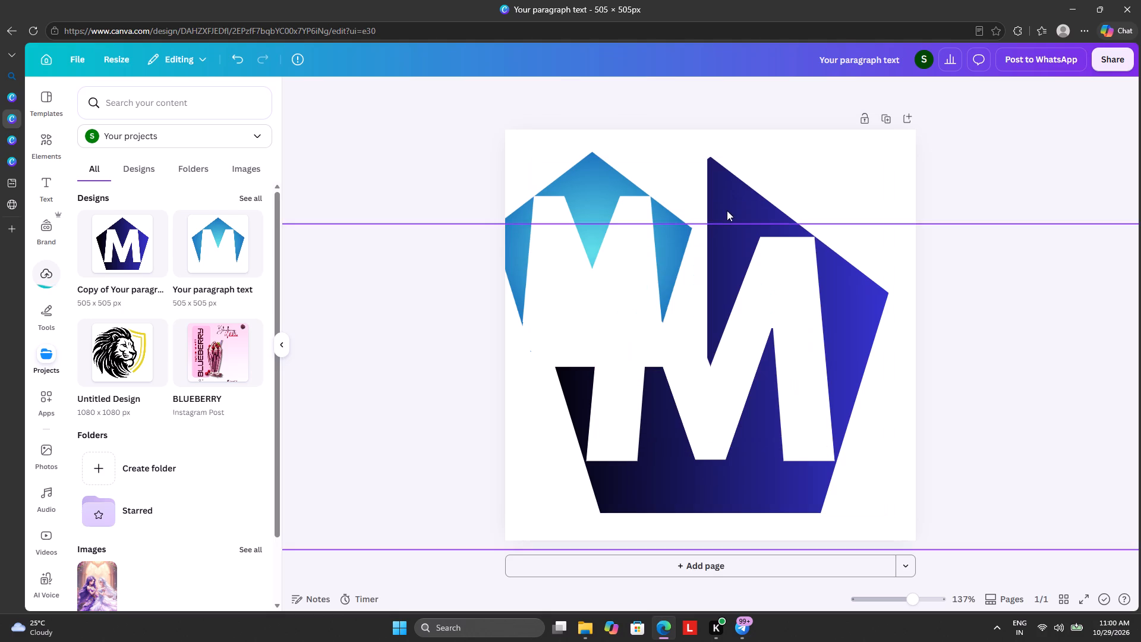
Replace the current page with the dark M pentagon design instead of adding it as a new page.
drag(673, 231, 765, 257)
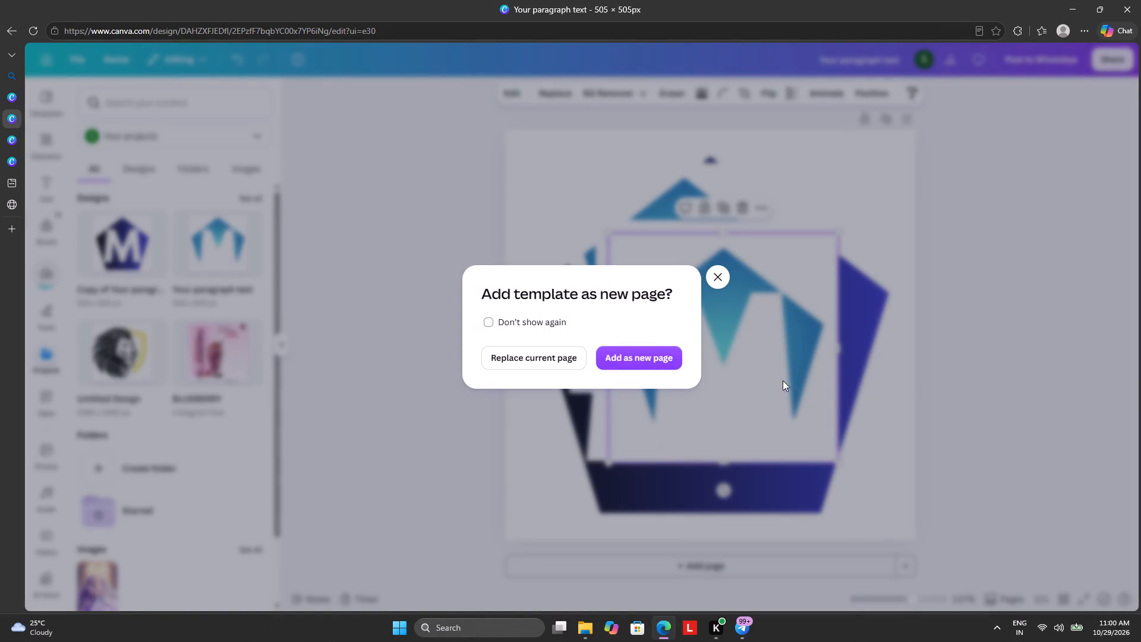
click(521, 358)
click(516, 364)
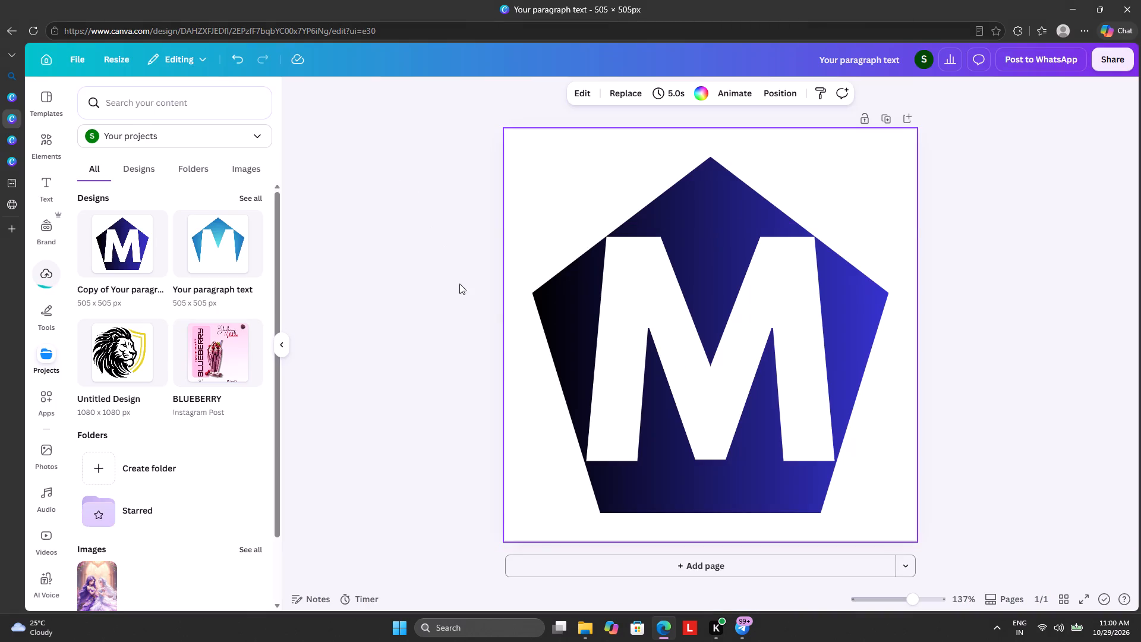
Show all designs in the projects and choose the light-blue M design "Your paragraph text".
scroll(456, 307, down, 4)
click(229, 230)
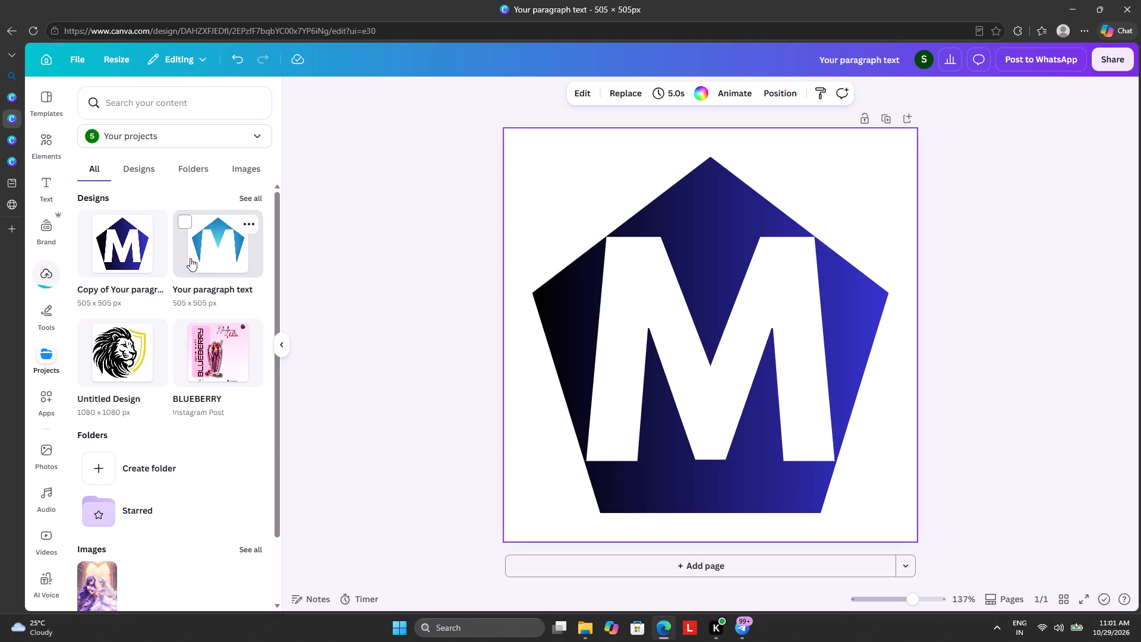
click(213, 246)
click(253, 199)
click(229, 223)
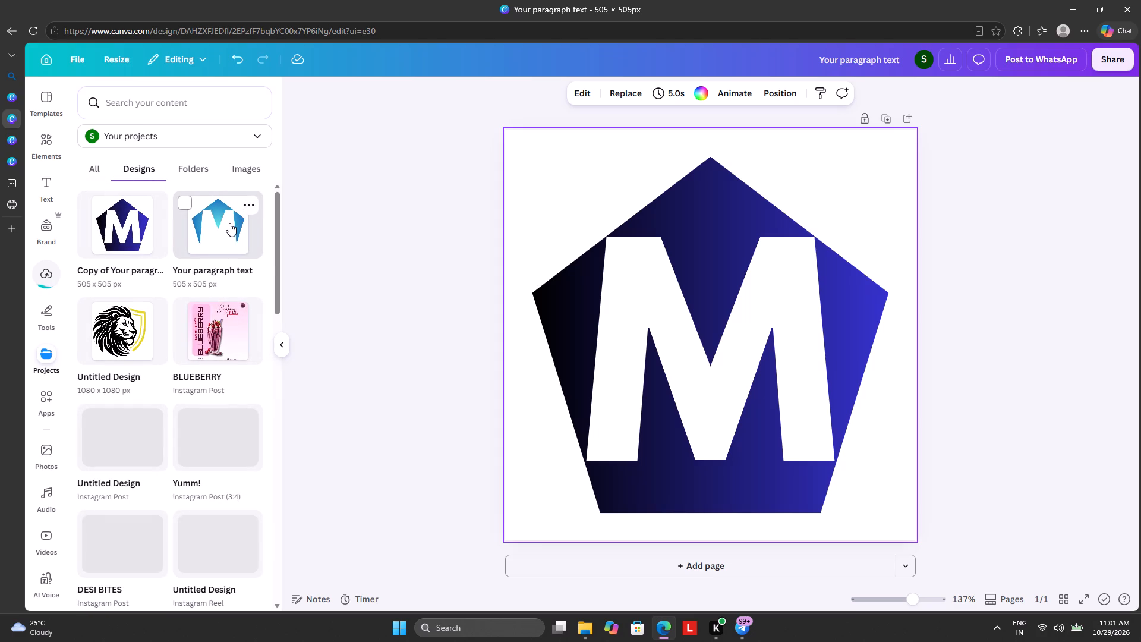
Choose the dark M pentagon design from the projects for use on the current page.
click(140, 208)
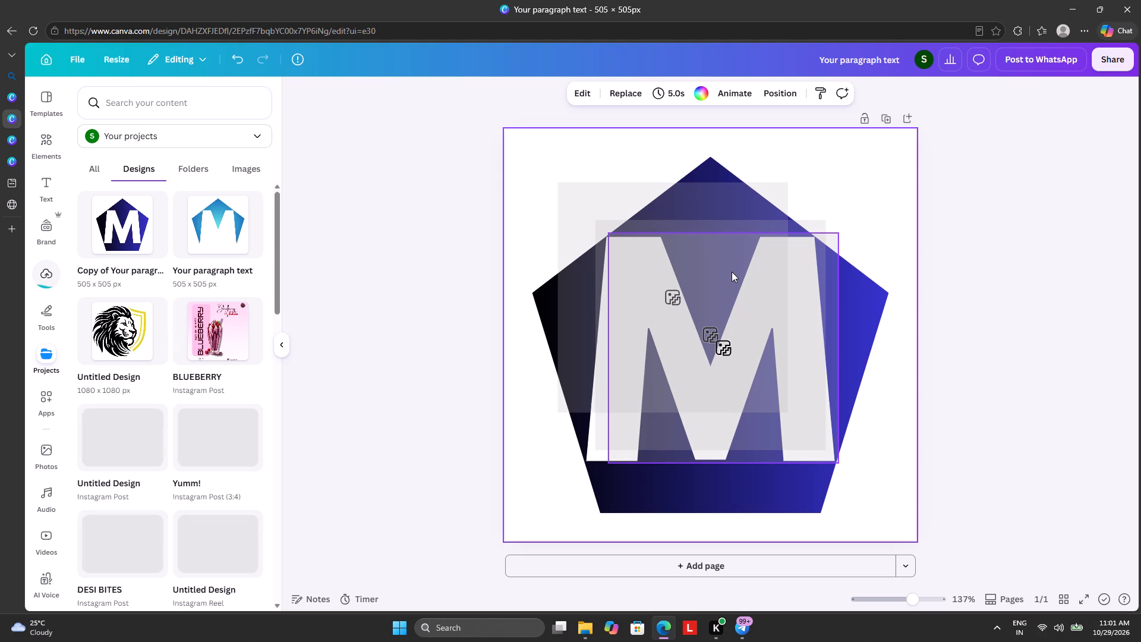
Close the browser window containing the M logo design.
click(1129, 6)
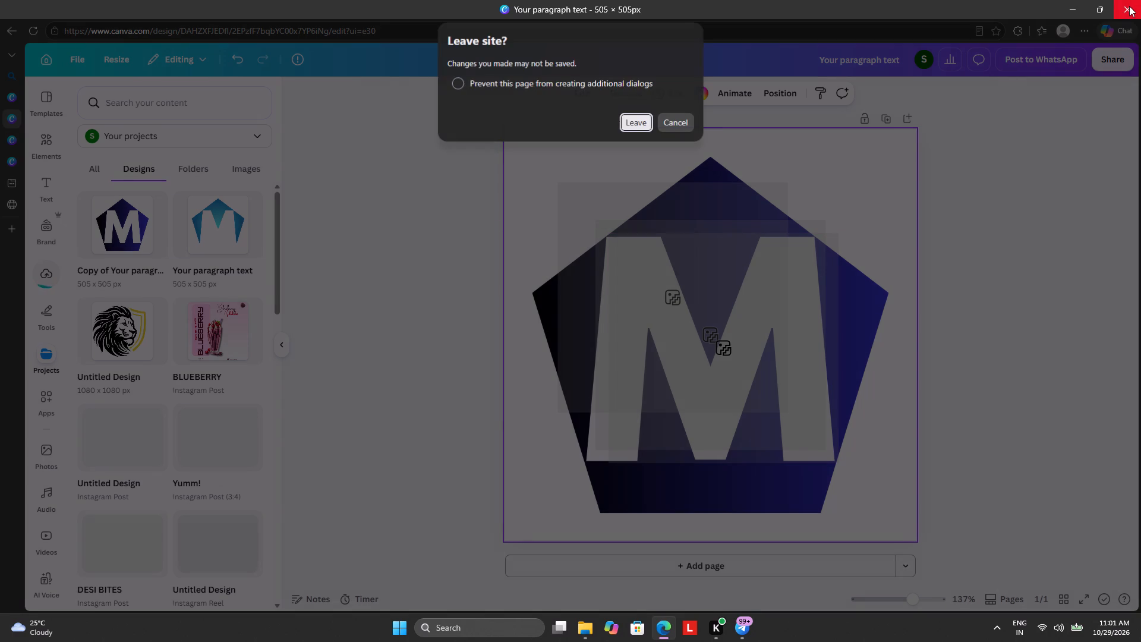
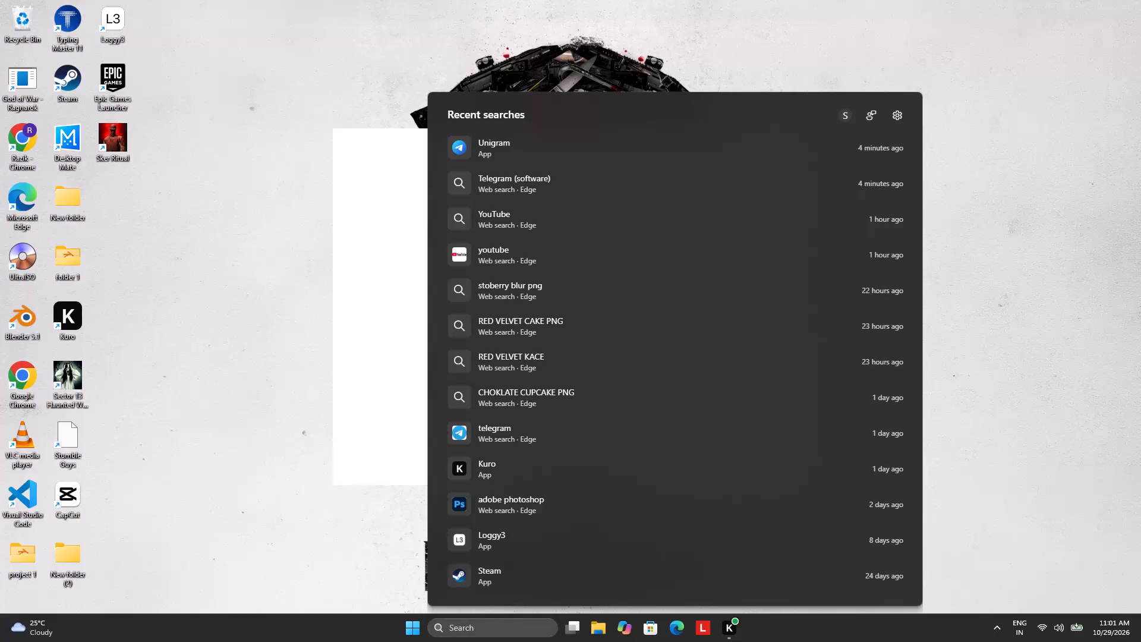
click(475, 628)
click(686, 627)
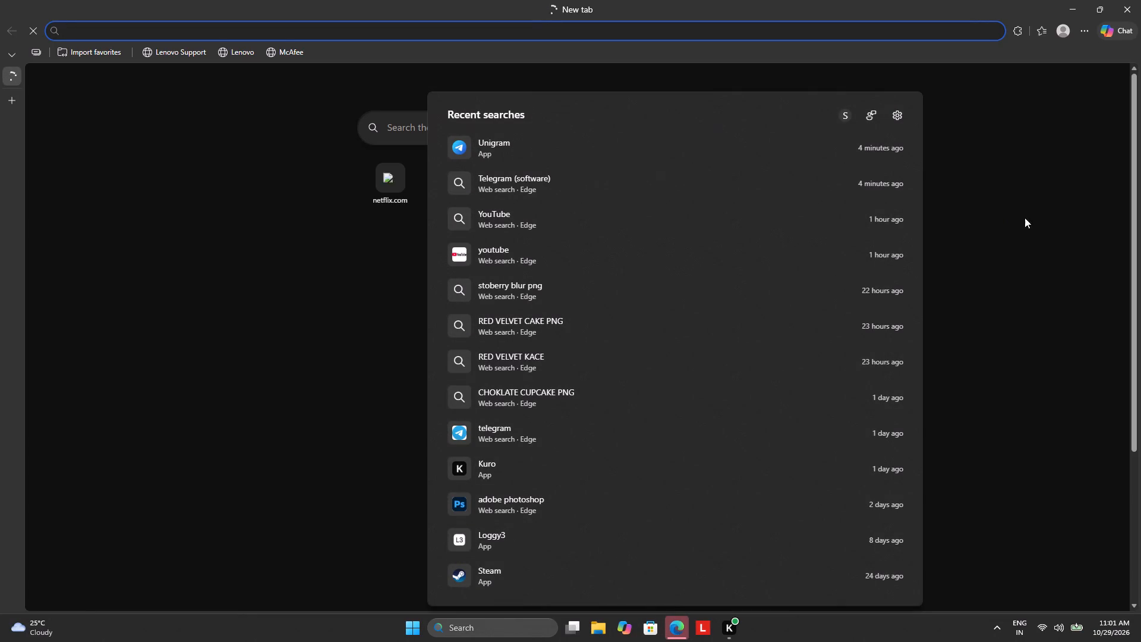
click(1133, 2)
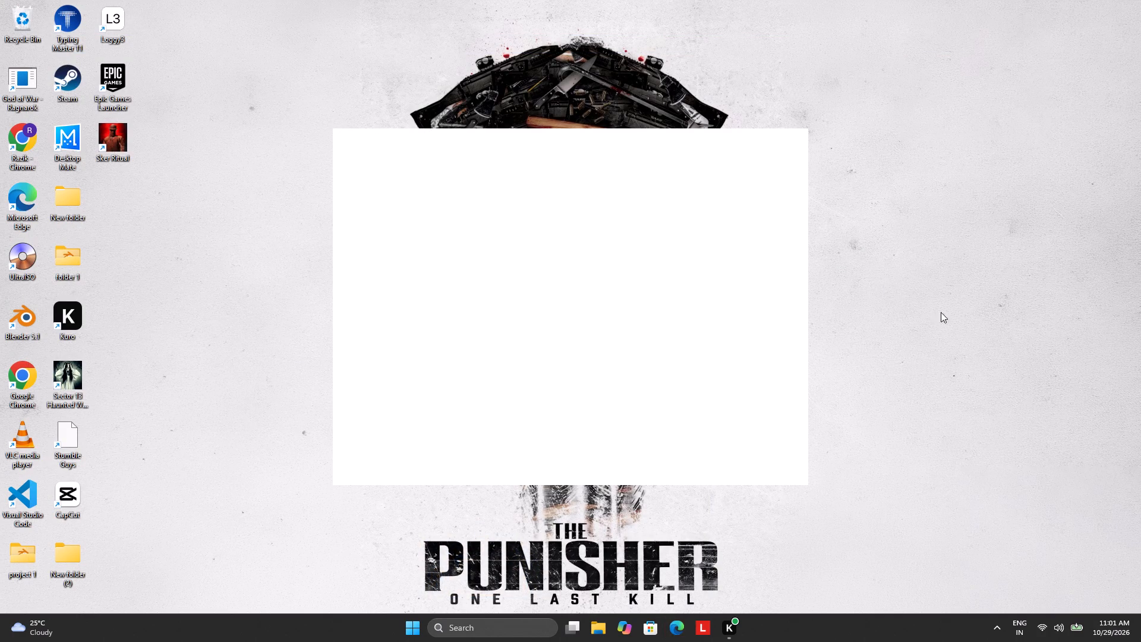
Refresh the Windows desktop.
right_click(1014, 342)
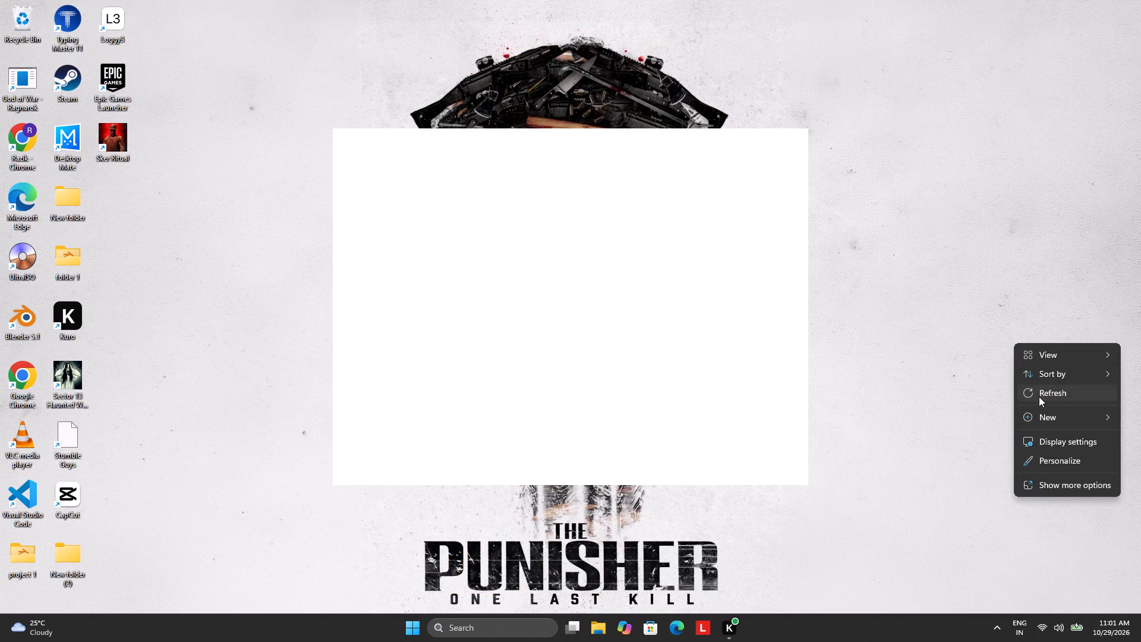
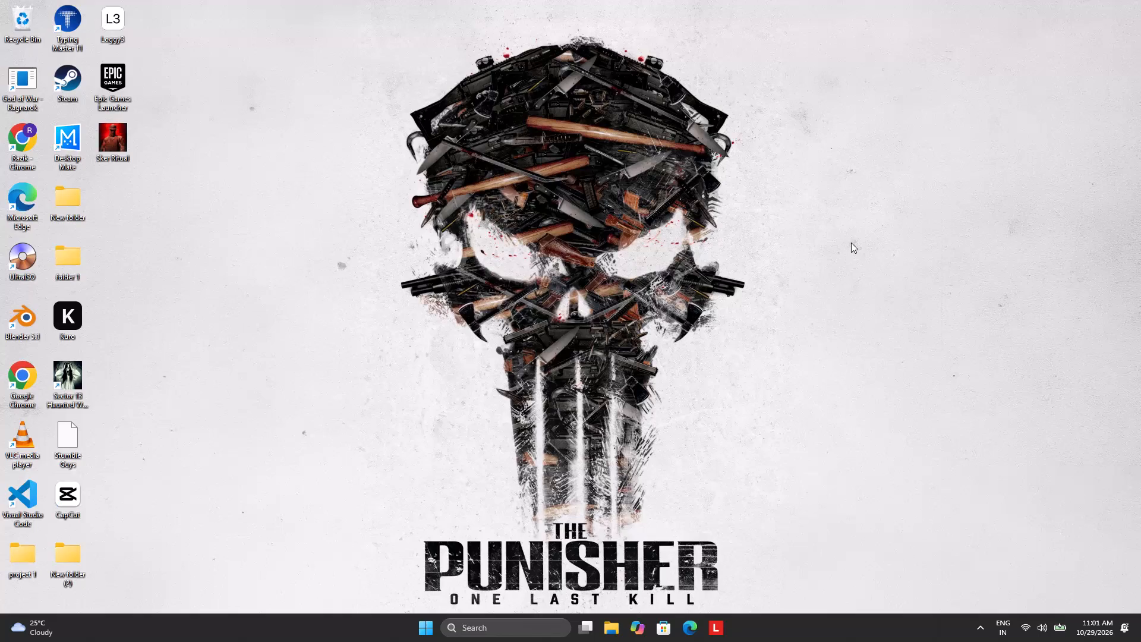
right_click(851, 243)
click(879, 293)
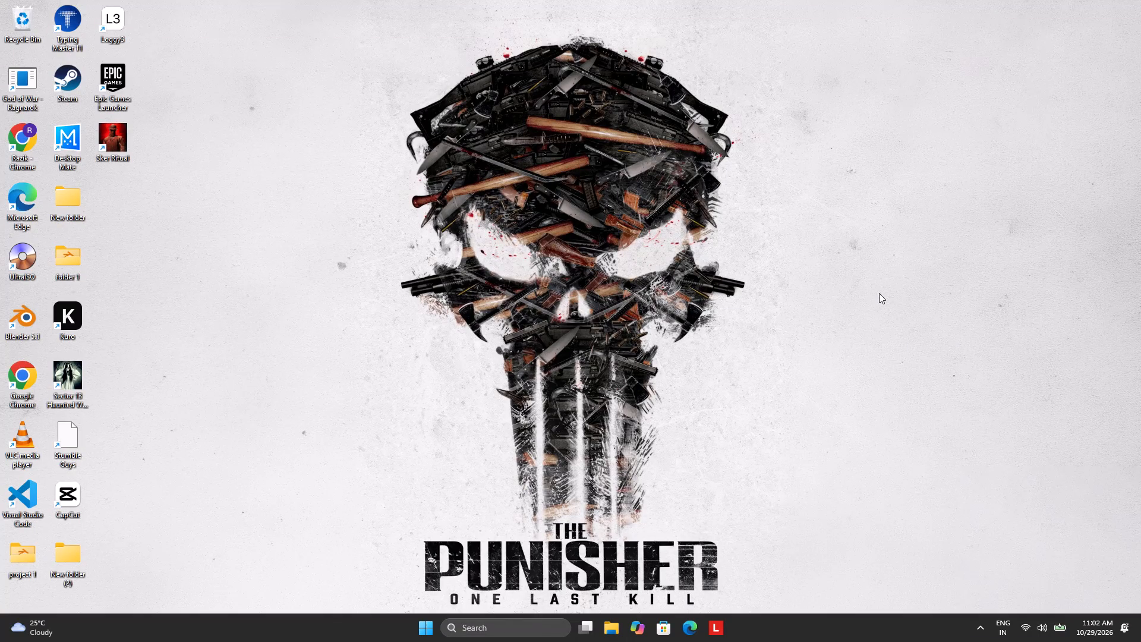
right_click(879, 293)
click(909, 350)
Launch the Kuro app from the recent Windows searches.
click(521, 625)
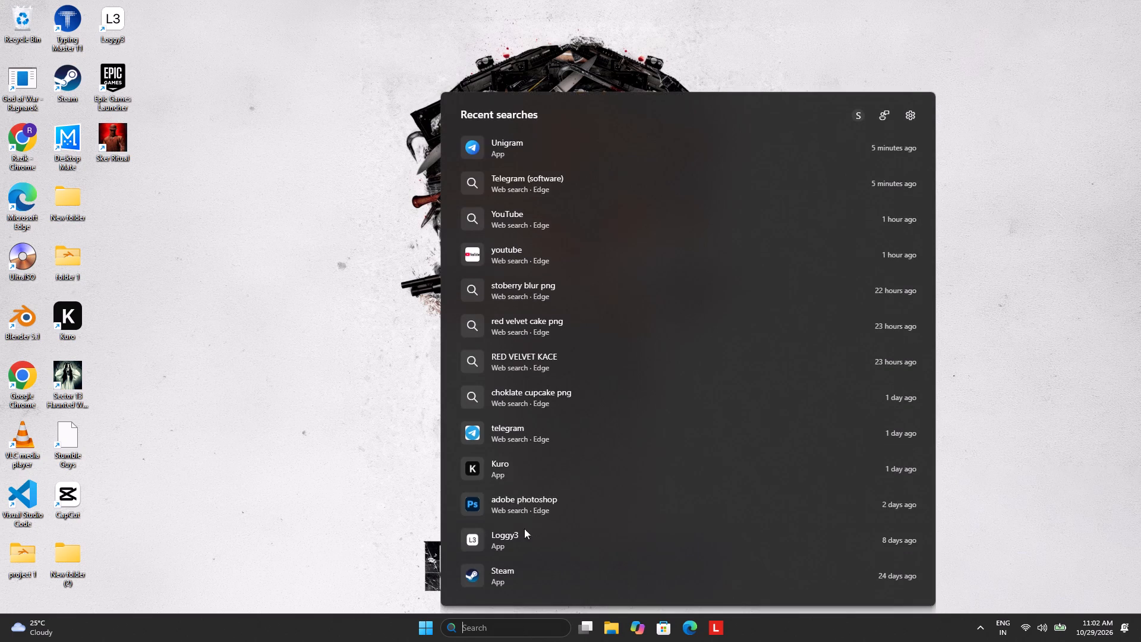
click(515, 477)
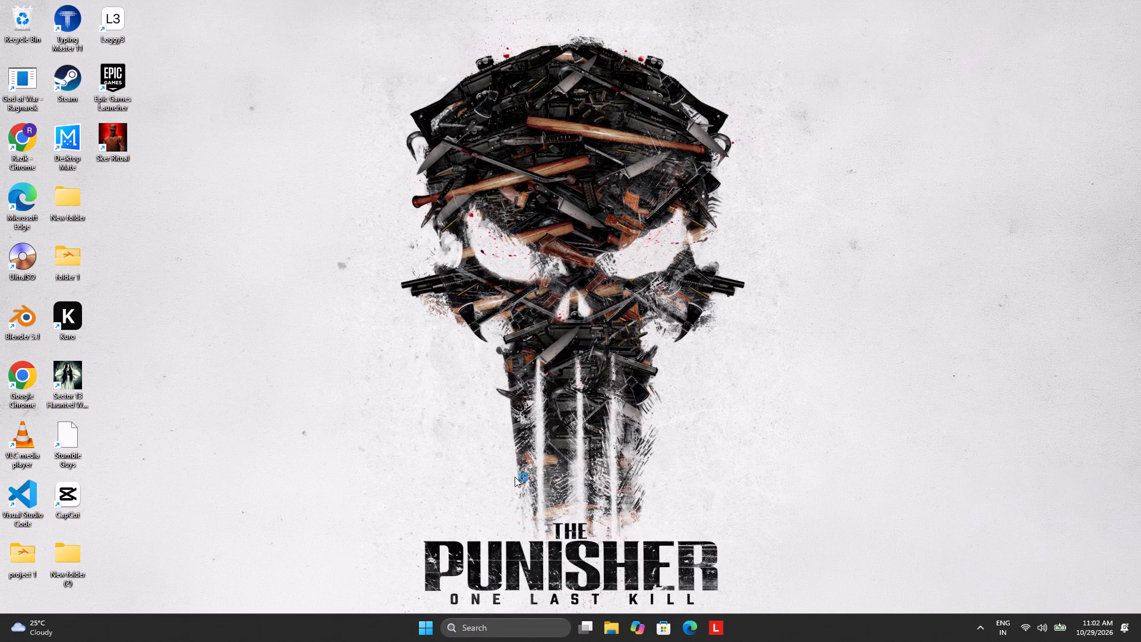